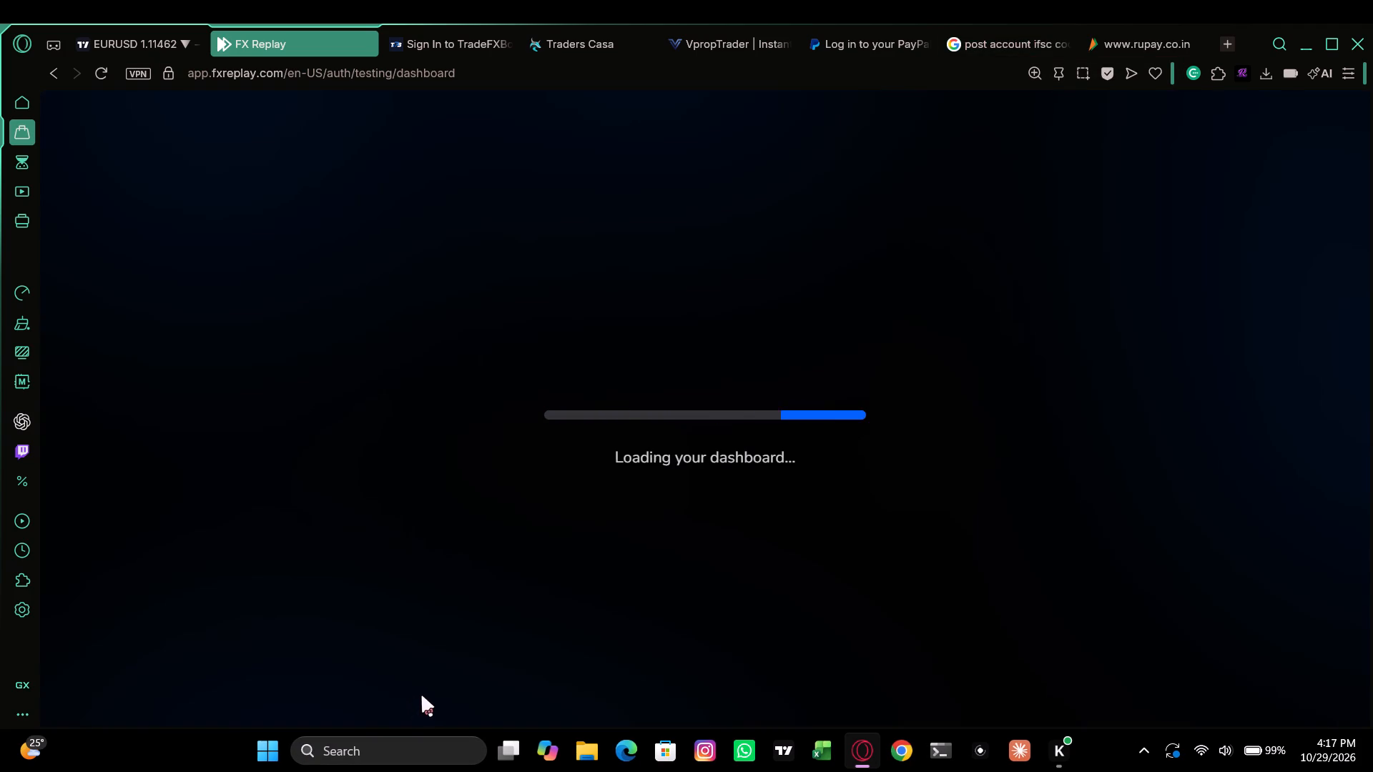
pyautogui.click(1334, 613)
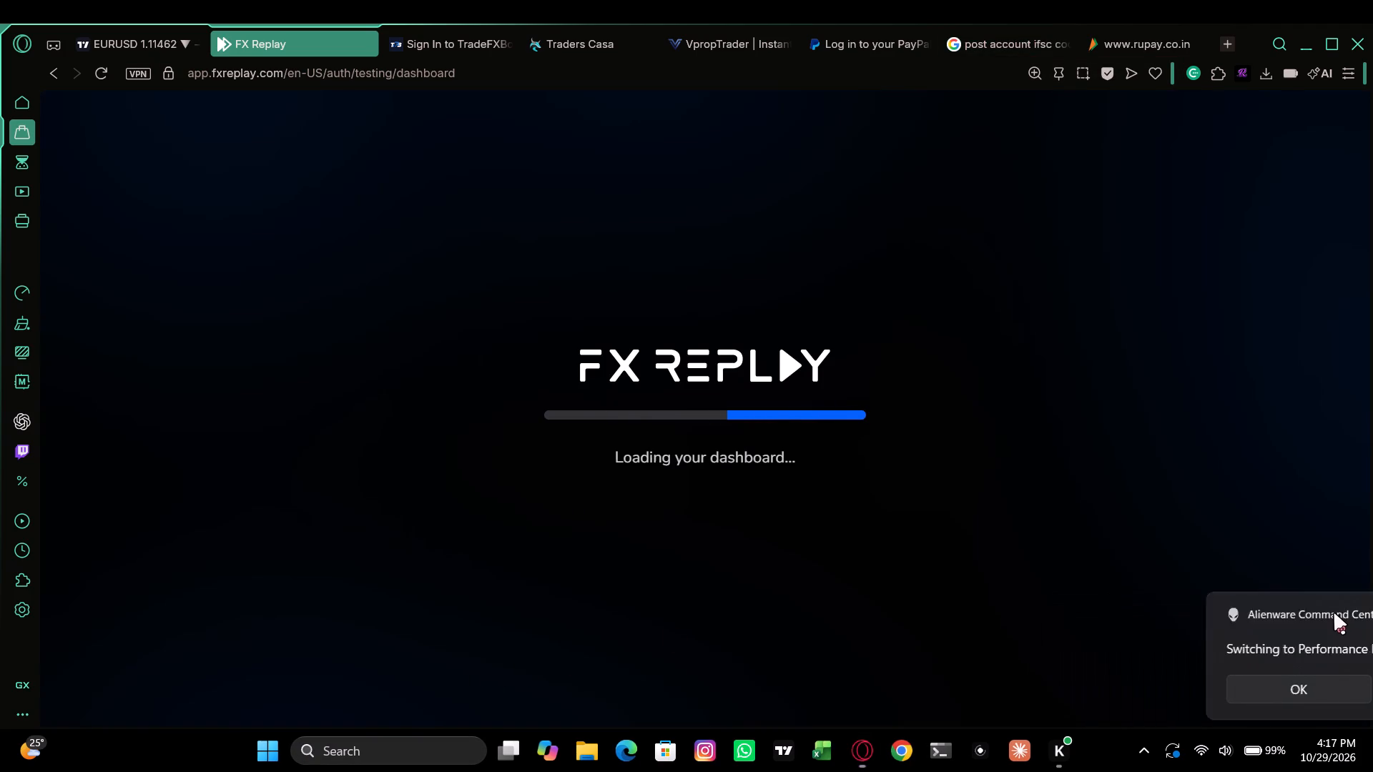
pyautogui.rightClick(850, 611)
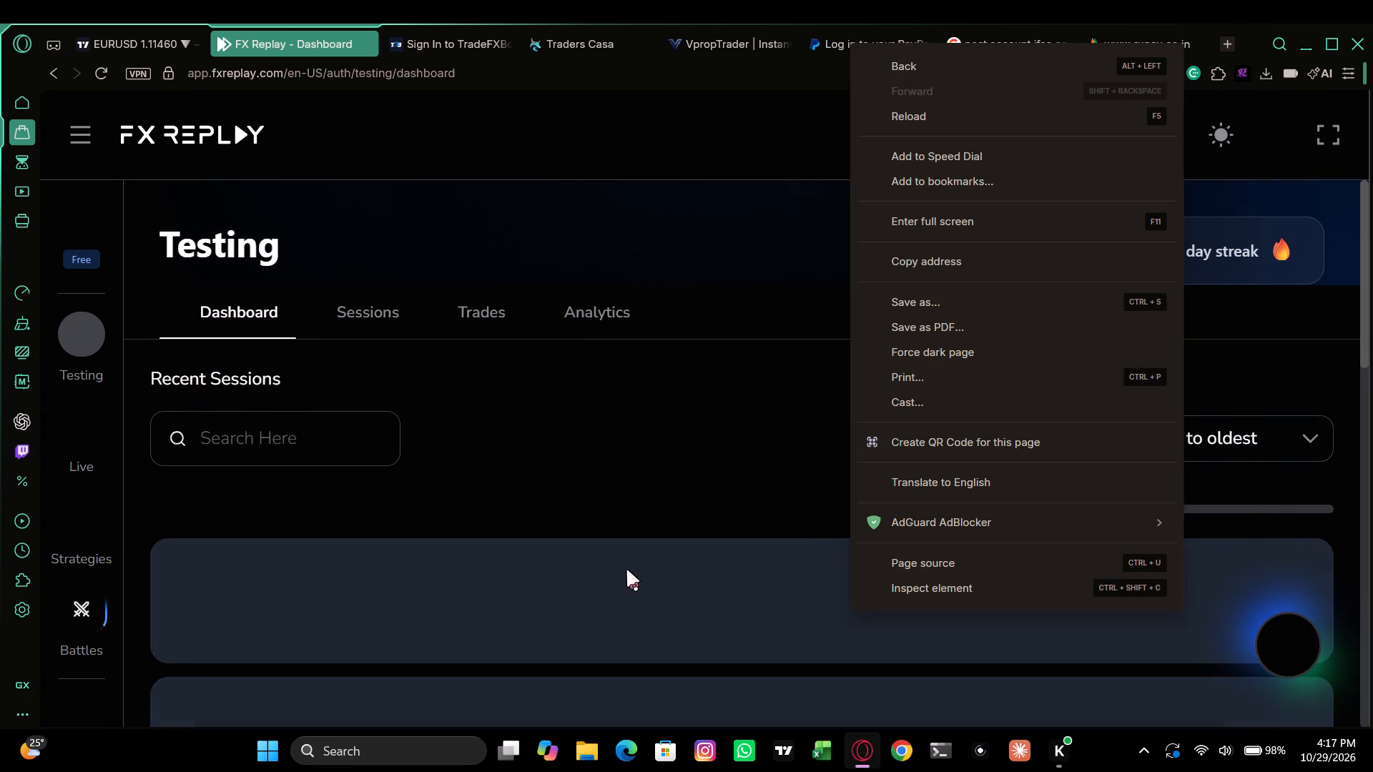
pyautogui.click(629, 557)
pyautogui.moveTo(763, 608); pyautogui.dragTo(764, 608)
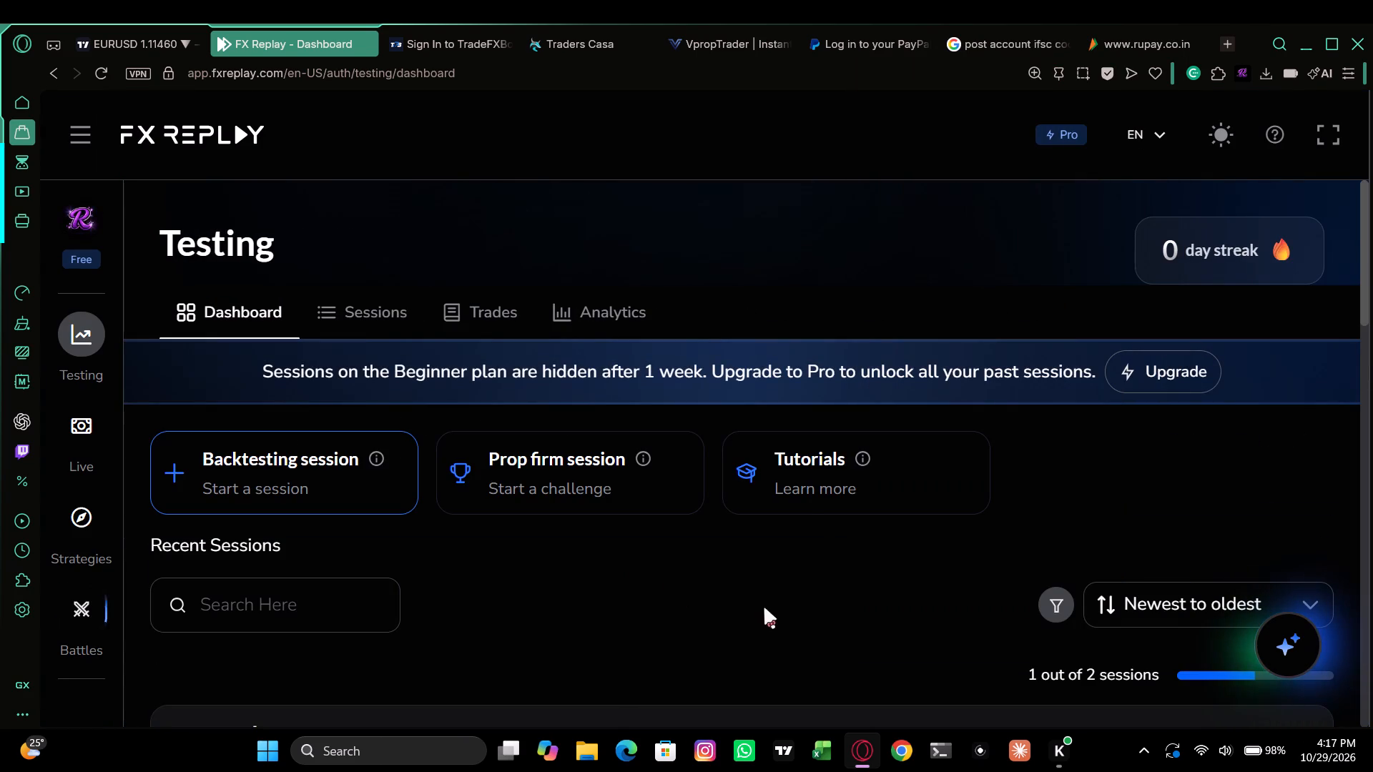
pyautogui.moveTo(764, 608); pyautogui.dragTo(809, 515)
# Open the asia sweep backtesting session's chart from the recent sessions and dismiss the upgrade offer.
pyautogui.scroll(-4, 835, 505)
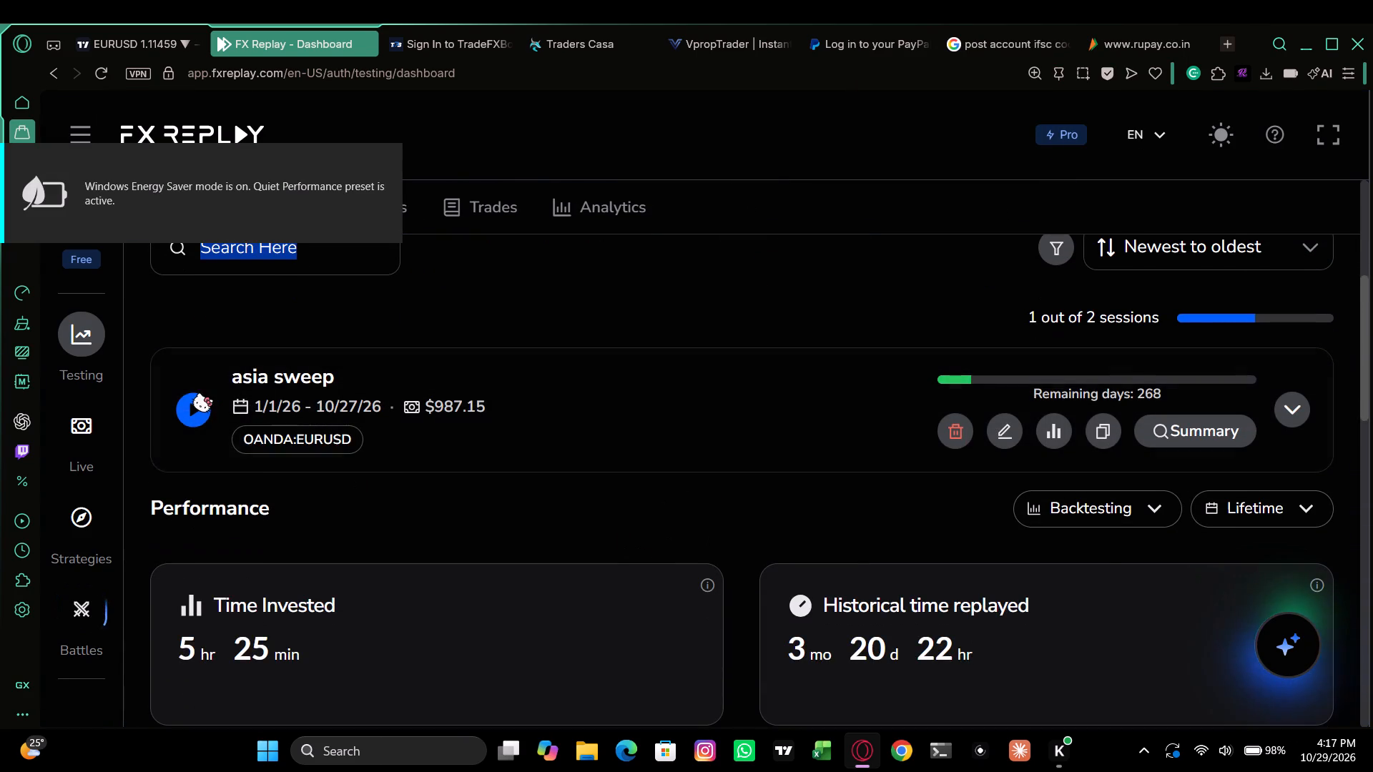
pyautogui.click(195, 397)
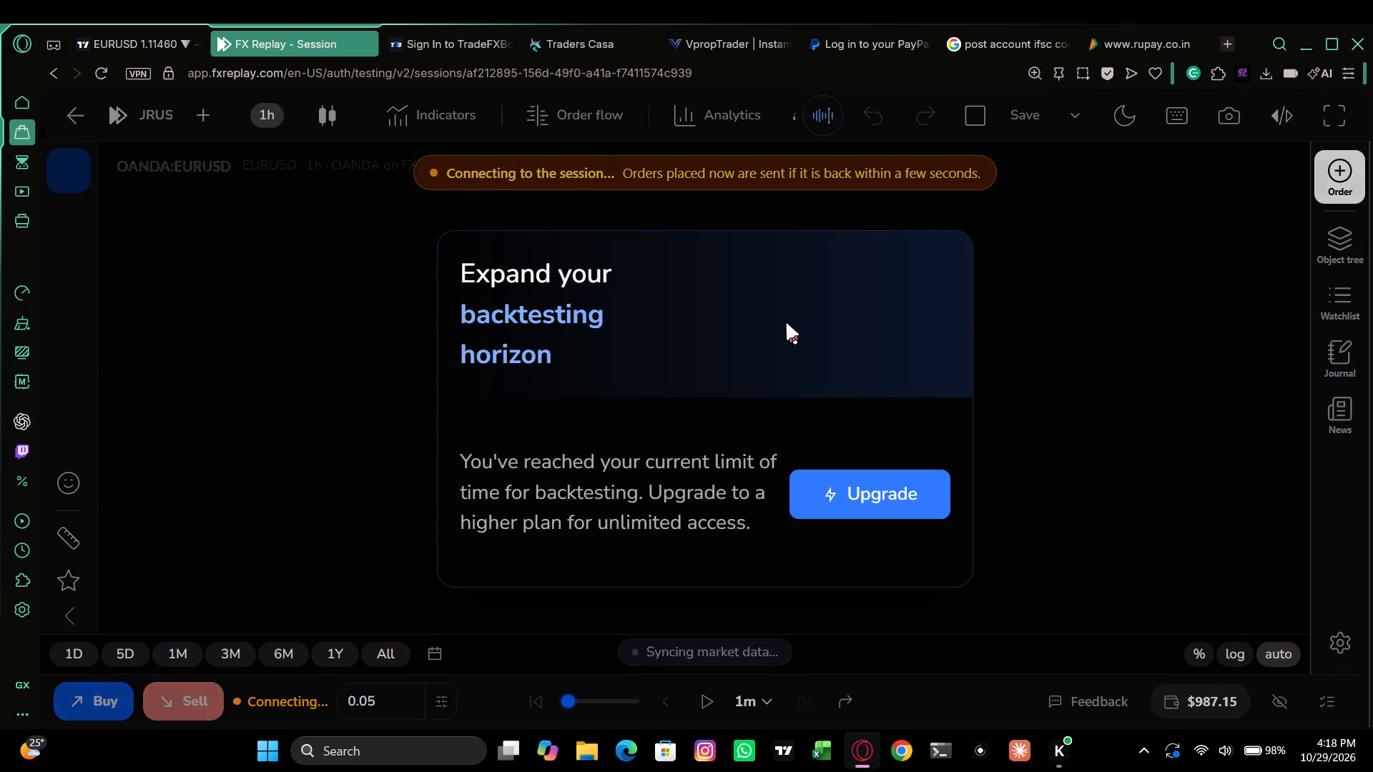
pyautogui.click(943, 251)
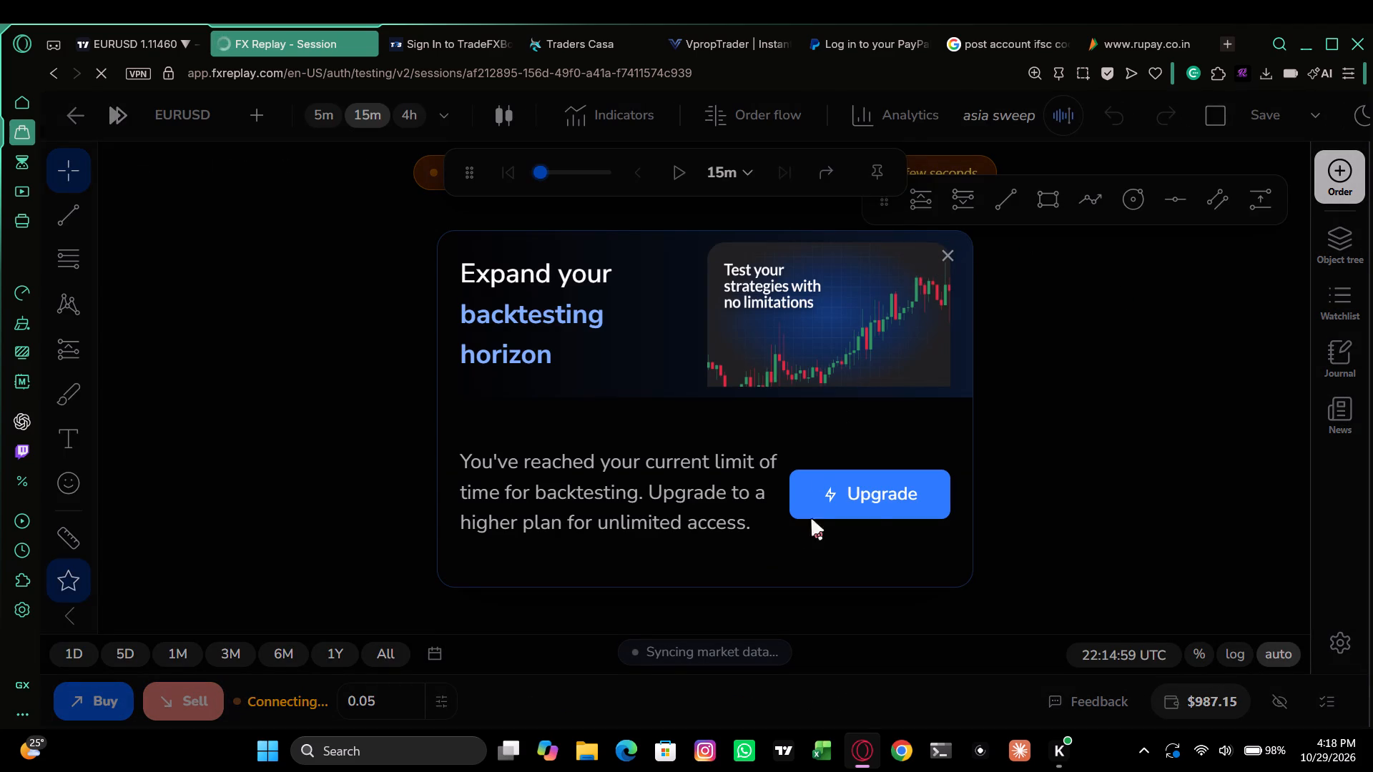
pyautogui.click(941, 248)
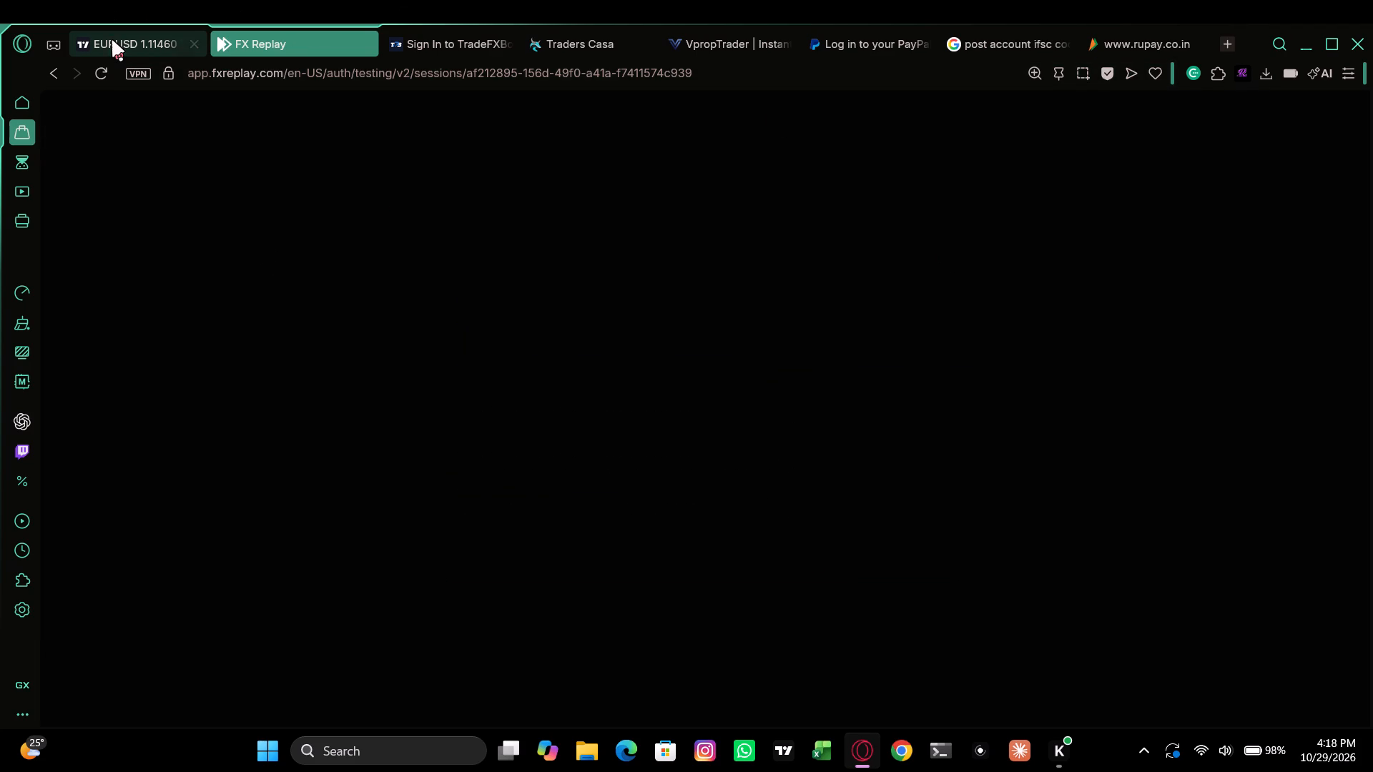
pyautogui.click(112, 40)
pyautogui.click(292, 37)
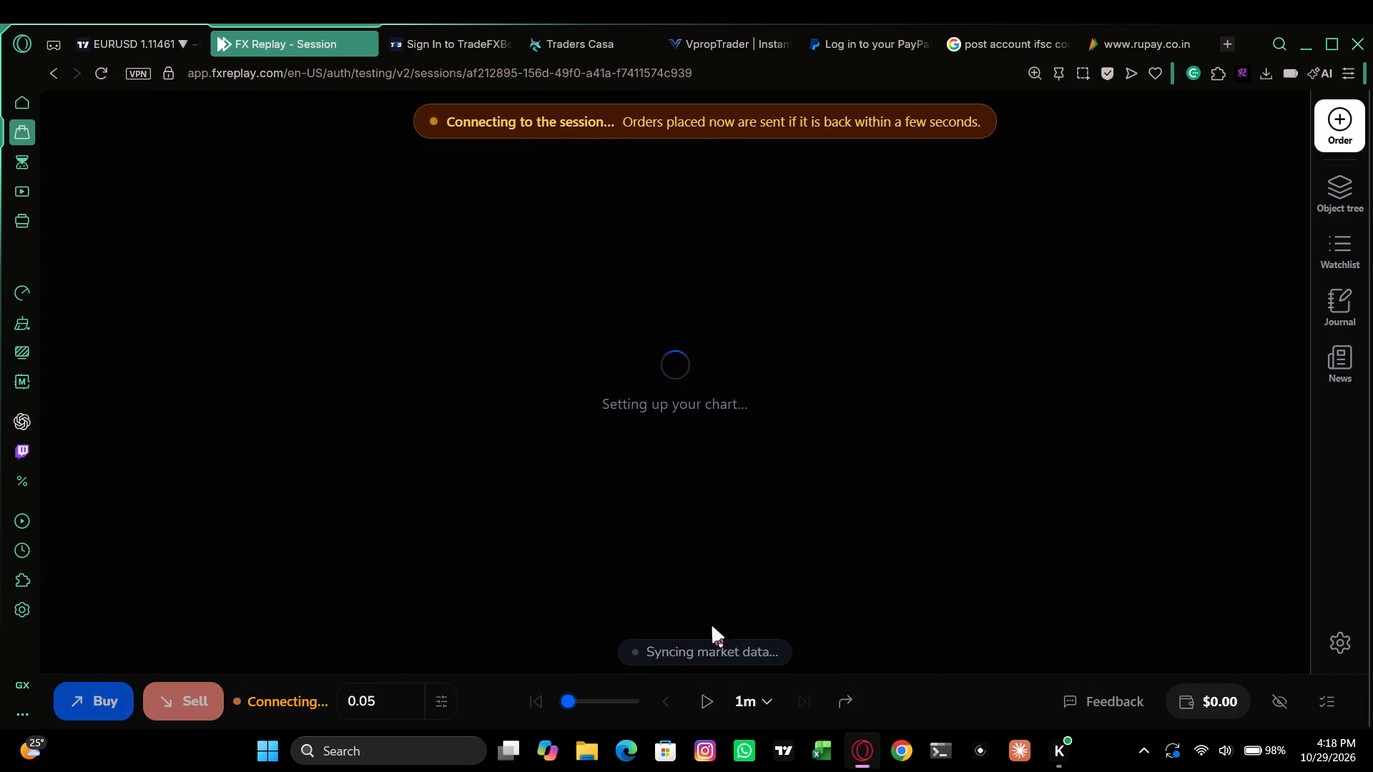
pyautogui.click(946, 251)
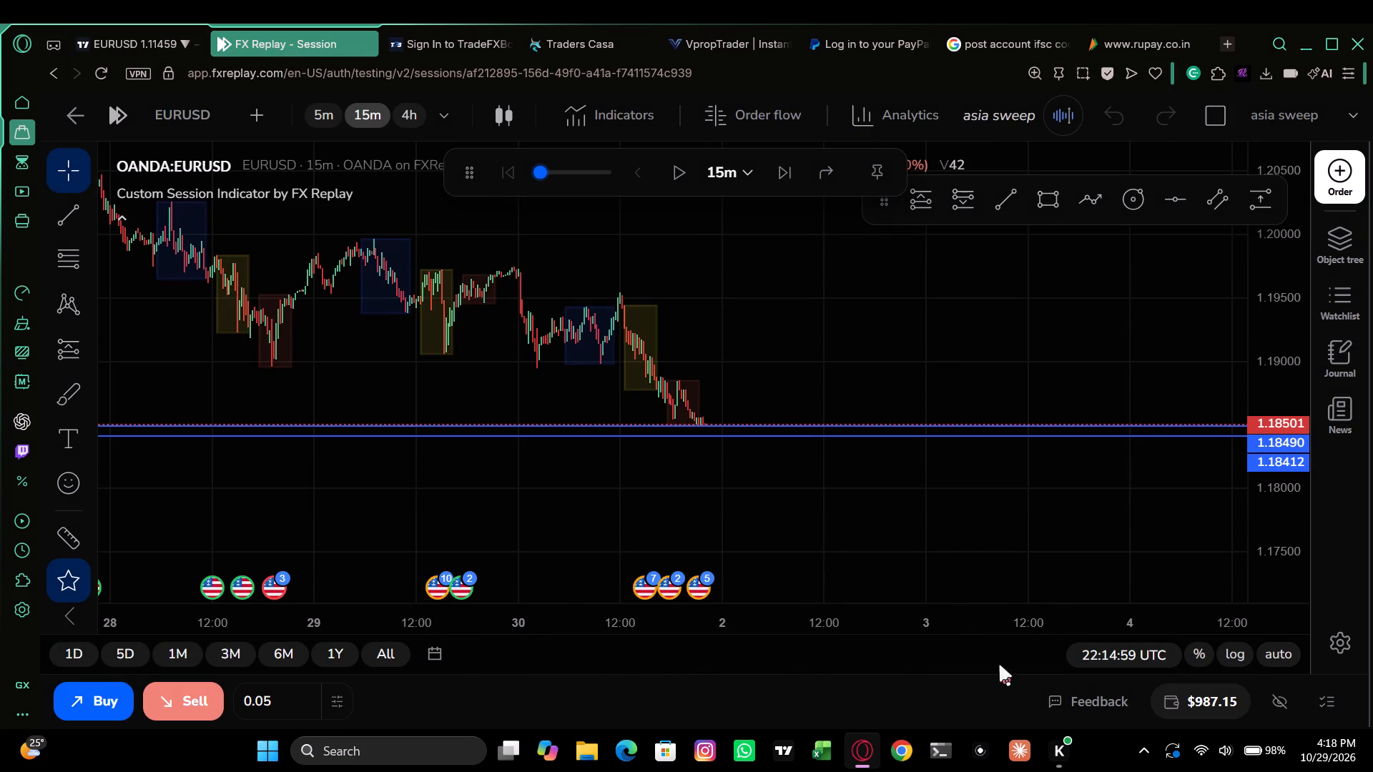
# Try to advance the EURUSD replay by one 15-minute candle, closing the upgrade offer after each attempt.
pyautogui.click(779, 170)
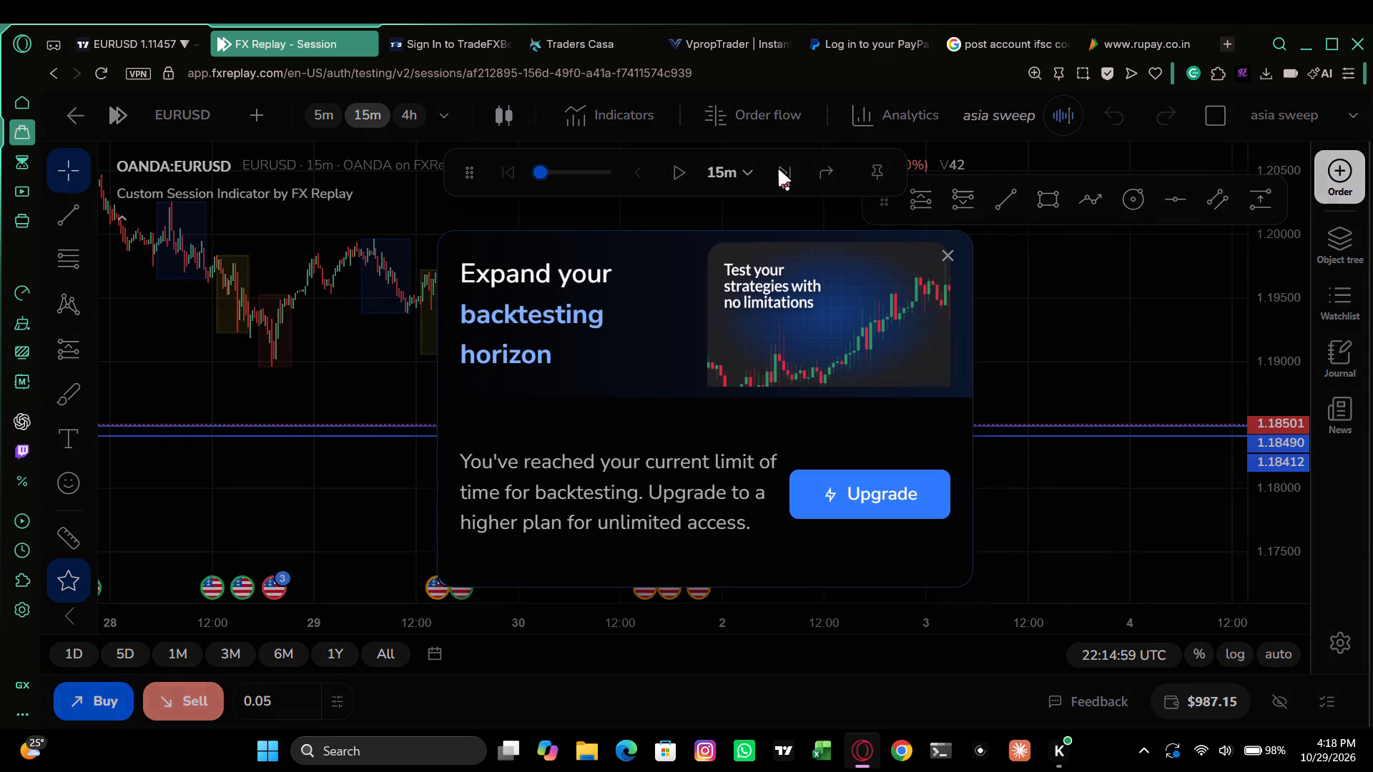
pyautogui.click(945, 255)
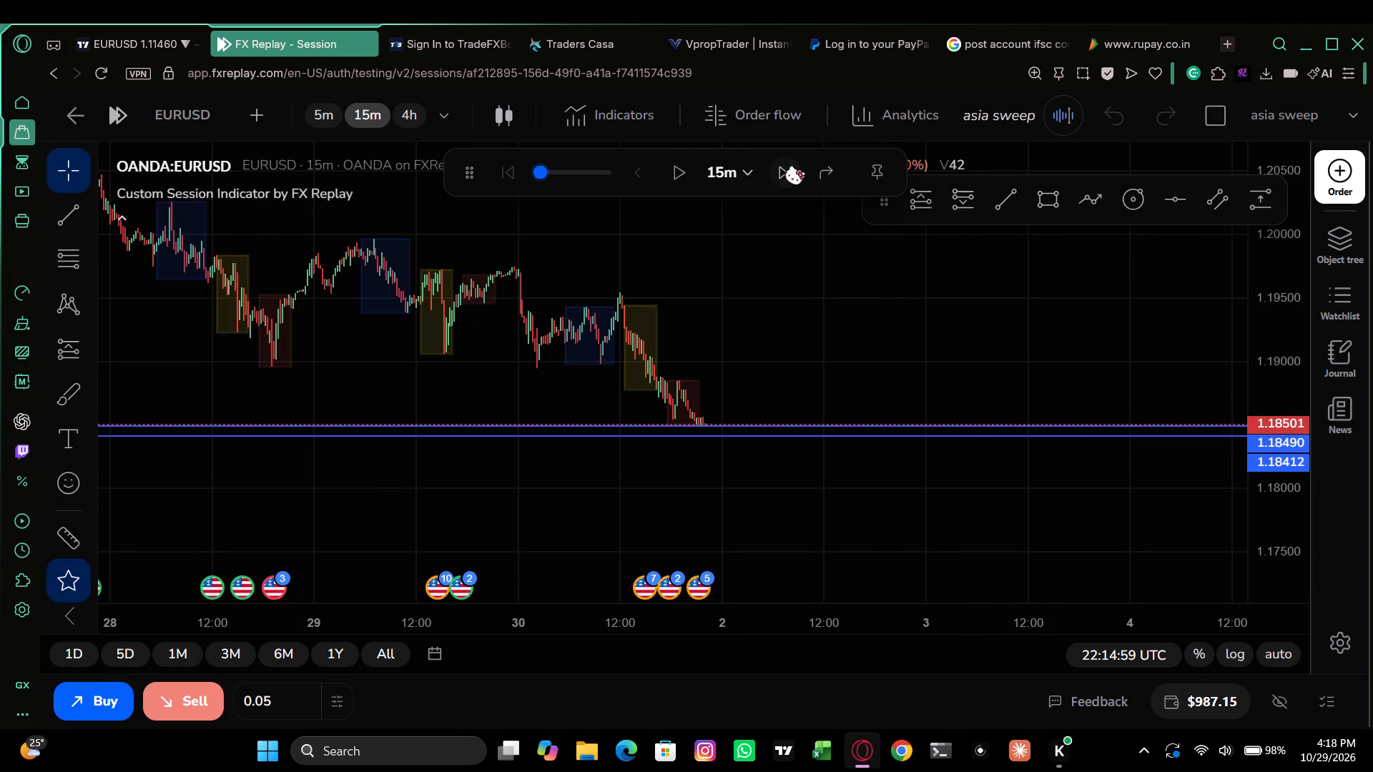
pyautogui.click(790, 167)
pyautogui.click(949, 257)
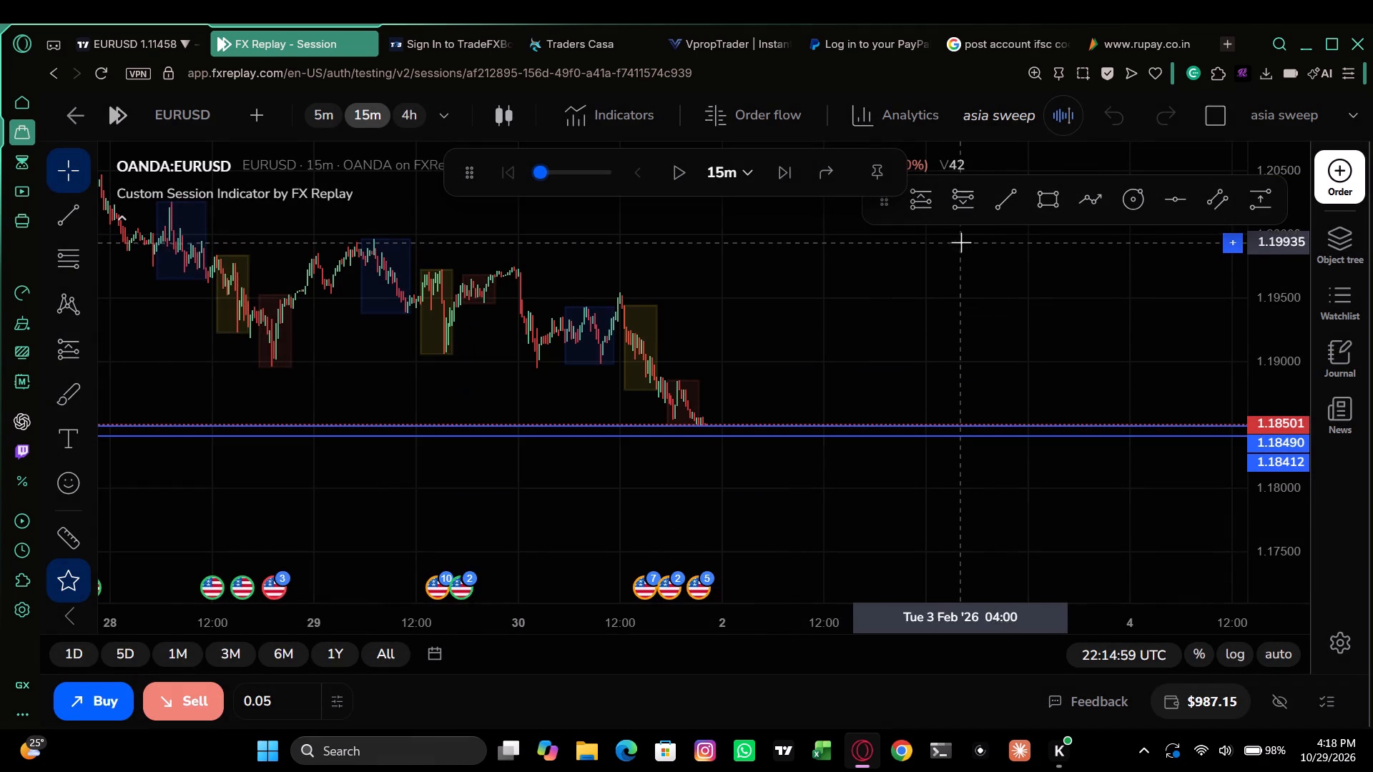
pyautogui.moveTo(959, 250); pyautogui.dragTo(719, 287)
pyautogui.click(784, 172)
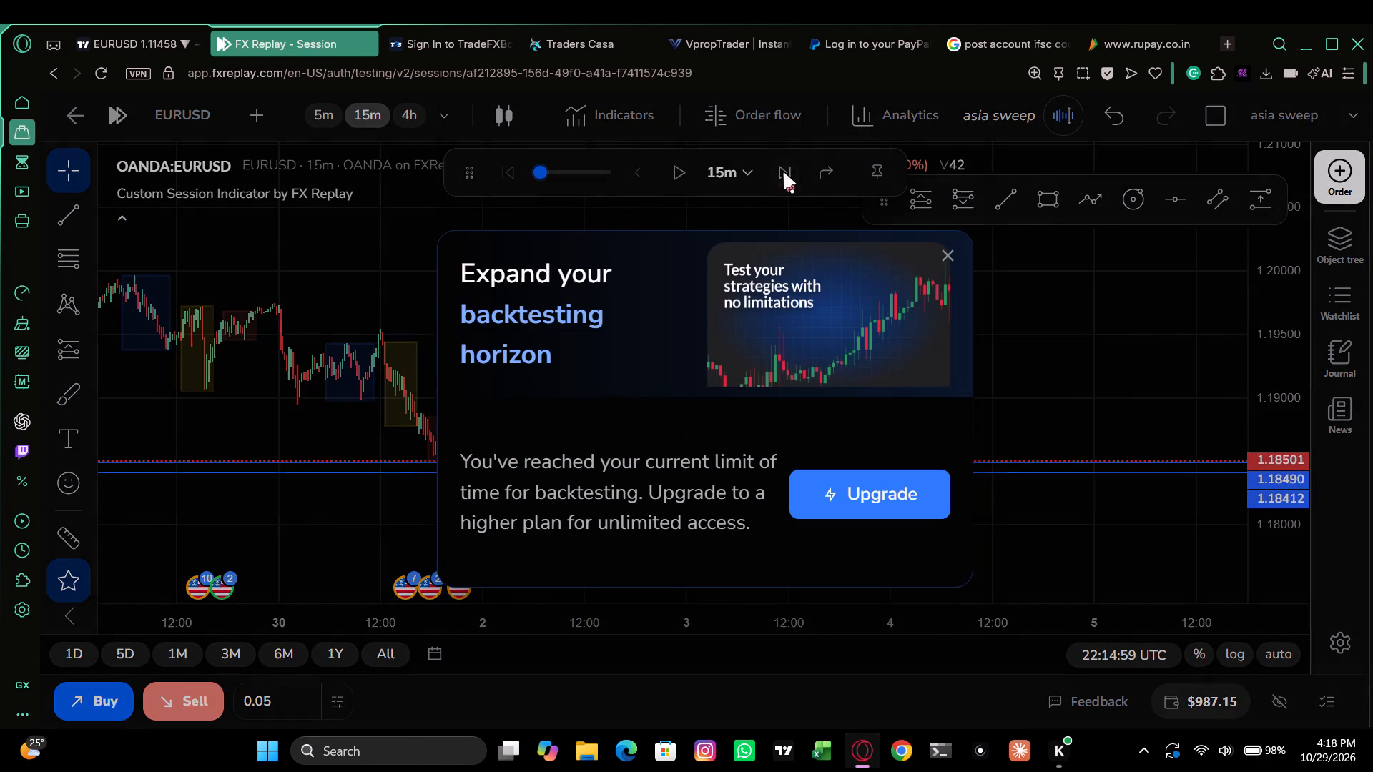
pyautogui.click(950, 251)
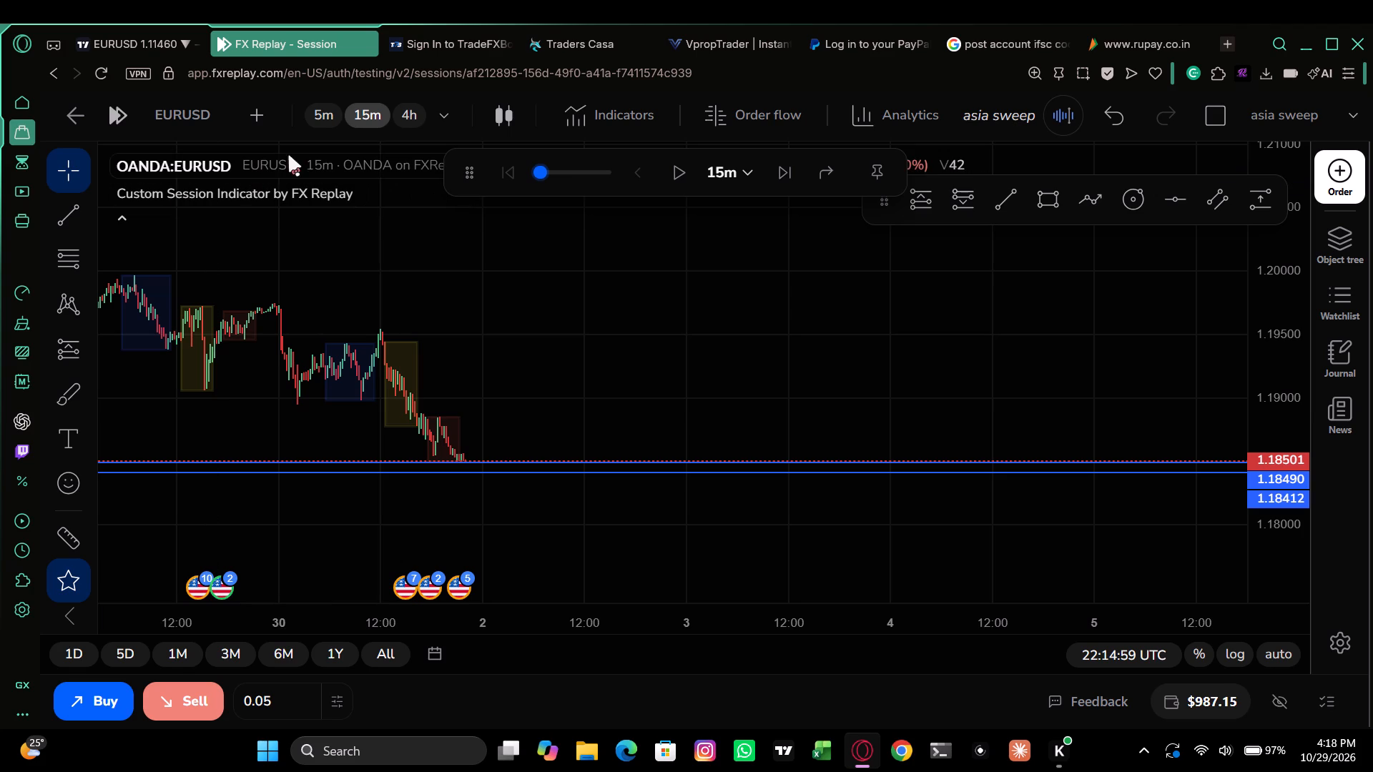
# Return to the Testing dashboard and examine its performance charts, including time invested, win rate and trades by symbol.
pyautogui.click(77, 119)
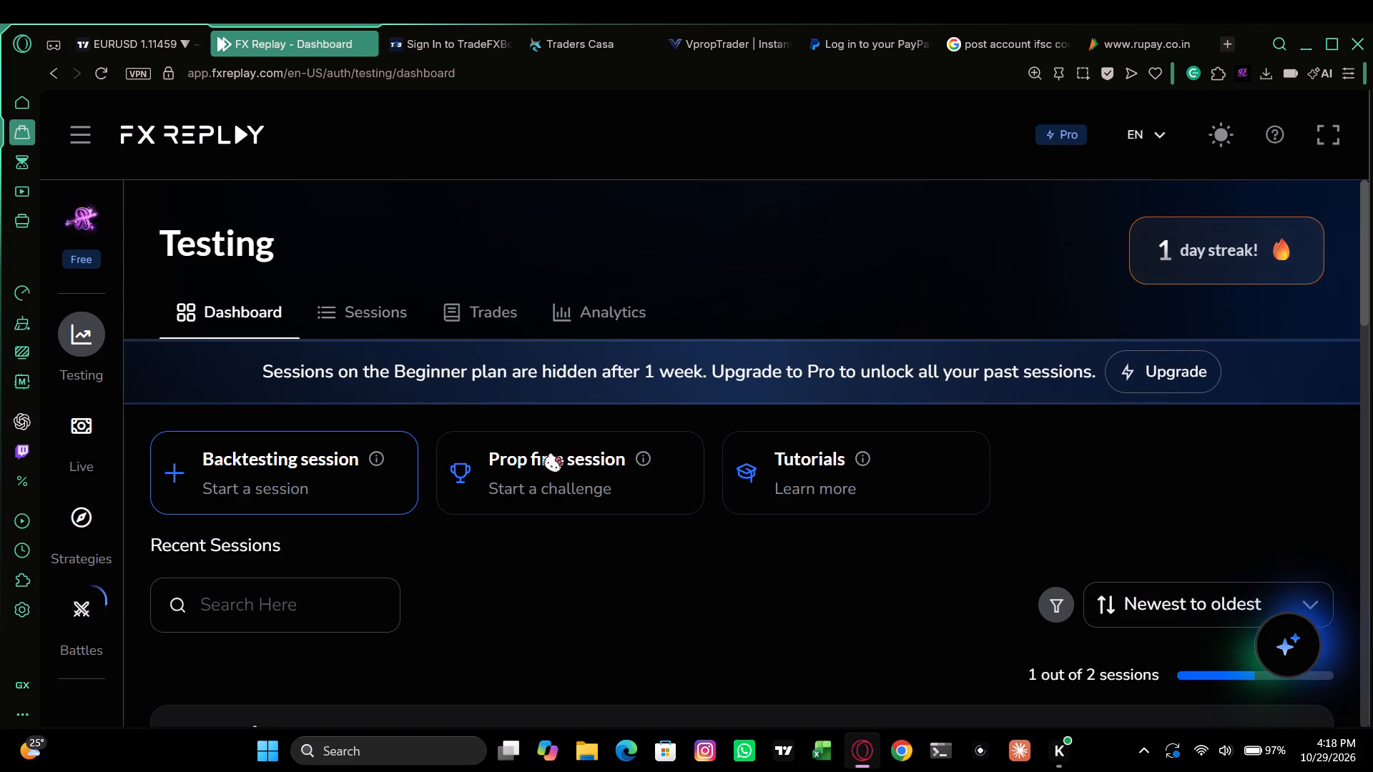
pyautogui.scroll(-6, 562, 417)
pyautogui.scroll(1, 562, 417)
pyautogui.scroll(-7, 562, 417)
pyautogui.scroll(2, 562, 417)
pyautogui.scroll(-1, 561, 417)
pyautogui.scroll(1, 560, 418)
pyautogui.scroll(-1, 545, 420)
pyautogui.scroll(1, 123, 524)
pyautogui.click(92, 610)
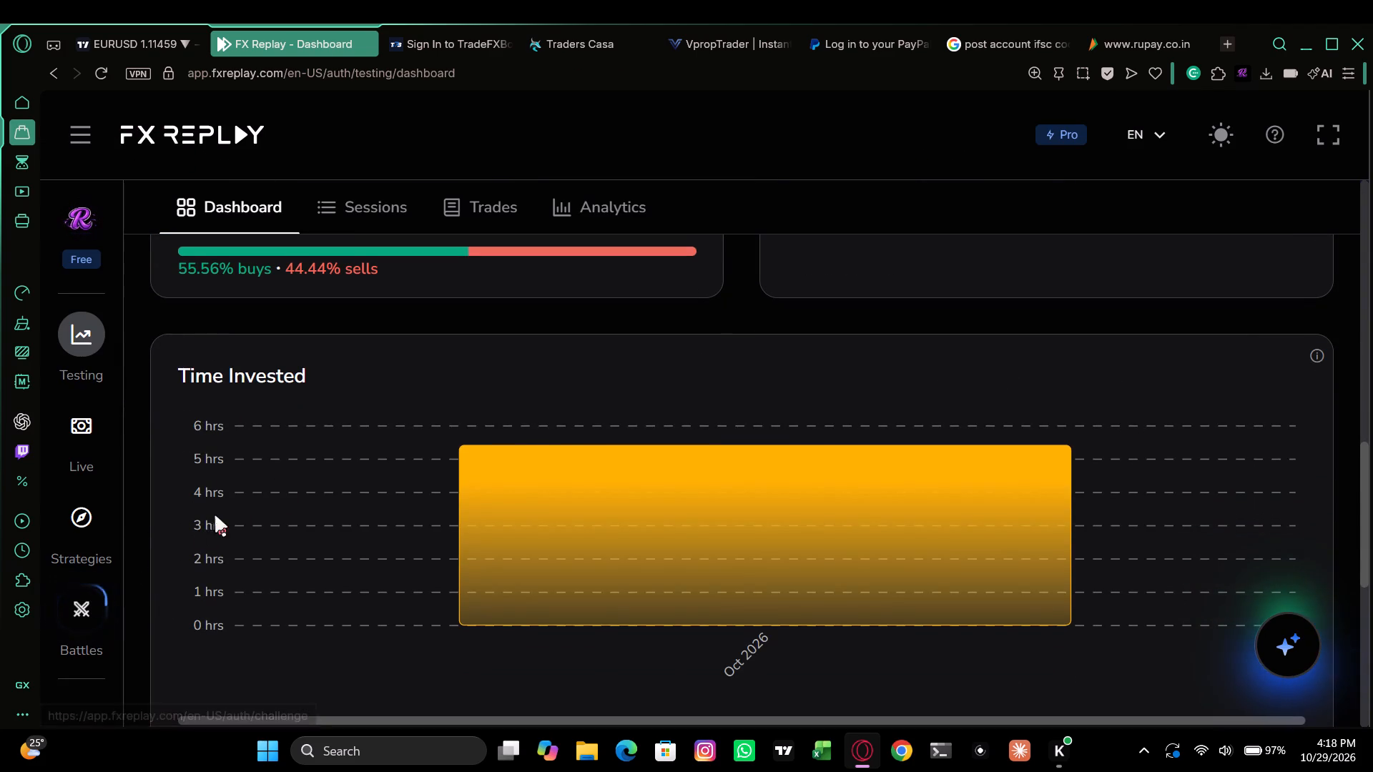
pyautogui.scroll(-1, 320, 475)
pyautogui.scroll(-2, 464, 431)
pyautogui.scroll(2, 464, 431)
pyautogui.scroll(-1, 466, 431)
pyautogui.scroll(1, 466, 431)
pyautogui.scroll(-1, 474, 427)
pyautogui.scroll(2, 476, 427)
pyautogui.scroll(-3, 496, 420)
pyautogui.scroll(2, 501, 418)
pyautogui.scroll(-2, 506, 417)
pyautogui.scroll(1, 508, 417)
pyautogui.scroll(-3, 521, 415)
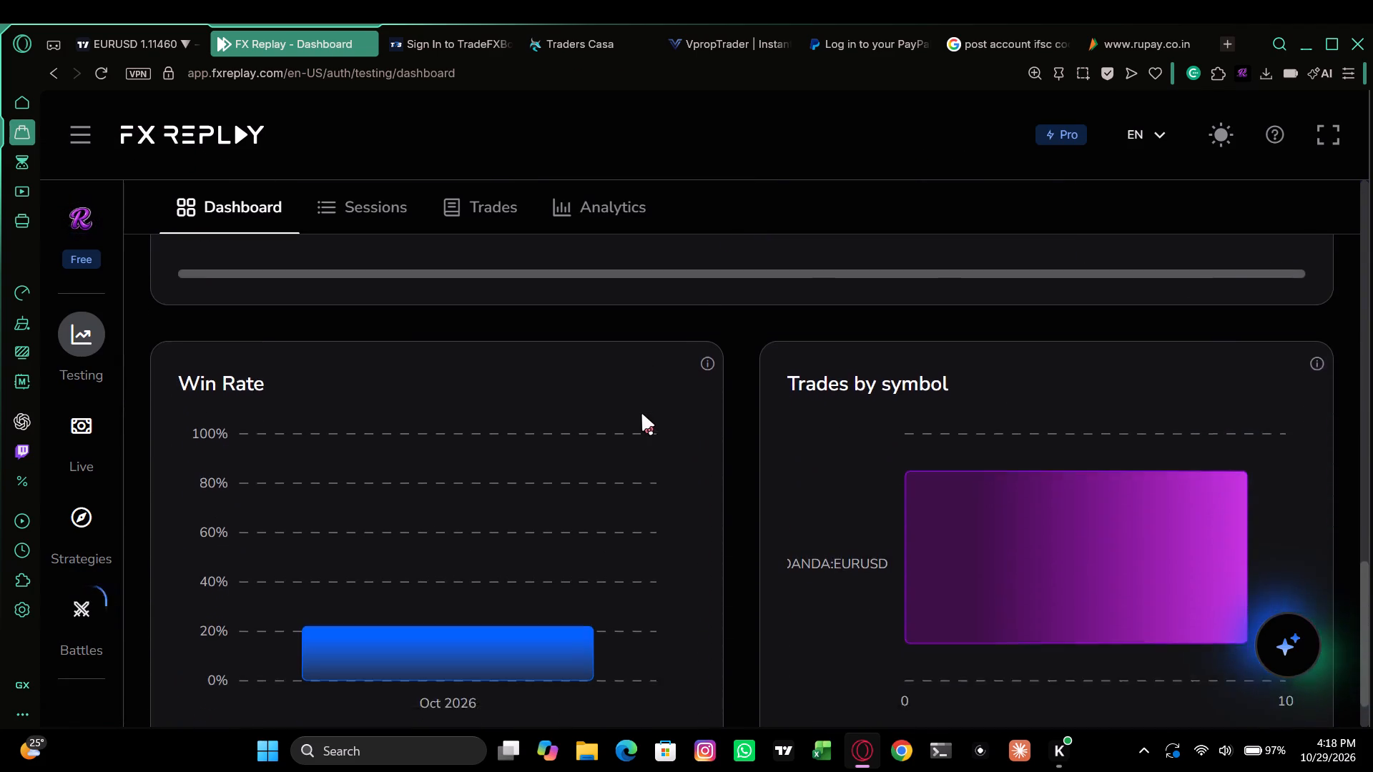
pyautogui.scroll(-5, 642, 414)
pyautogui.scroll(2, 642, 414)
pyautogui.scroll(-2, 642, 414)
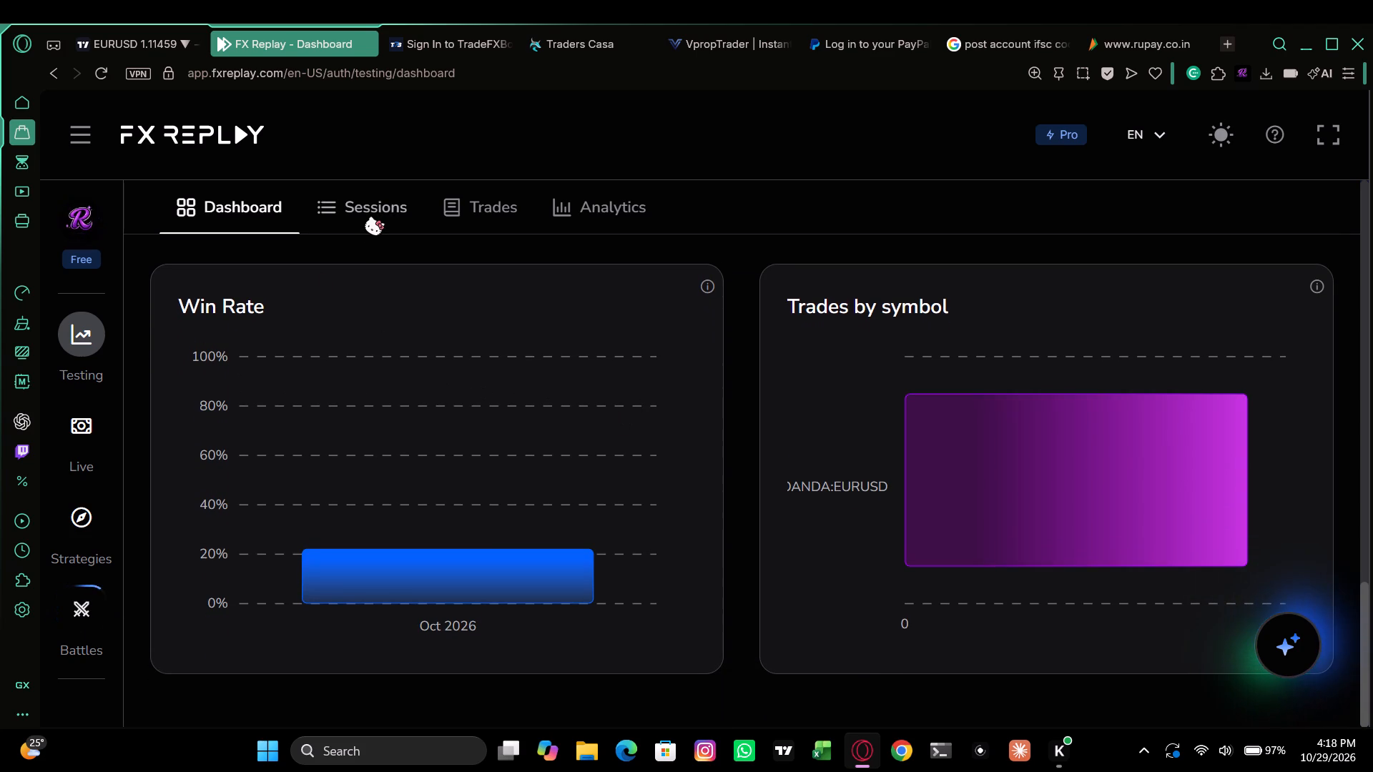
# Open the Sessions page and examine the asia sweep session's details, equity curve and monthly performance.
pyautogui.click(371, 217)
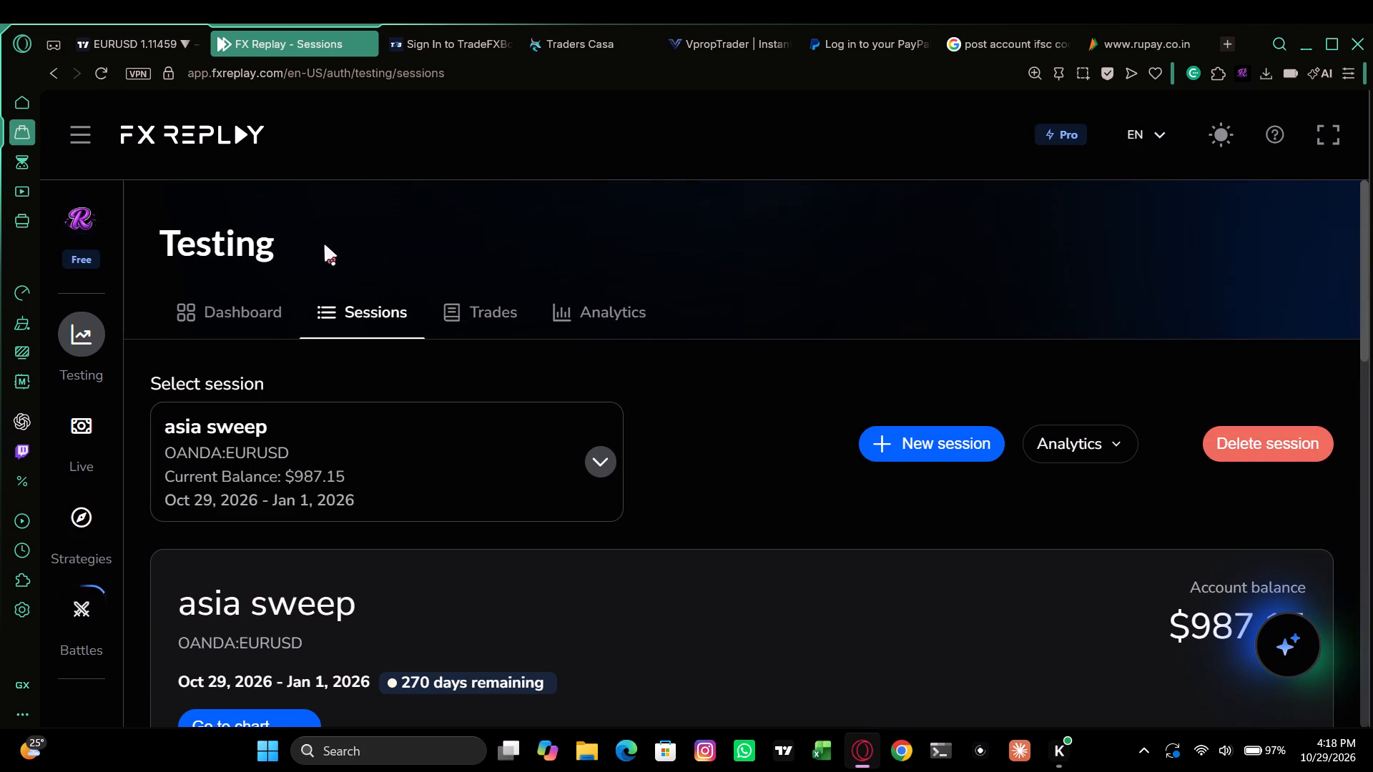
pyautogui.scroll(-1, 643, 272)
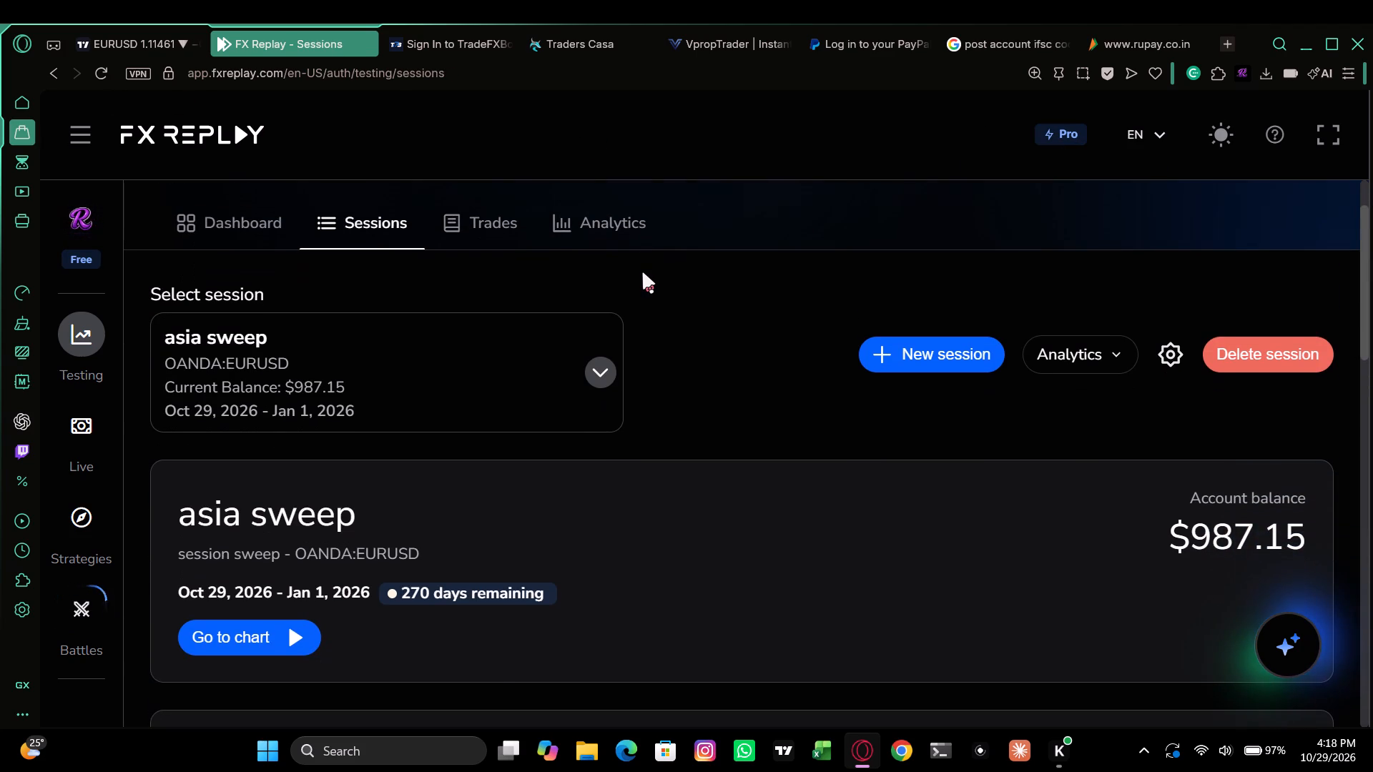
pyautogui.scroll(-1, 643, 272)
pyautogui.scroll(2, 643, 272)
pyautogui.scroll(-1, 643, 272)
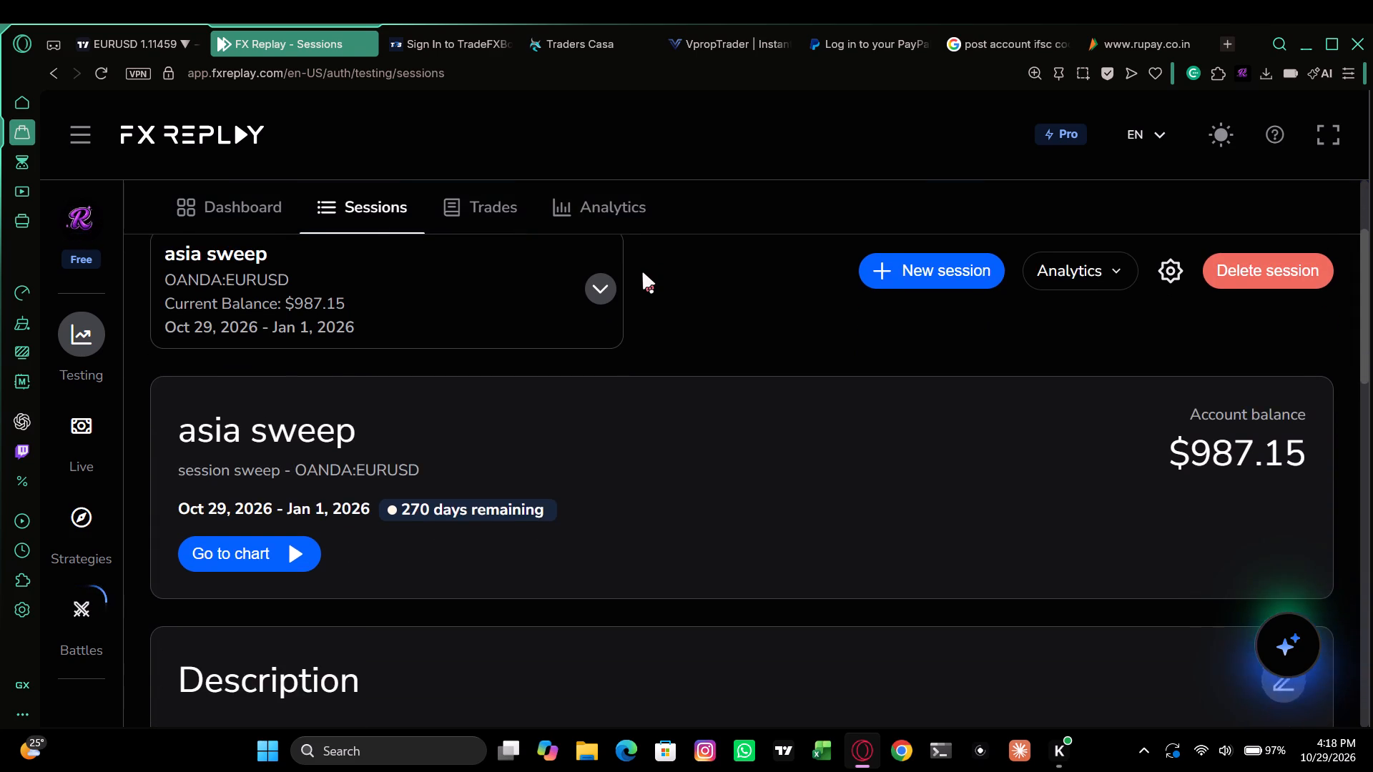
pyautogui.scroll(-8, 643, 272)
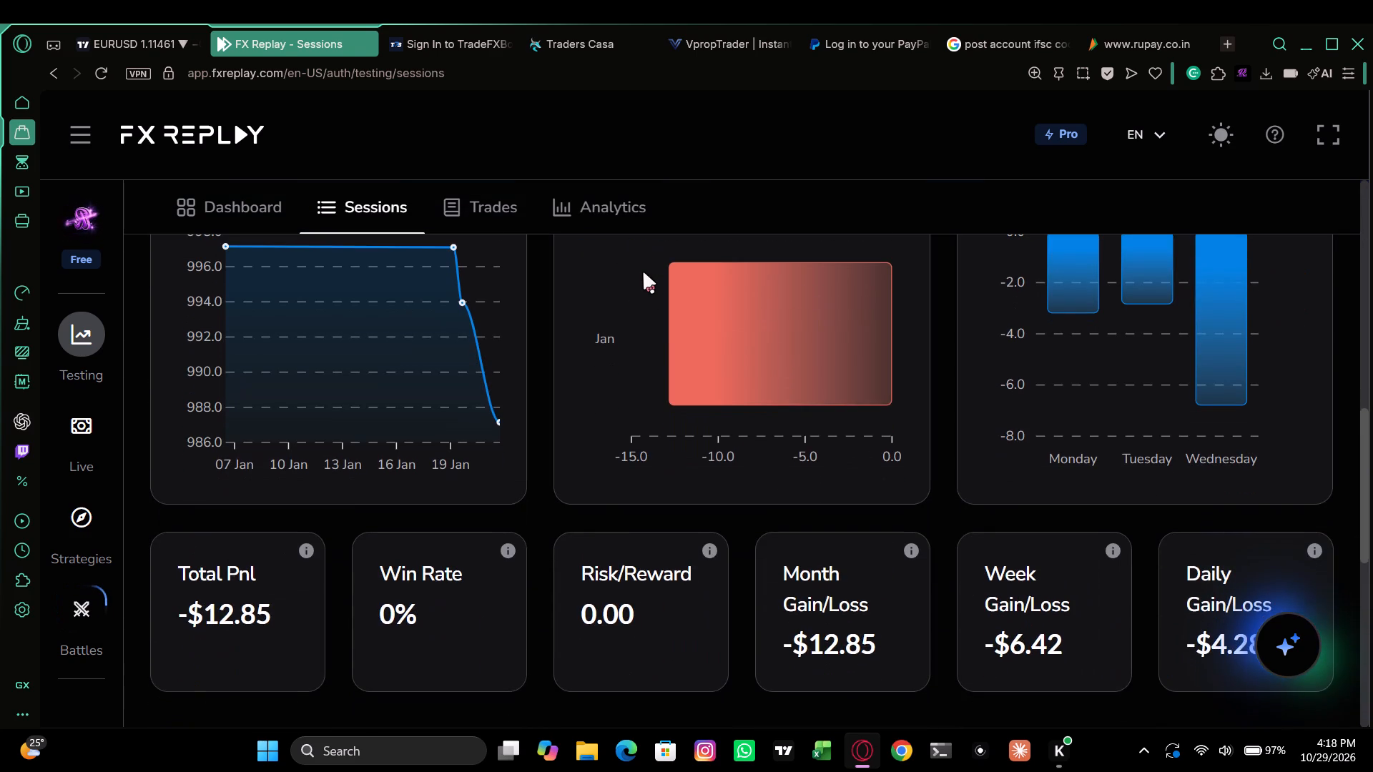
pyautogui.scroll(2, 644, 272)
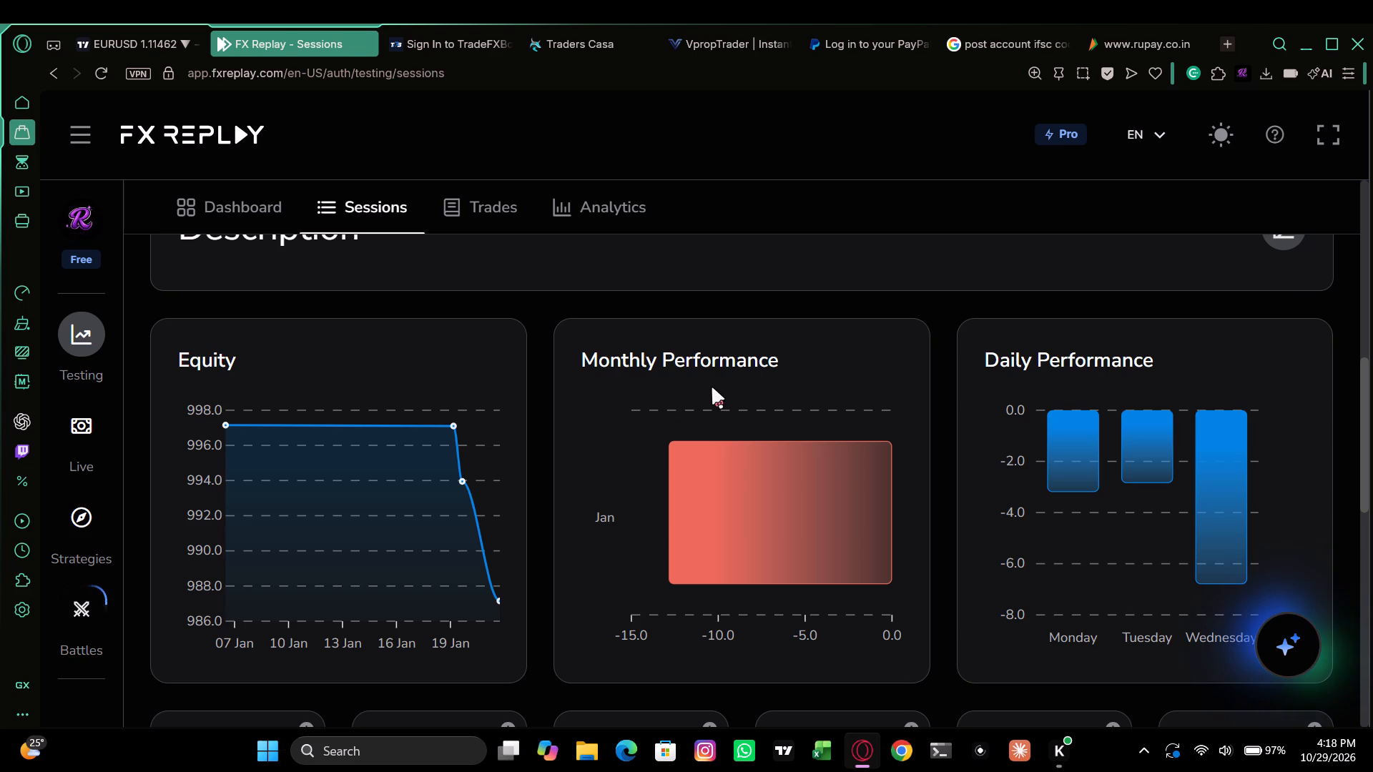
# Inspect the Monday, Tuesday and Wednesday bars of the Daily Performance chart.
pyautogui.scroll(-1, 1010, 381)
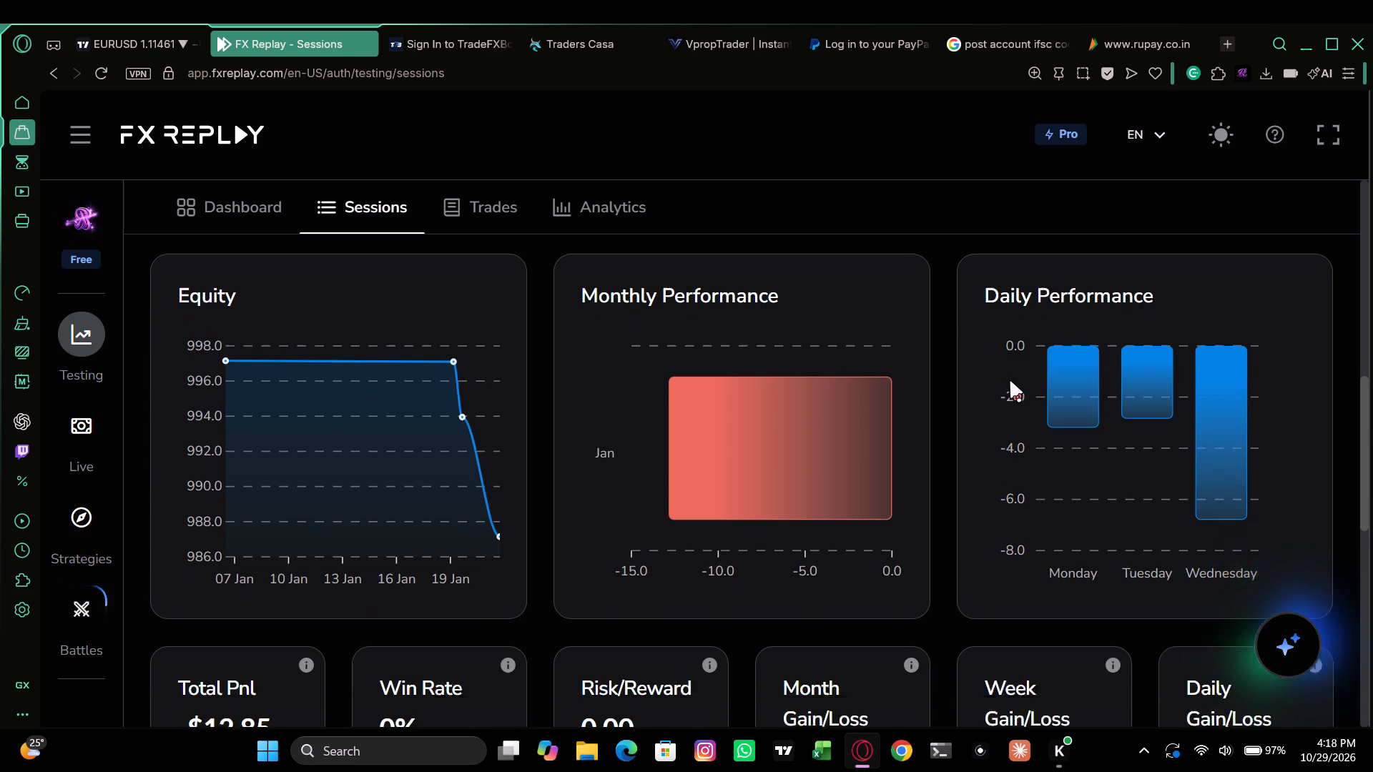
pyautogui.click(1081, 351)
pyautogui.click(1141, 365)
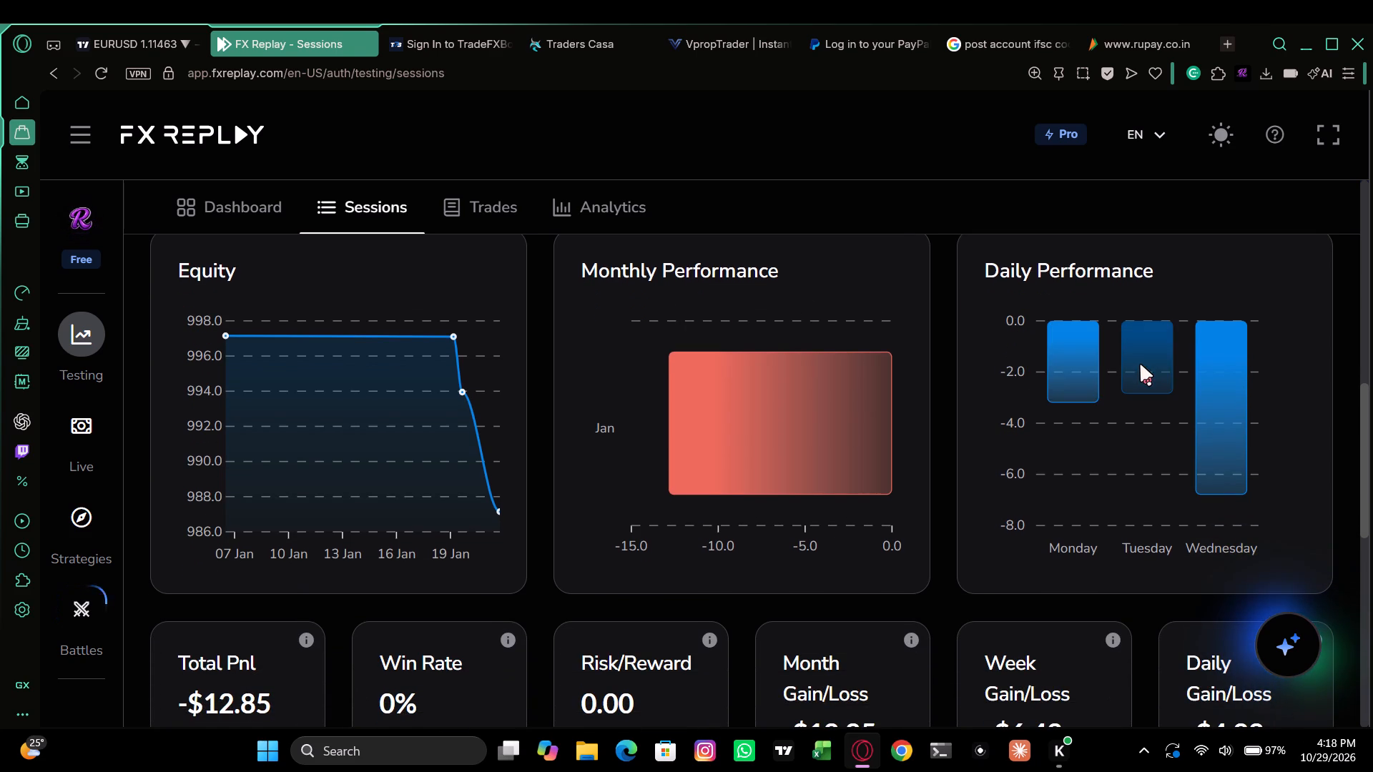
pyautogui.click(1229, 411)
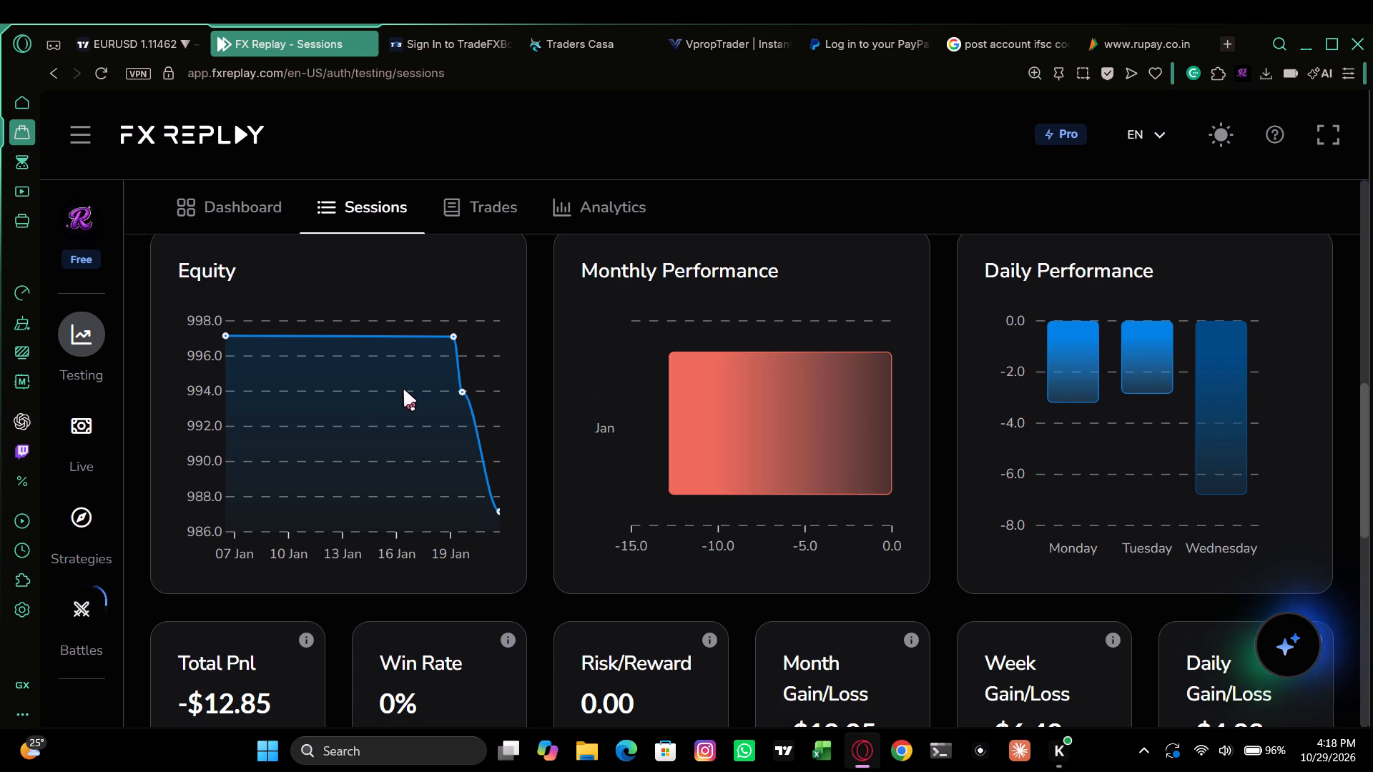
# Examine the session's Total Pnl, Win Rate and gain/loss figures together with its recent trades.
pyautogui.scroll(-1, 404, 390)
pyautogui.moveTo(172, 569); pyautogui.dragTo(280, 577)
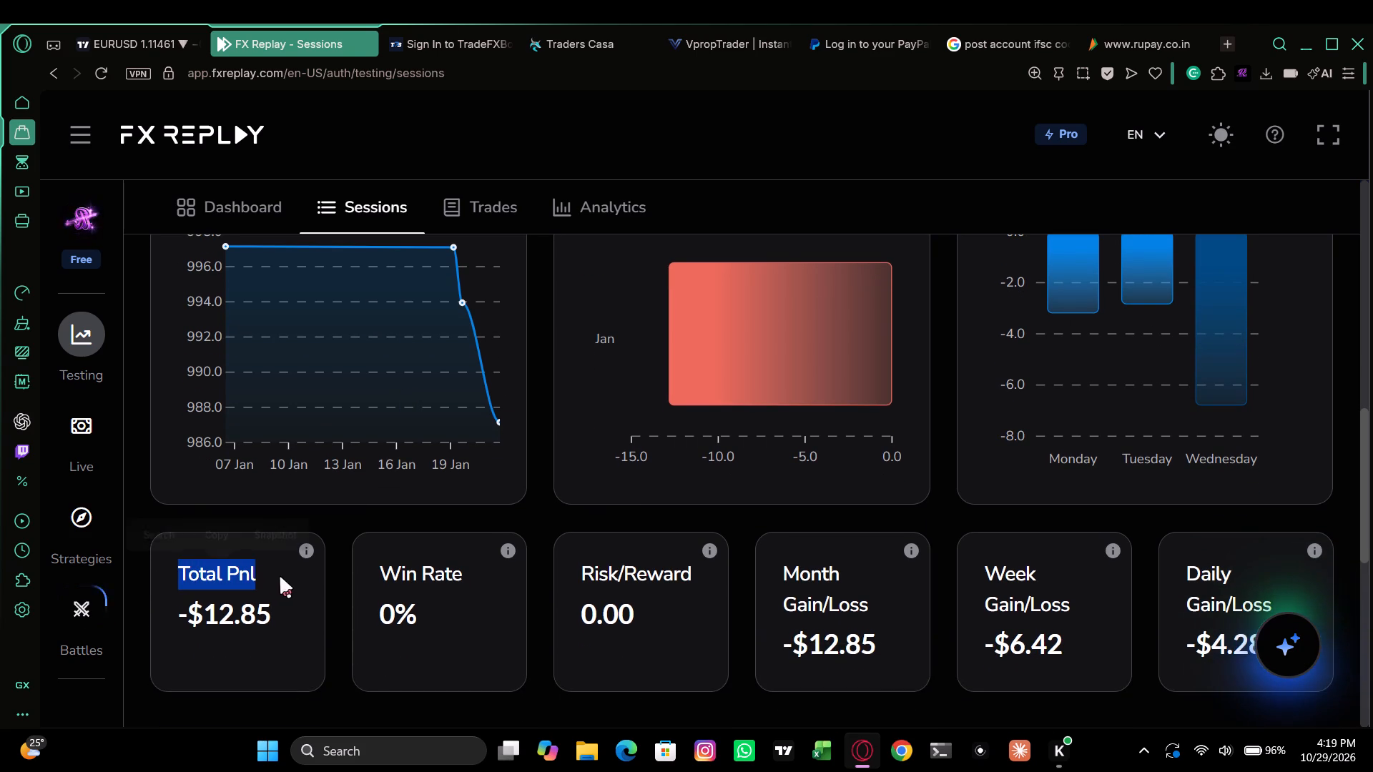
pyautogui.click(280, 577)
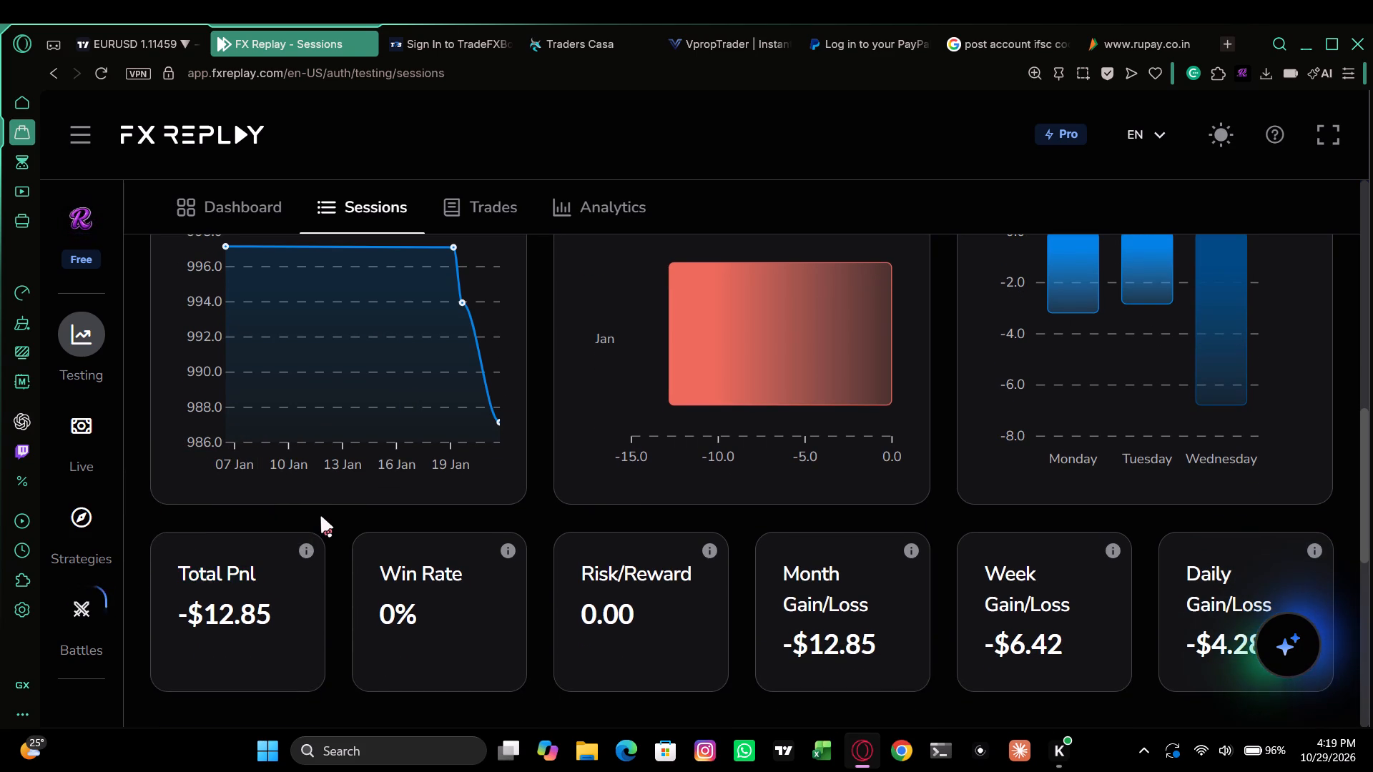
pyautogui.scroll(-1, 321, 516)
pyautogui.moveTo(384, 489); pyautogui.dragTo(460, 503)
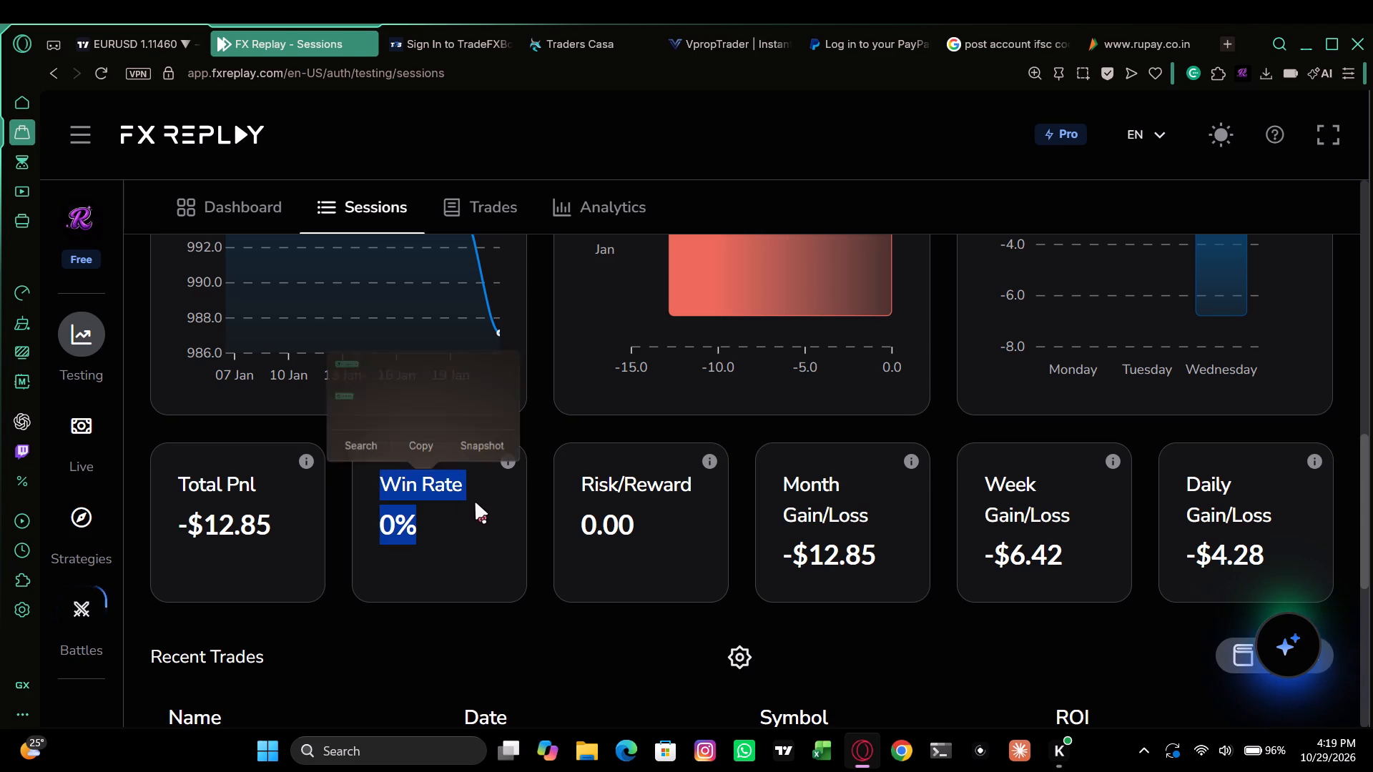
pyautogui.click(478, 503)
pyautogui.scroll(-1, 484, 499)
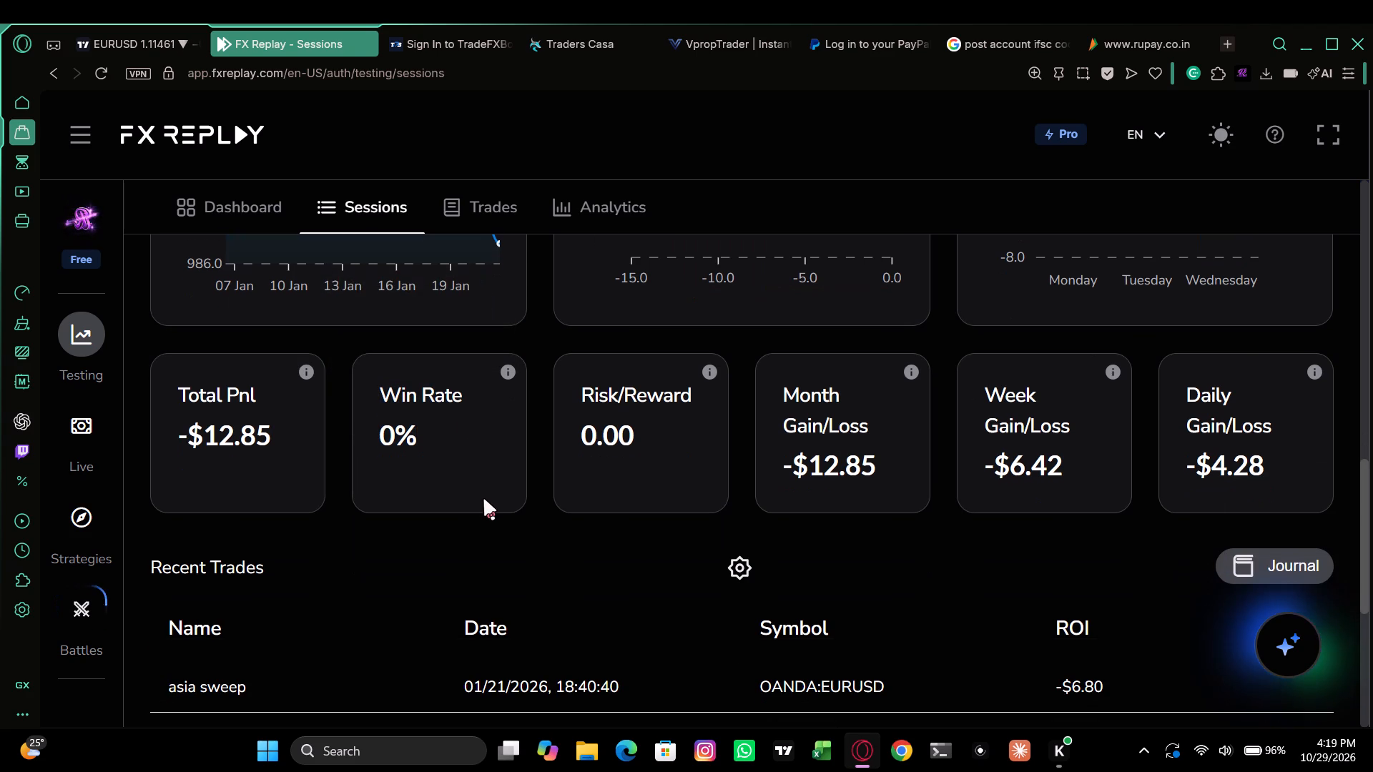
pyautogui.scroll(-1, 484, 499)
pyautogui.scroll(1, 484, 499)
pyautogui.scroll(-4, 484, 499)
pyautogui.scroll(8, 484, 499)
pyautogui.scroll(-1, 484, 499)
pyautogui.scroll(1, 484, 499)
pyautogui.scroll(-2, 484, 499)
pyautogui.scroll(4, 484, 499)
pyautogui.scroll(-1, 484, 499)
pyautogui.scroll(1, 485, 498)
pyautogui.scroll(-1, 485, 498)
pyautogui.scroll(1, 485, 498)
pyautogui.scroll(-2, 485, 498)
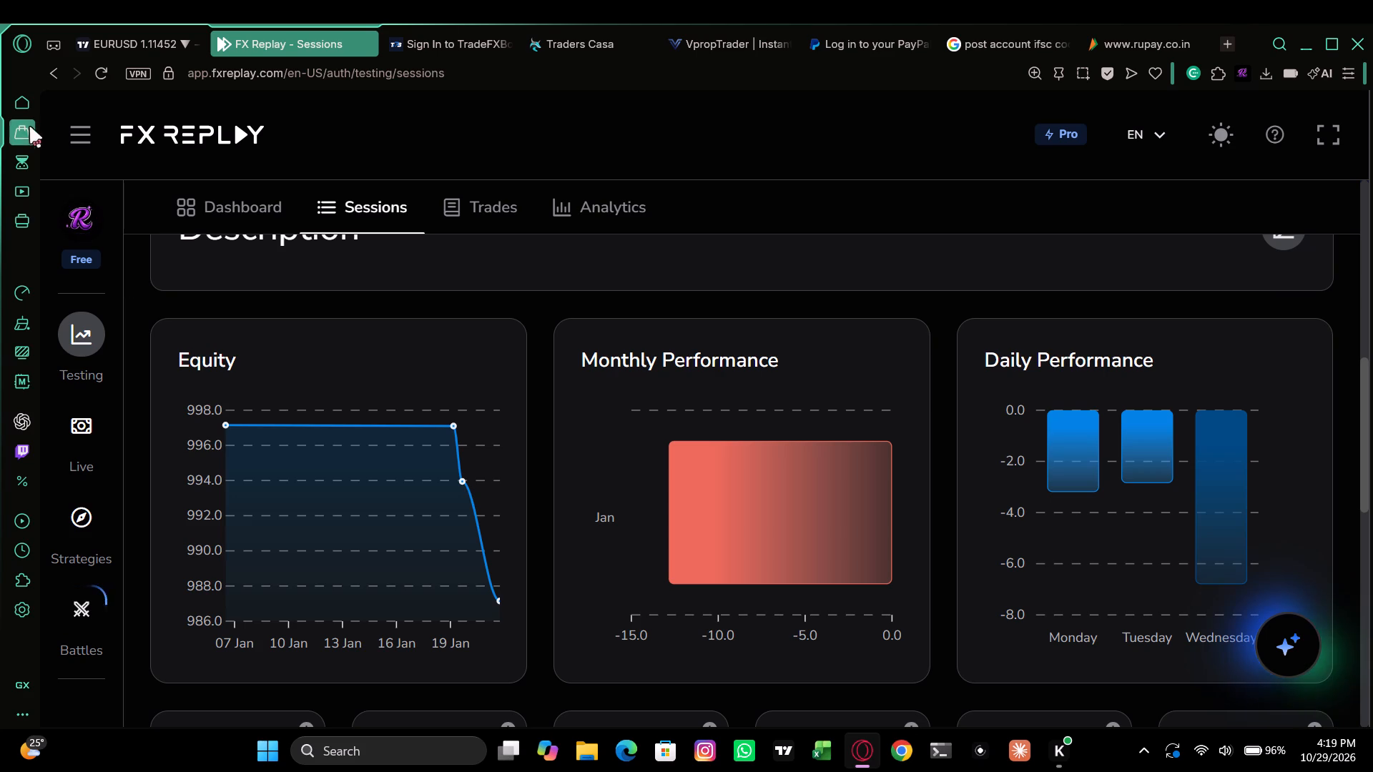
# Switch to the YouTube page and search for "backtesting free in forex".
pyautogui.click(20, 102)
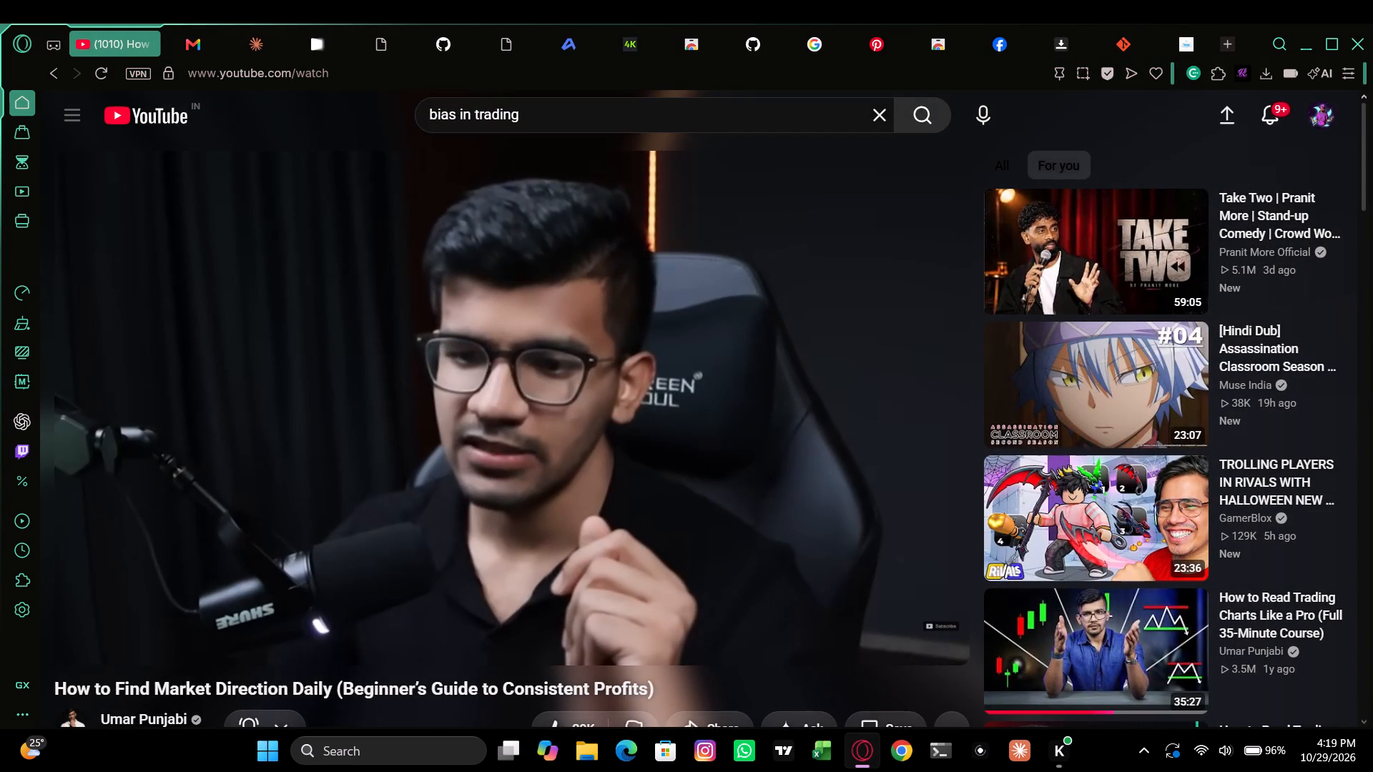
pyautogui.moveTo(538, 119); pyautogui.dragTo(352, 134)
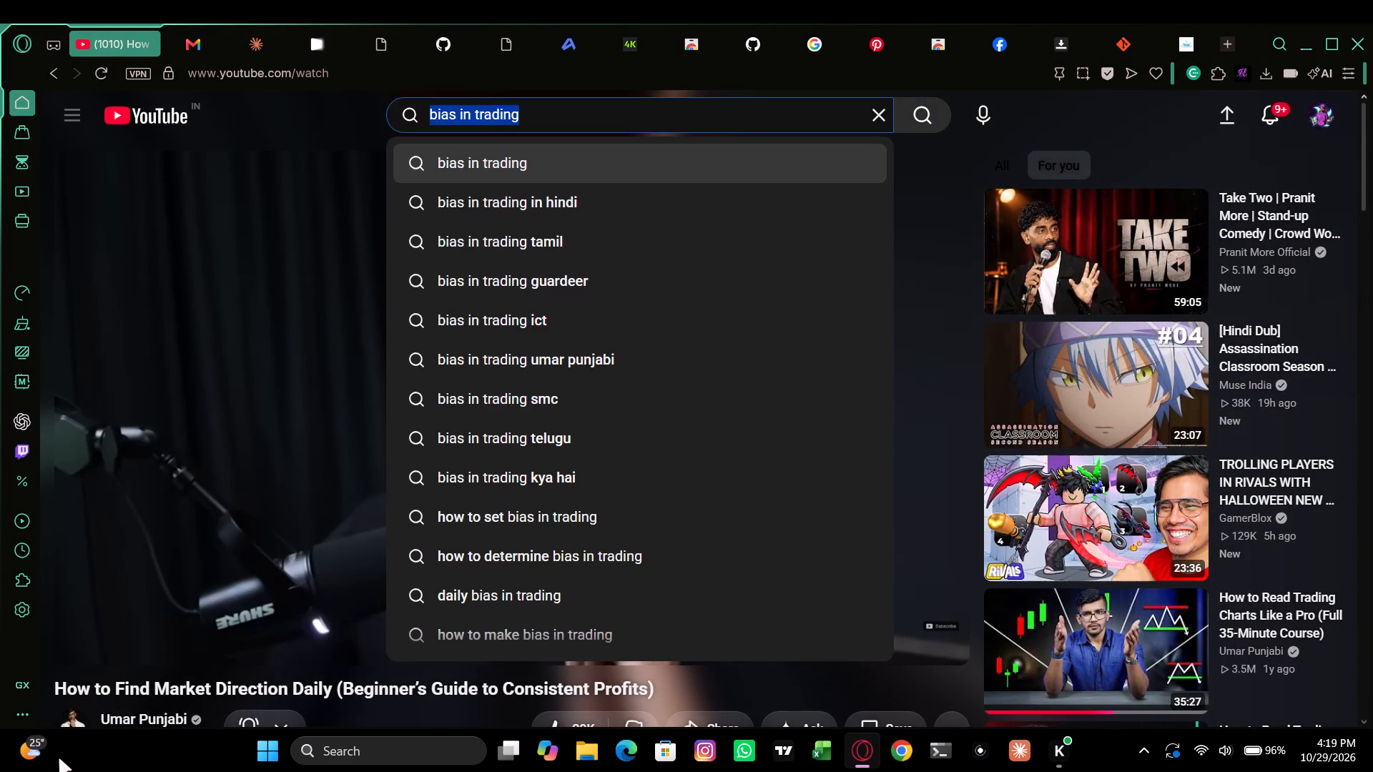
pyautogui.write('bac')
pyautogui.write('l')
pyautogui.press('space')
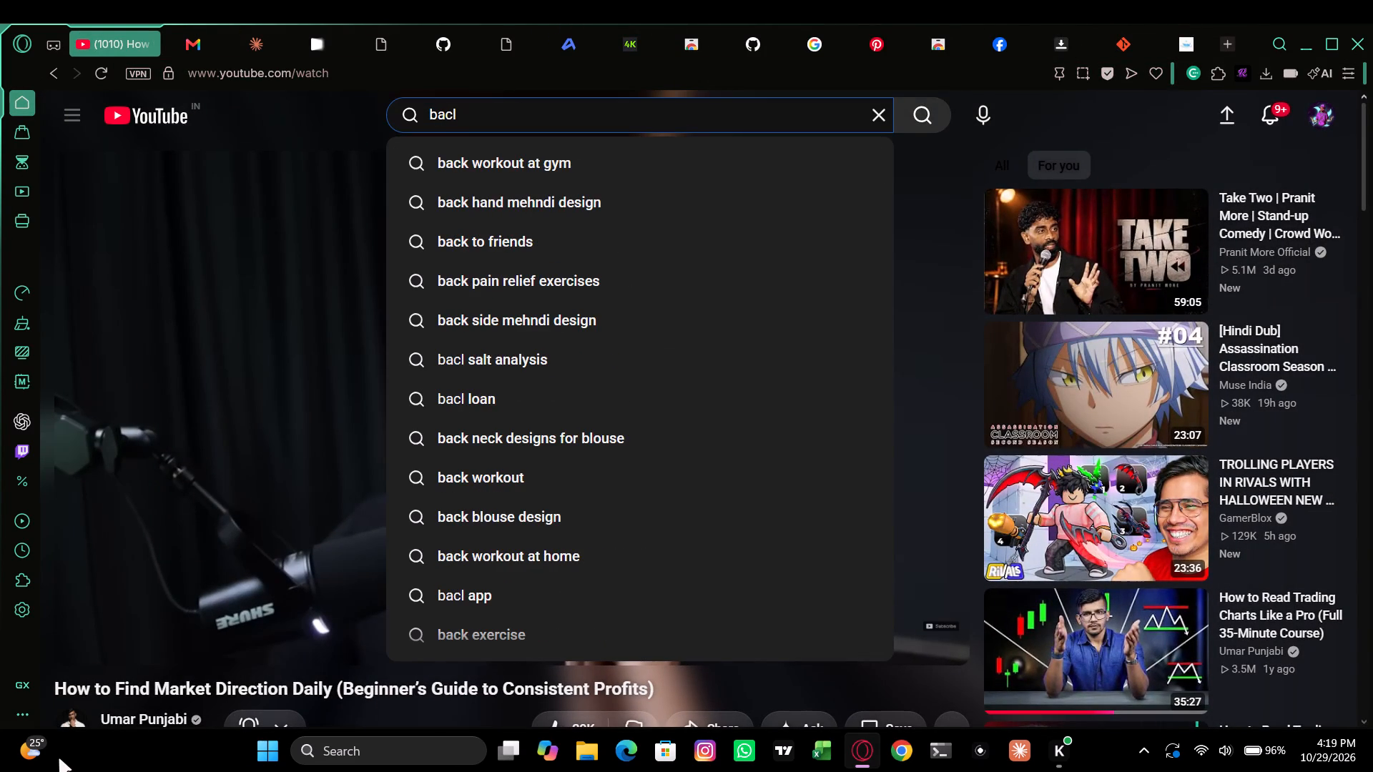
pyautogui.press('BackSpace')
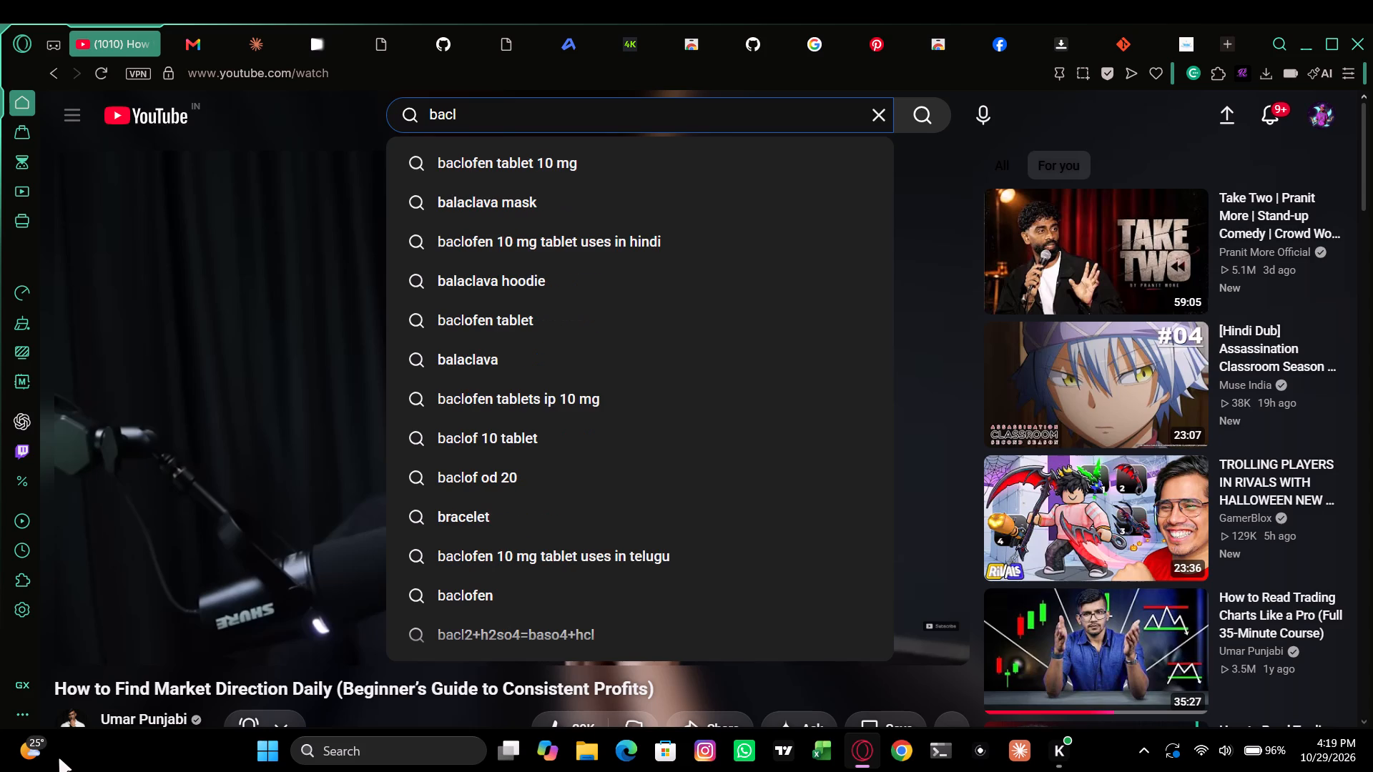
pyautogui.press('BackSpace')
pyautogui.press('BackSpace')
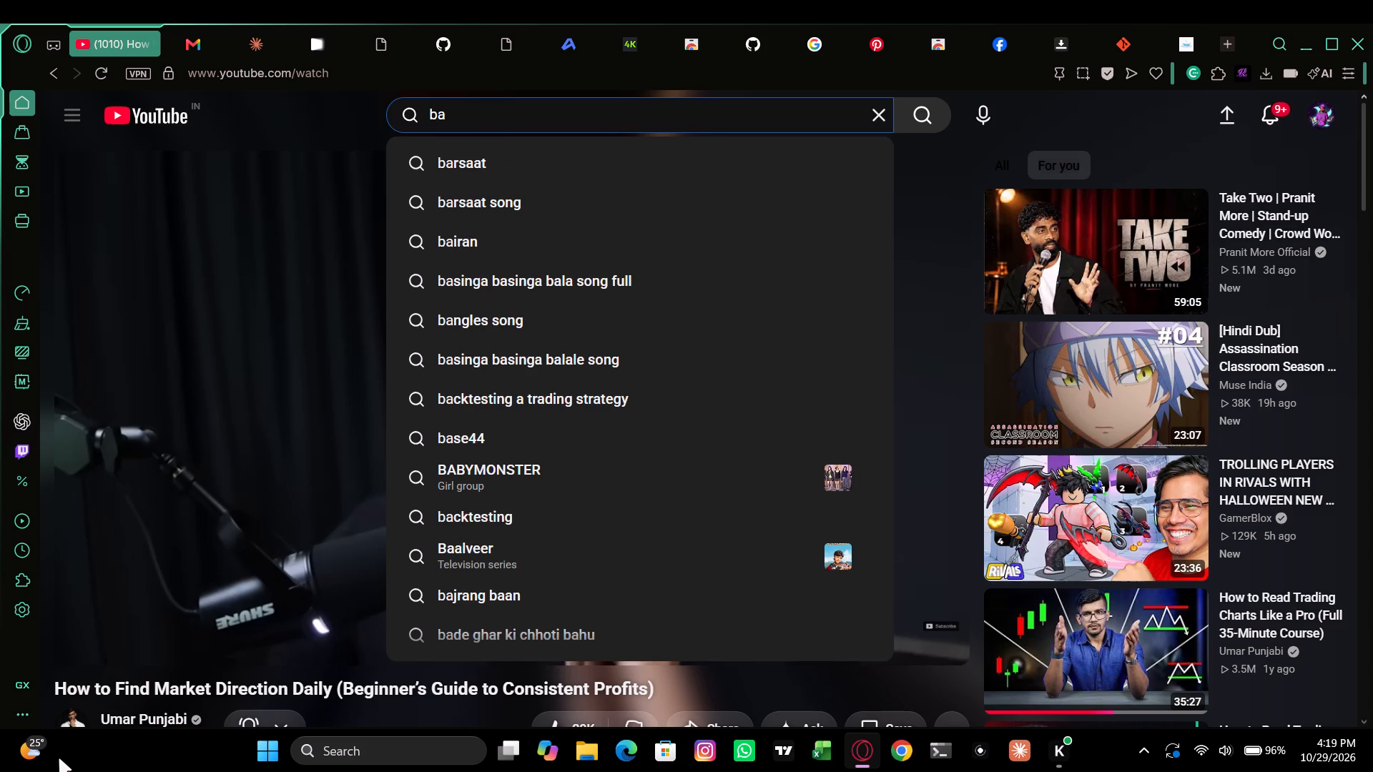
pyautogui.press('c')
pyautogui.write('k')
pyautogui.press('space')
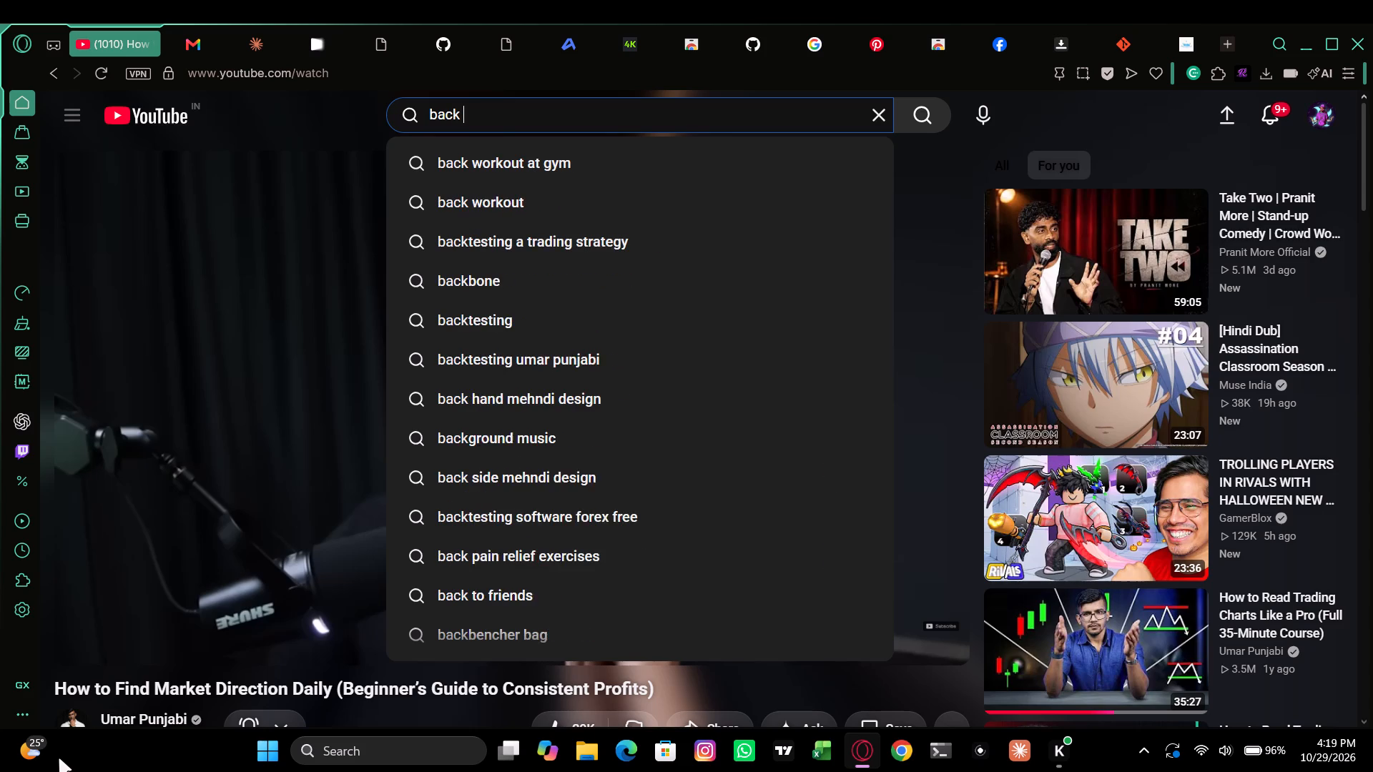
pyautogui.press('BackSpace')
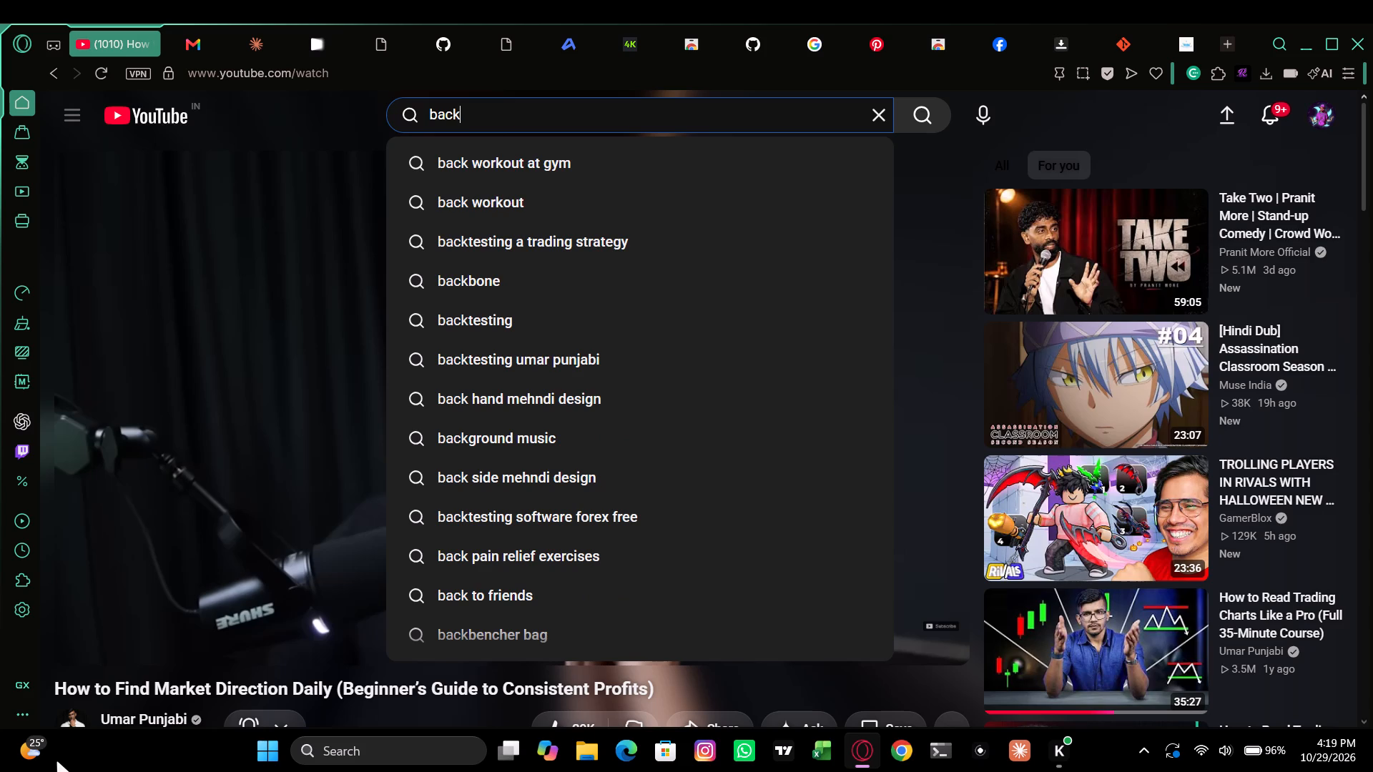
pyautogui.press('t')
pyautogui.write('es')
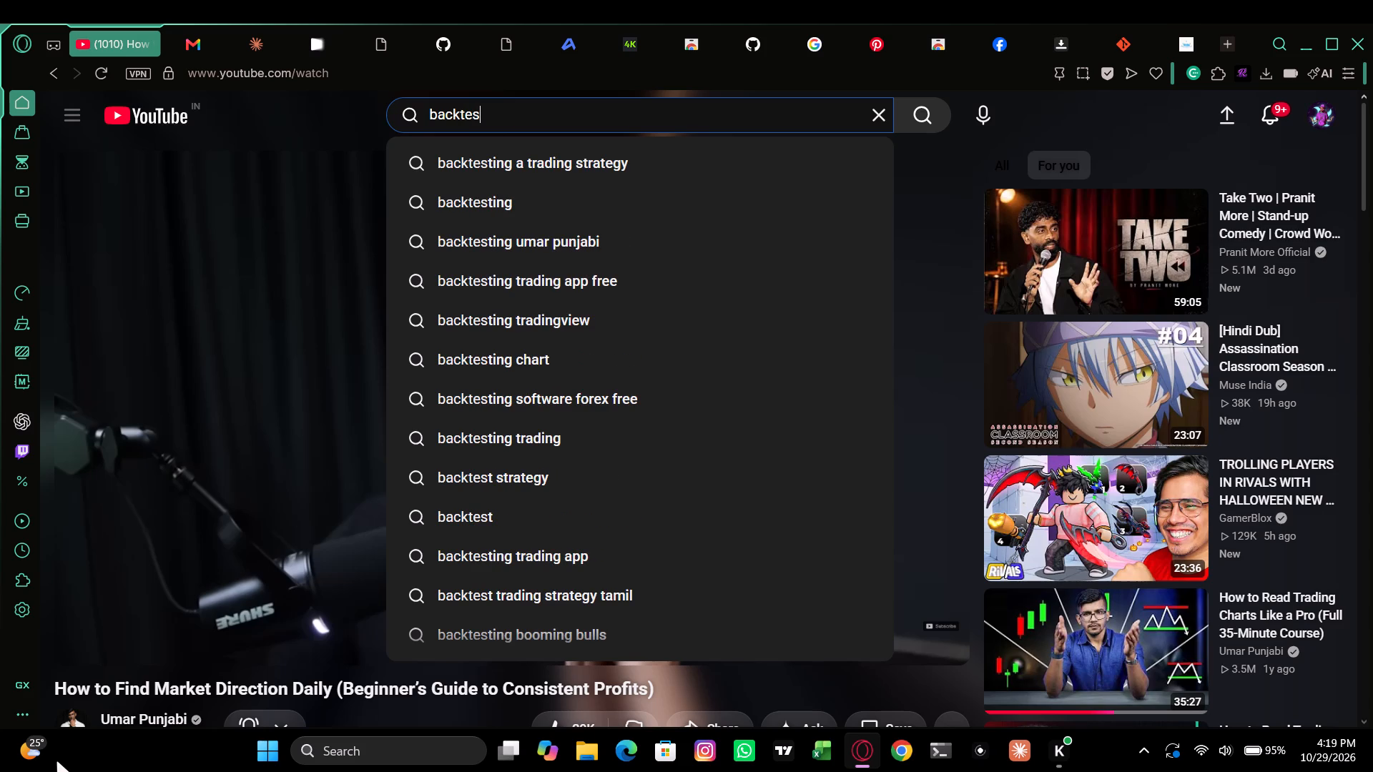
pyautogui.press('t')
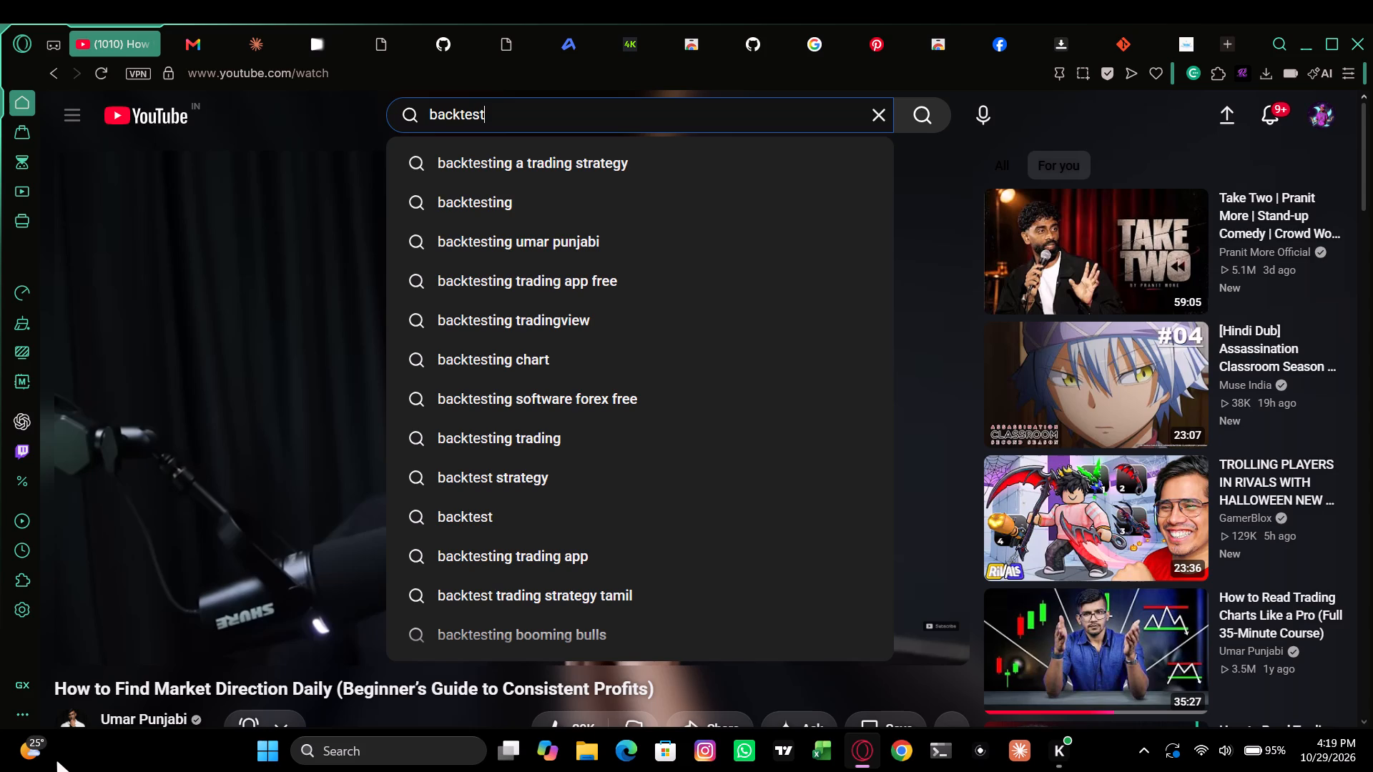
pyautogui.write('in')
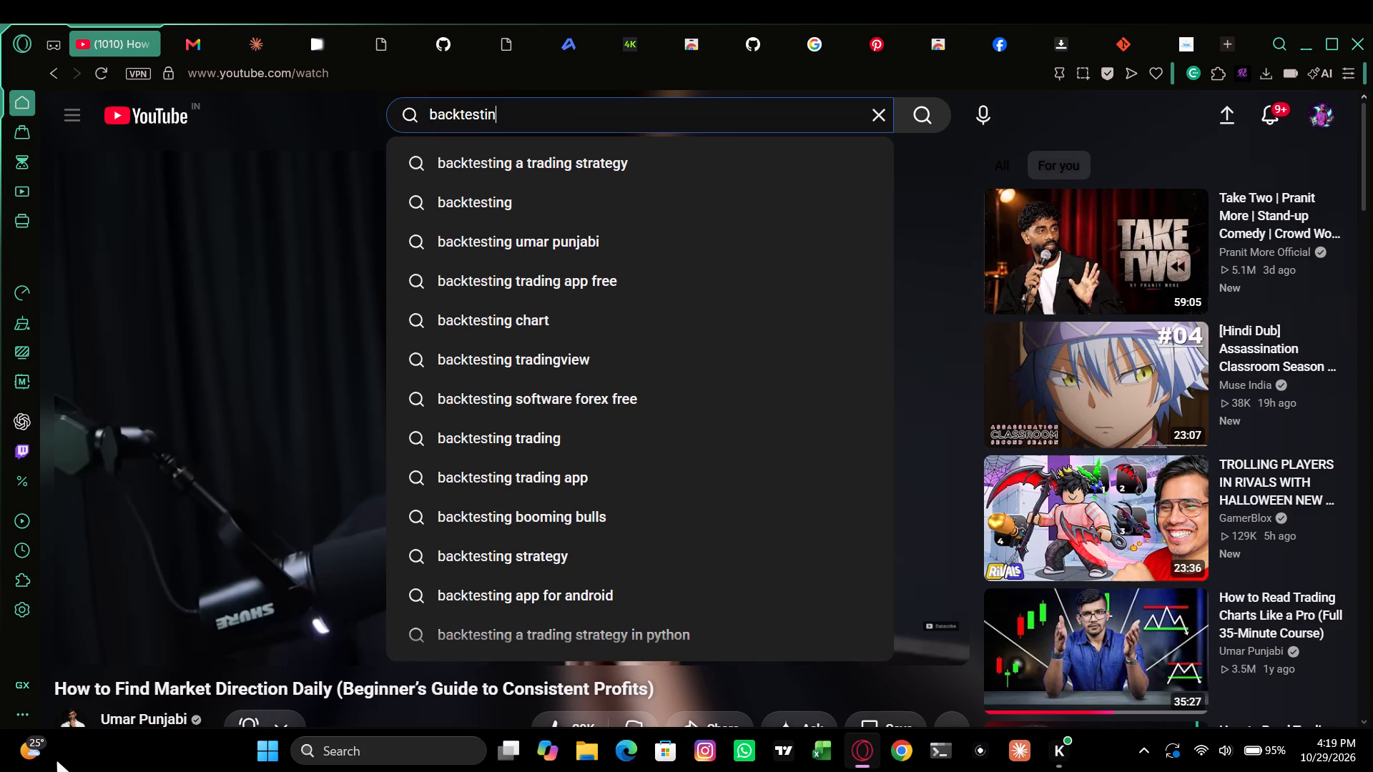
pyautogui.write('g')
pyautogui.press('space')
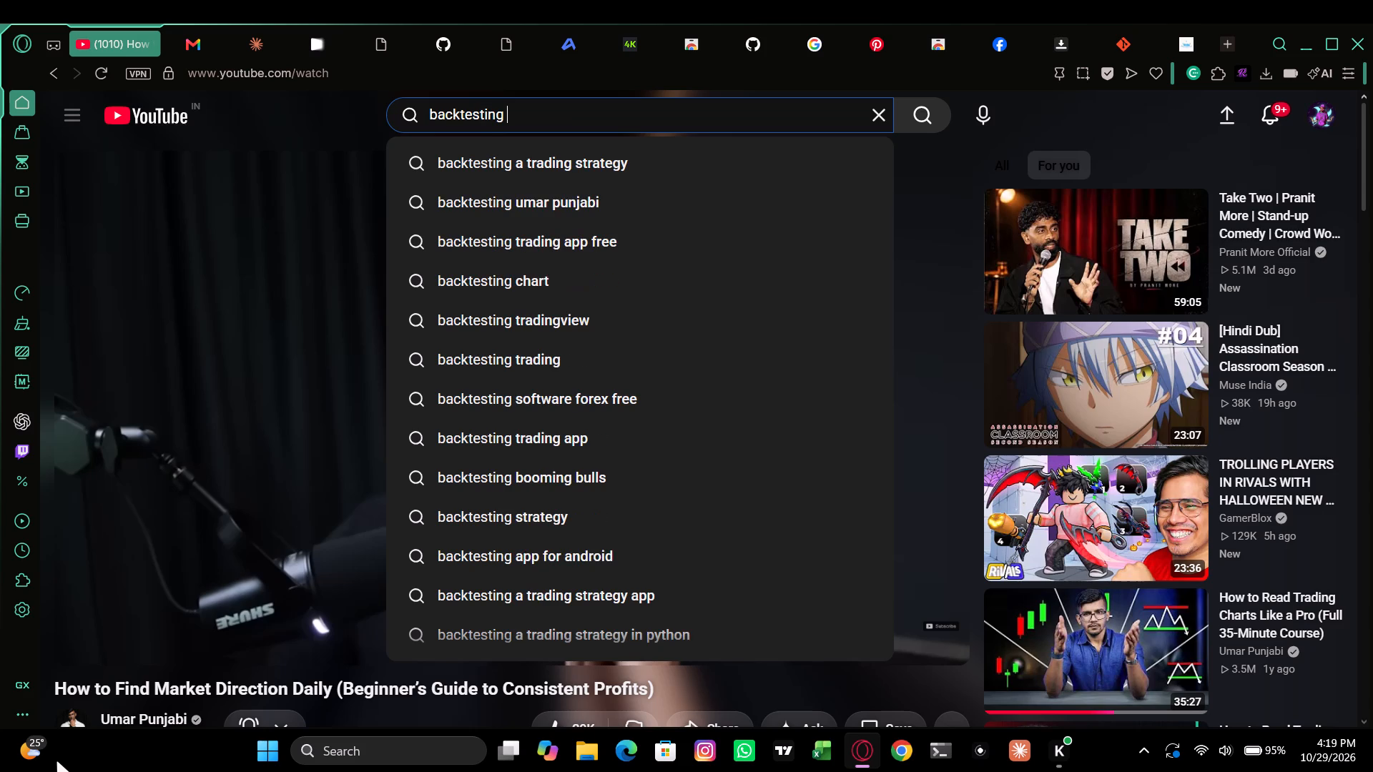
pyautogui.write('free')
pyautogui.press('space')
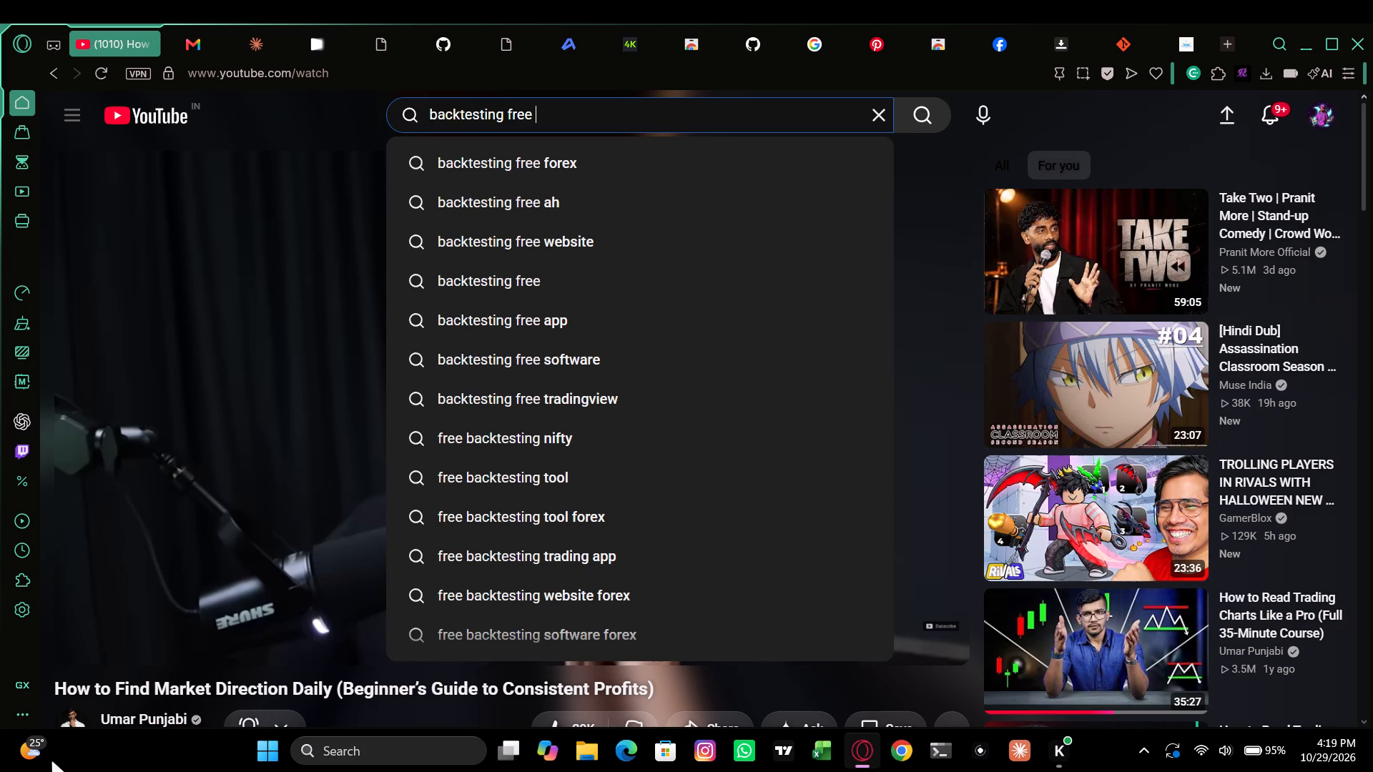
pyautogui.write('in')
pyautogui.press('space')
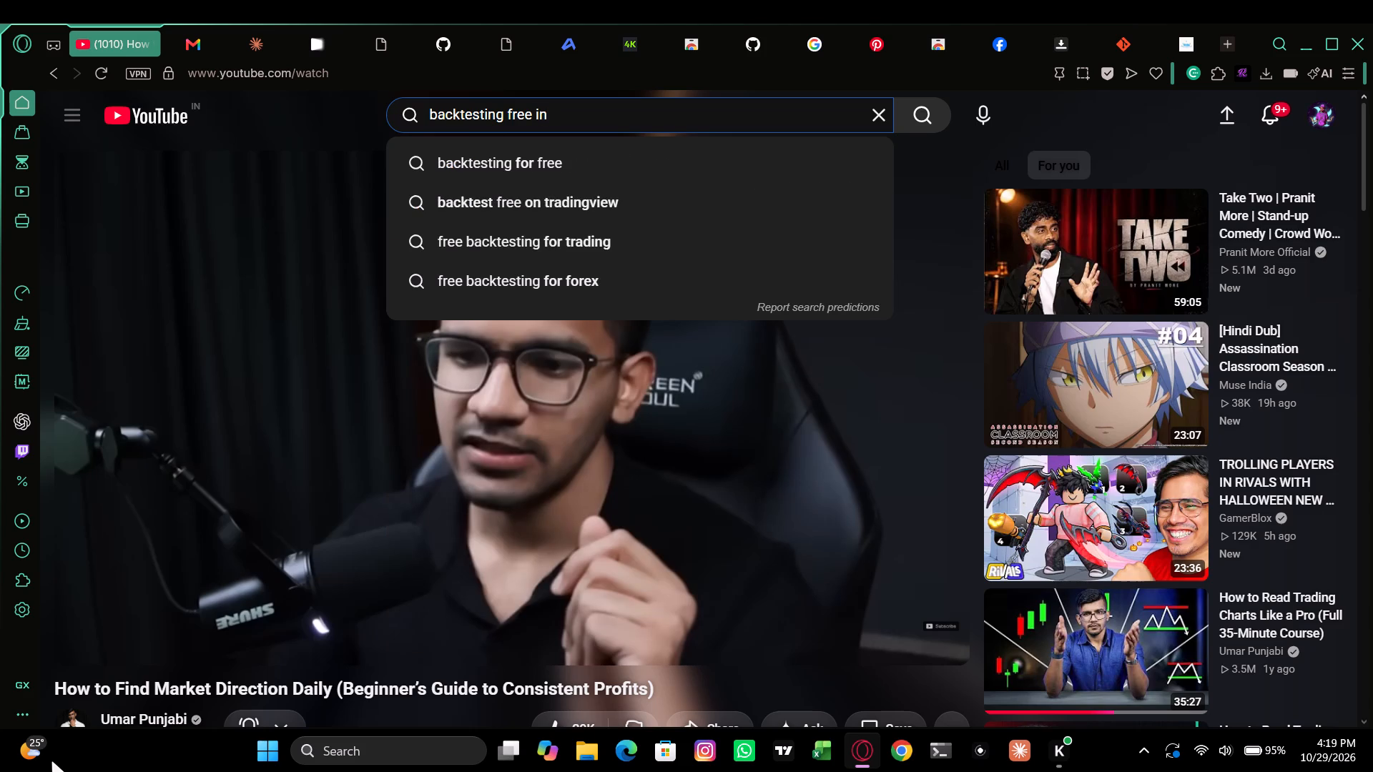
pyautogui.press('f')
pyautogui.press('o')
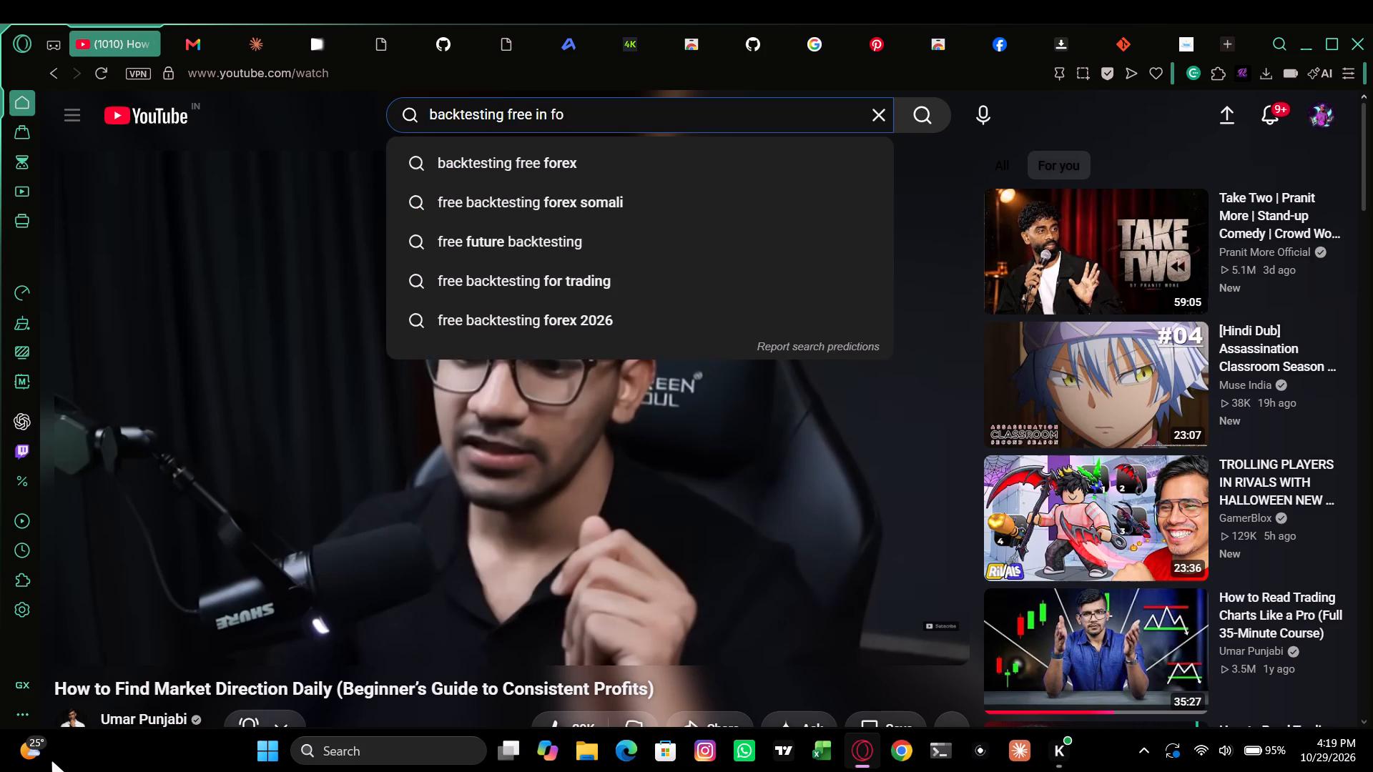
pyautogui.press('e')
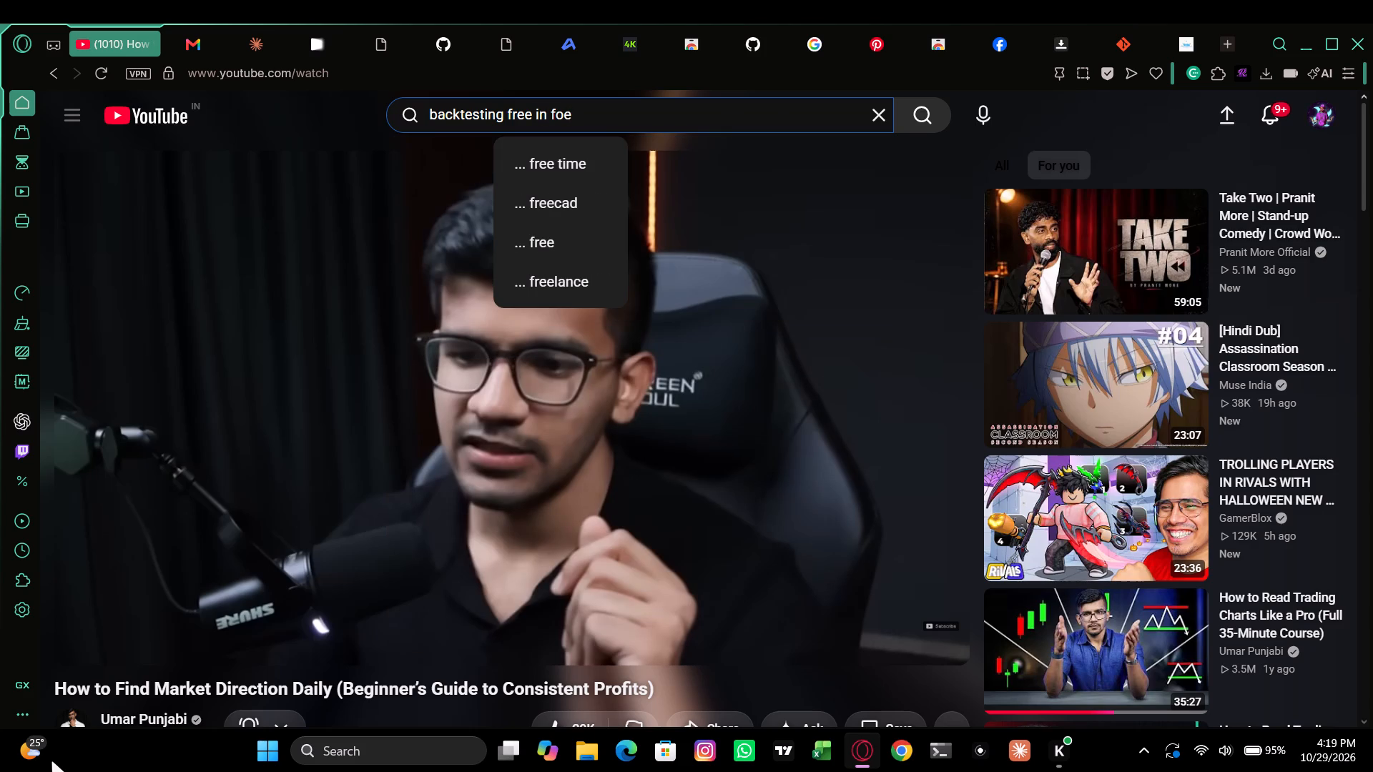
pyautogui.press('BackSpace')
pyautogui.write('re')
pyautogui.press('z')
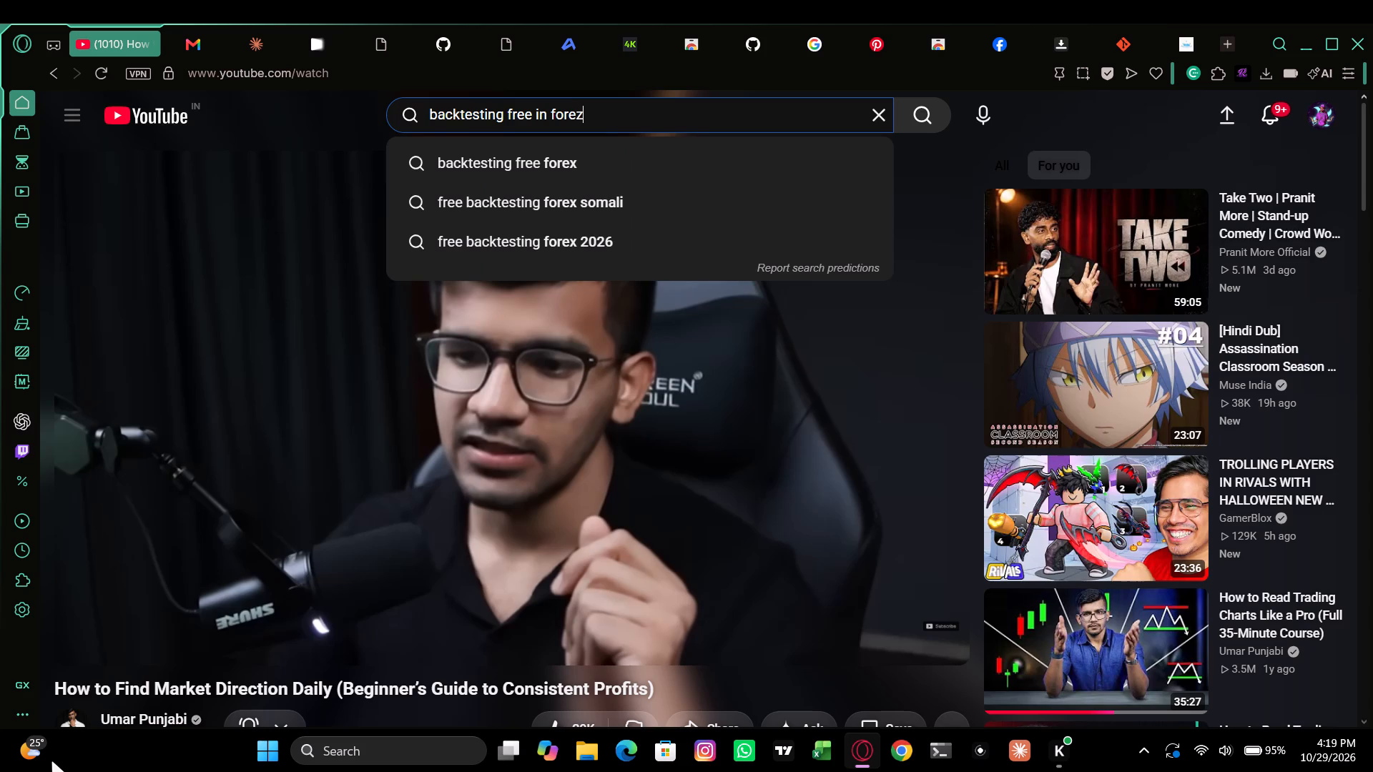
pyautogui.press('=')
pyautogui.press('BackSpace')
pyautogui.press('BackSpace')
pyautogui.press('x')
pyautogui.press('Return')
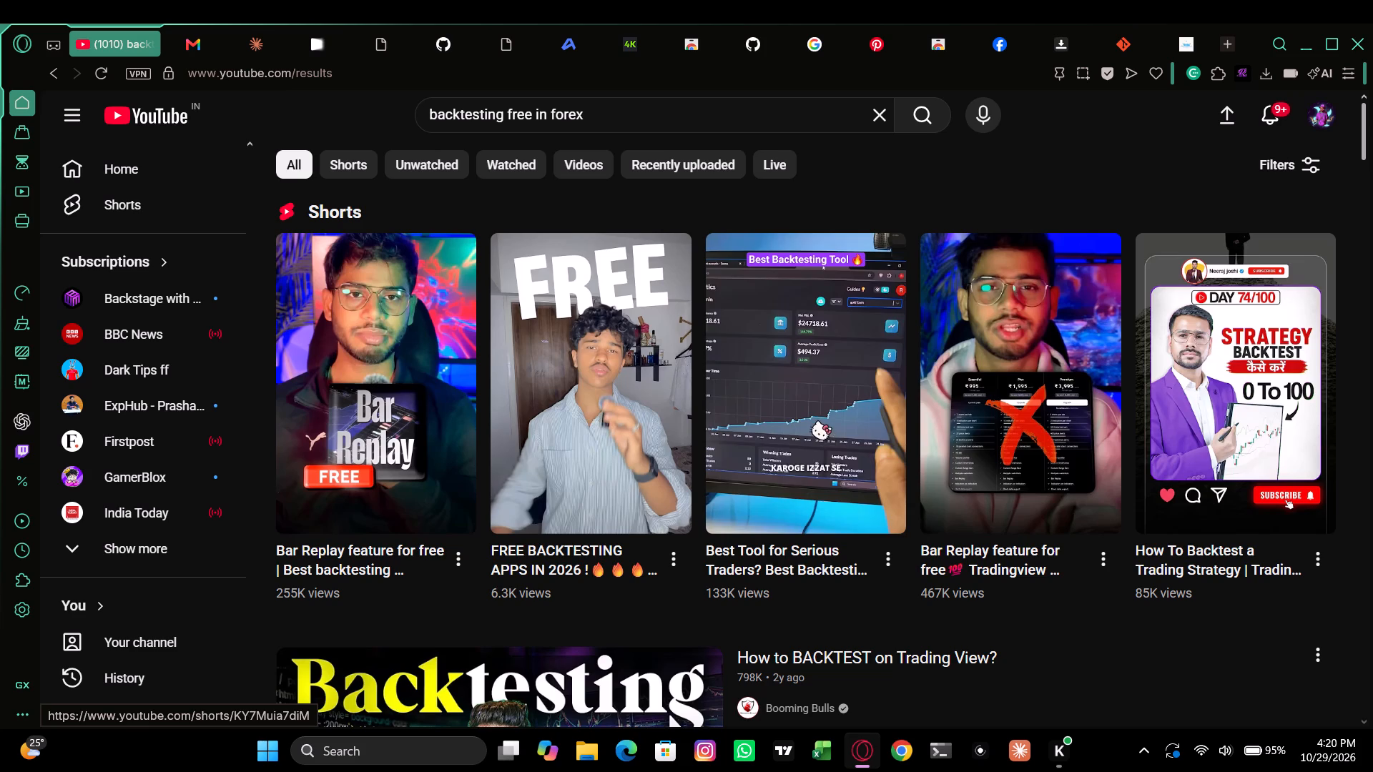
# Open the Short "Best Tool for Serious Traders?" from the search results and like it.
pyautogui.click(818, 422)
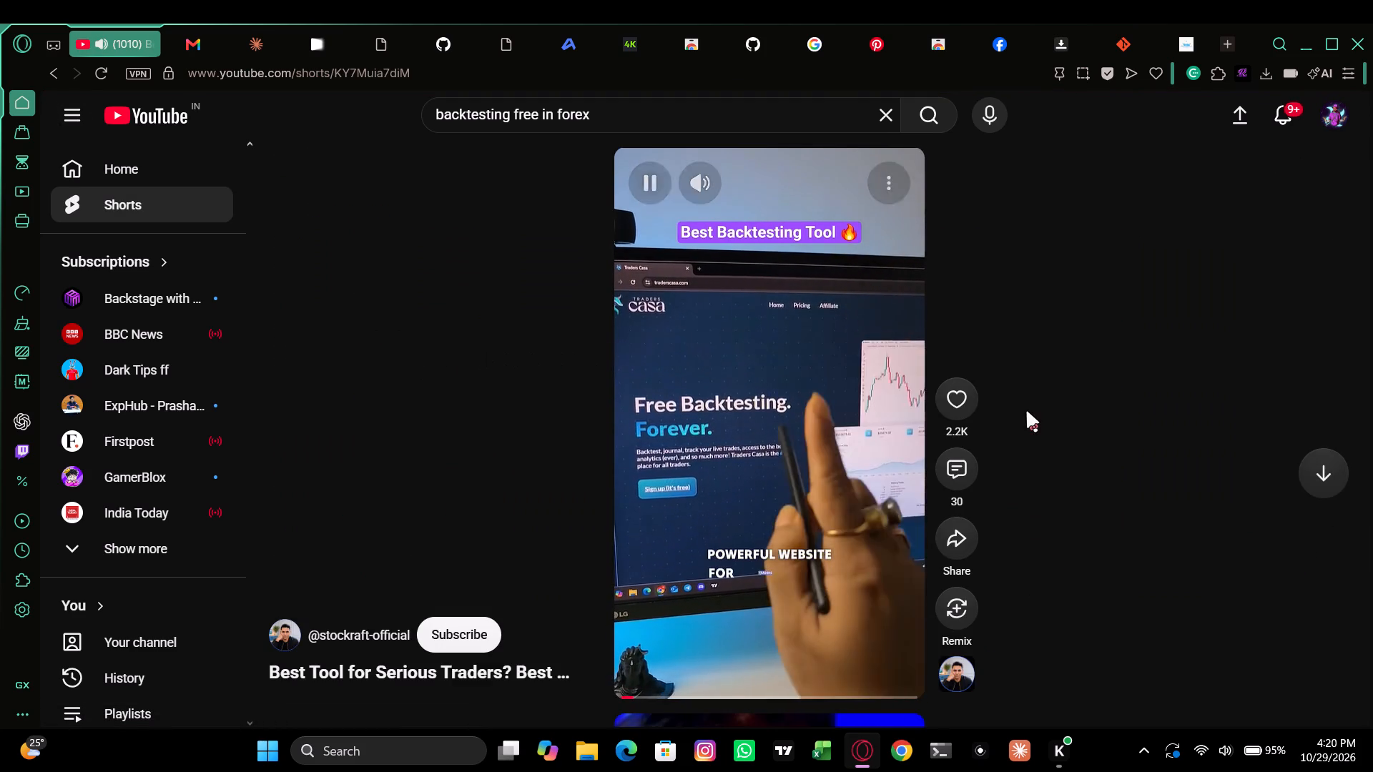
pyautogui.click(955, 402)
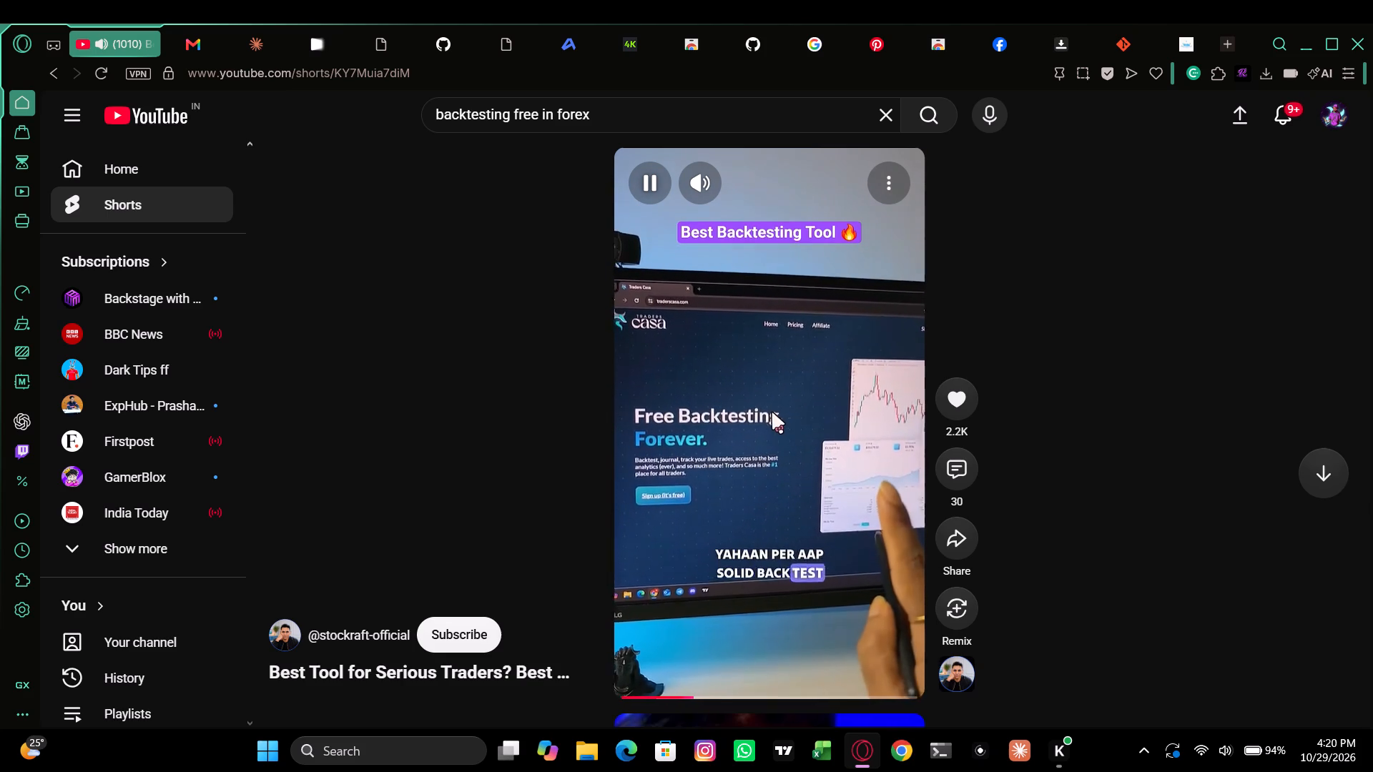
# Watch the backtesting tool Short through its analytics demonstration and leave it paused.
pyautogui.click(722, 495)
pyautogui.click(722, 496)
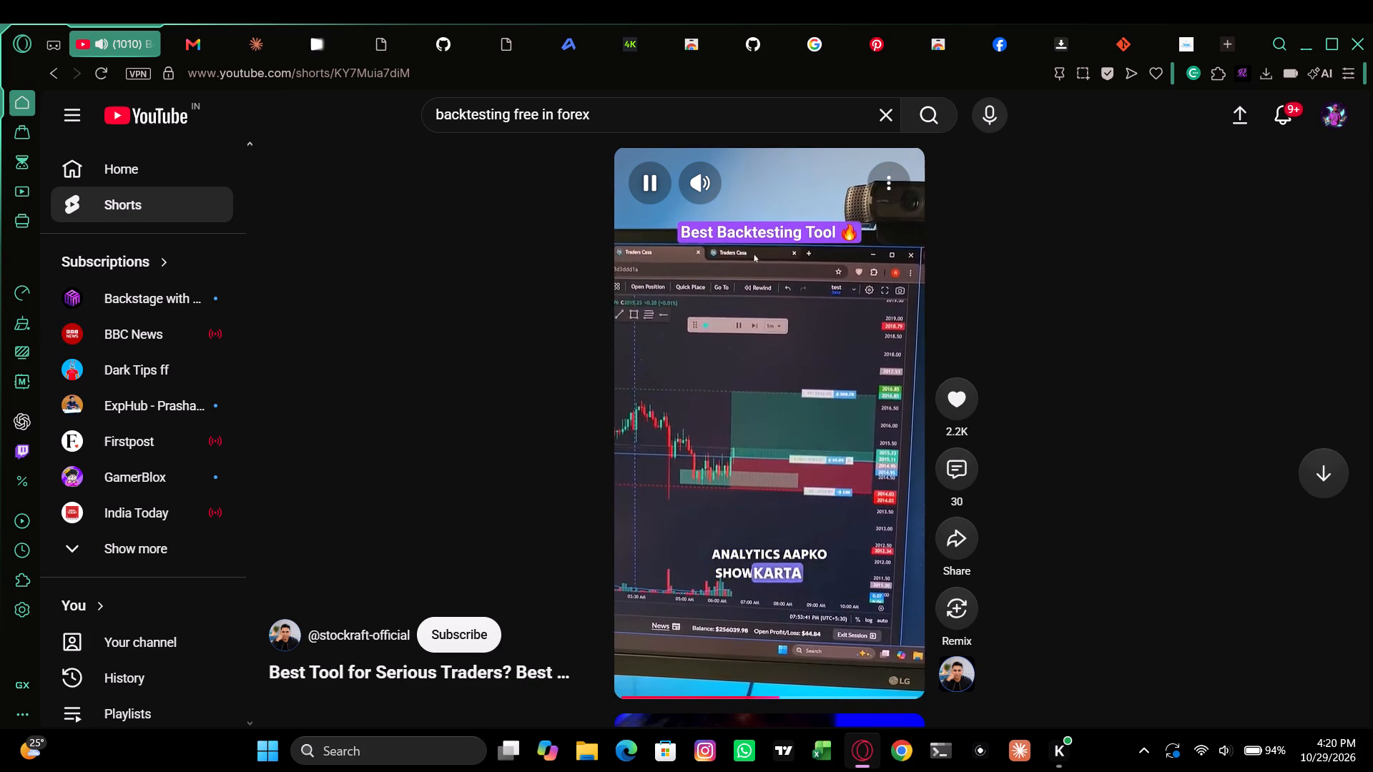
pyautogui.click(812, 314)
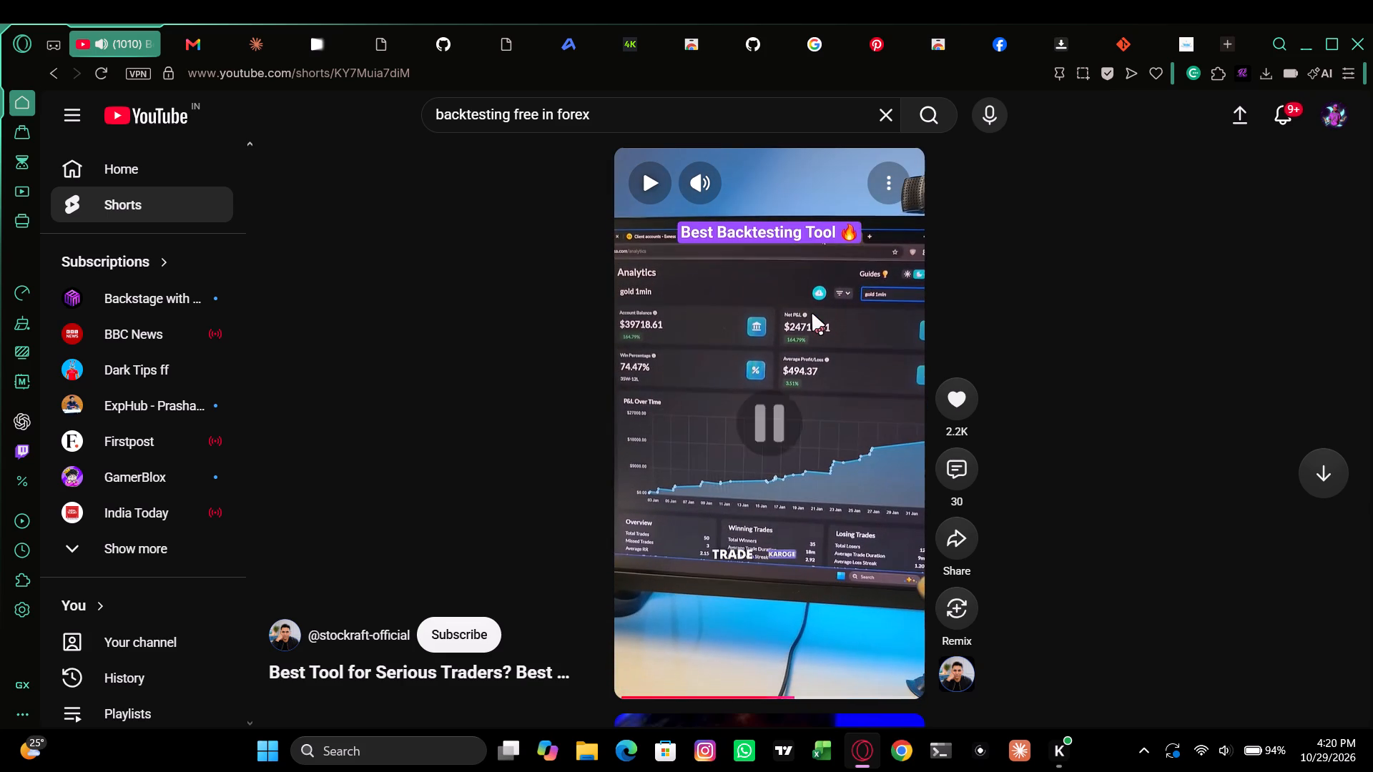
pyautogui.click(837, 262)
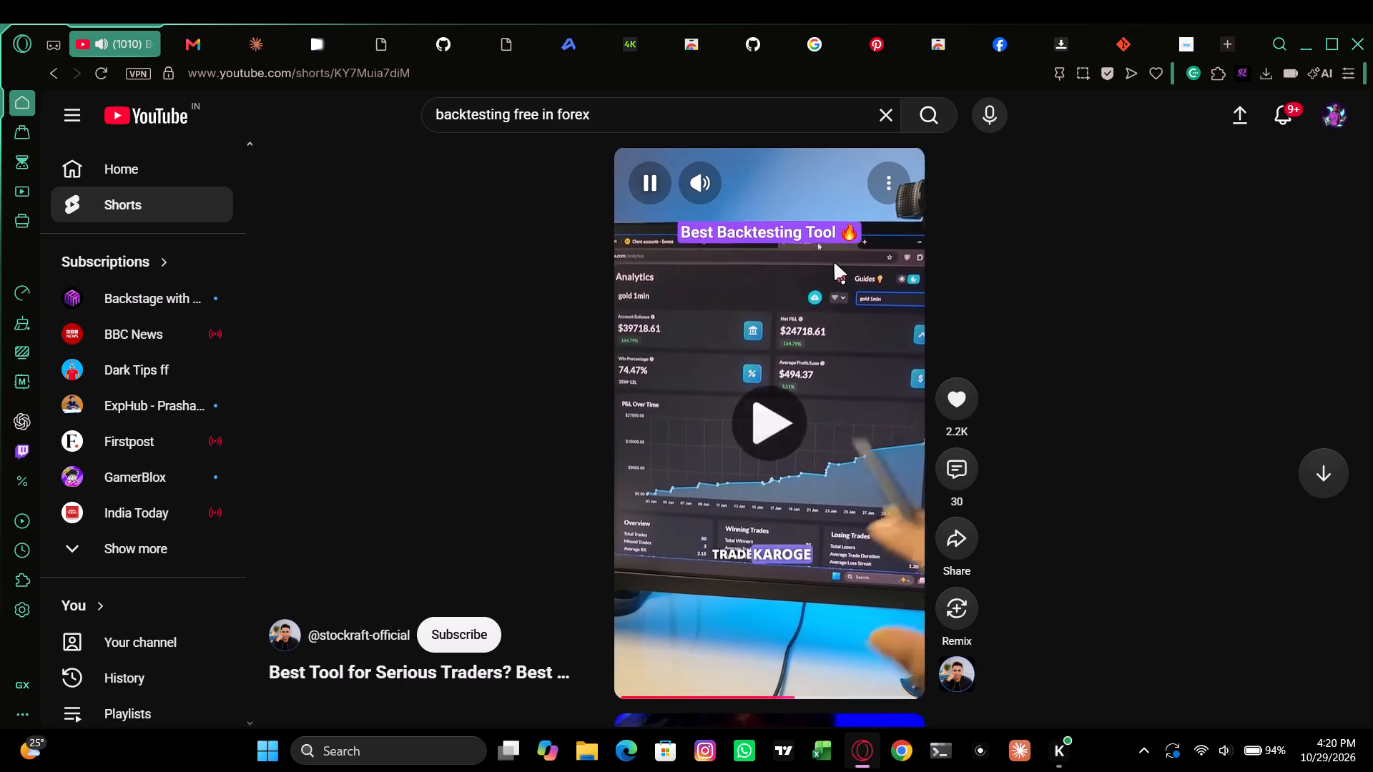
pyautogui.click(798, 278)
pyautogui.click(798, 278)
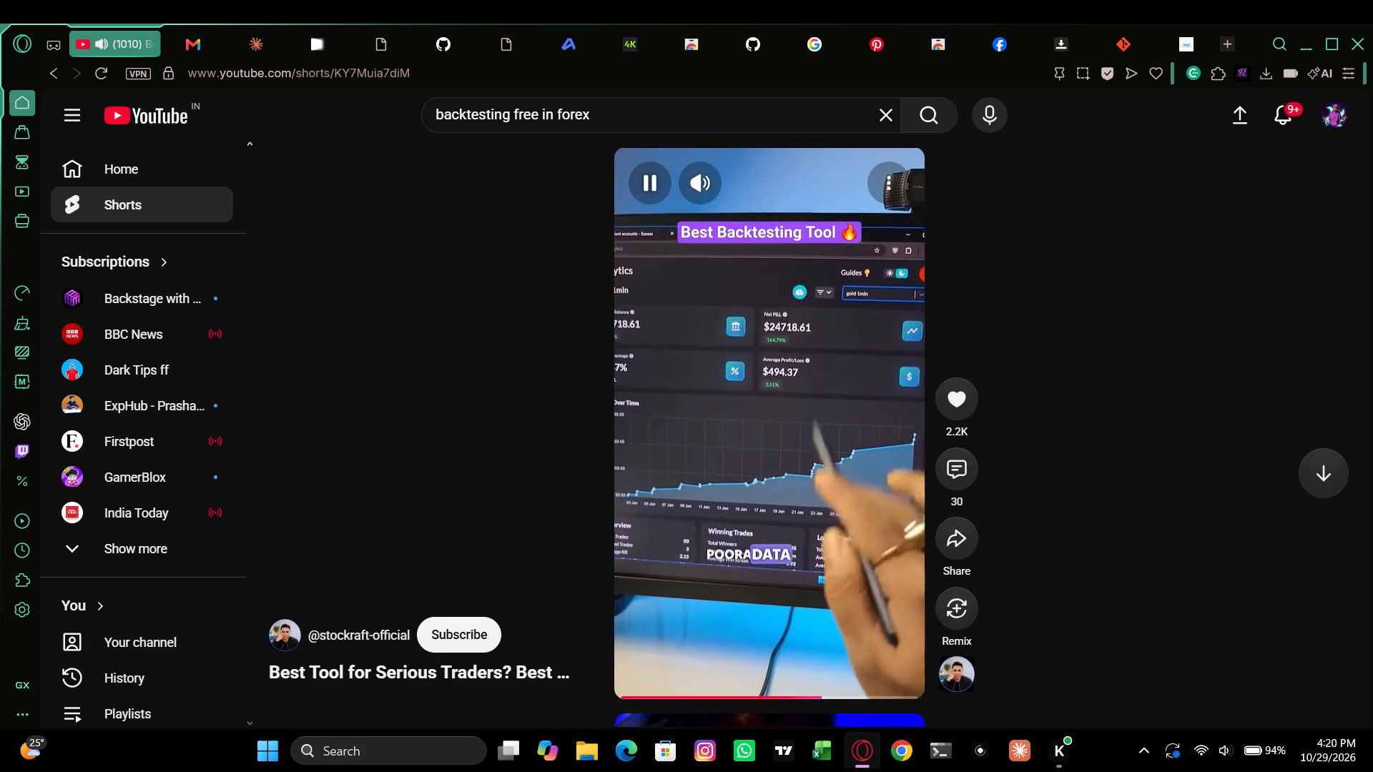
pyautogui.click(798, 278)
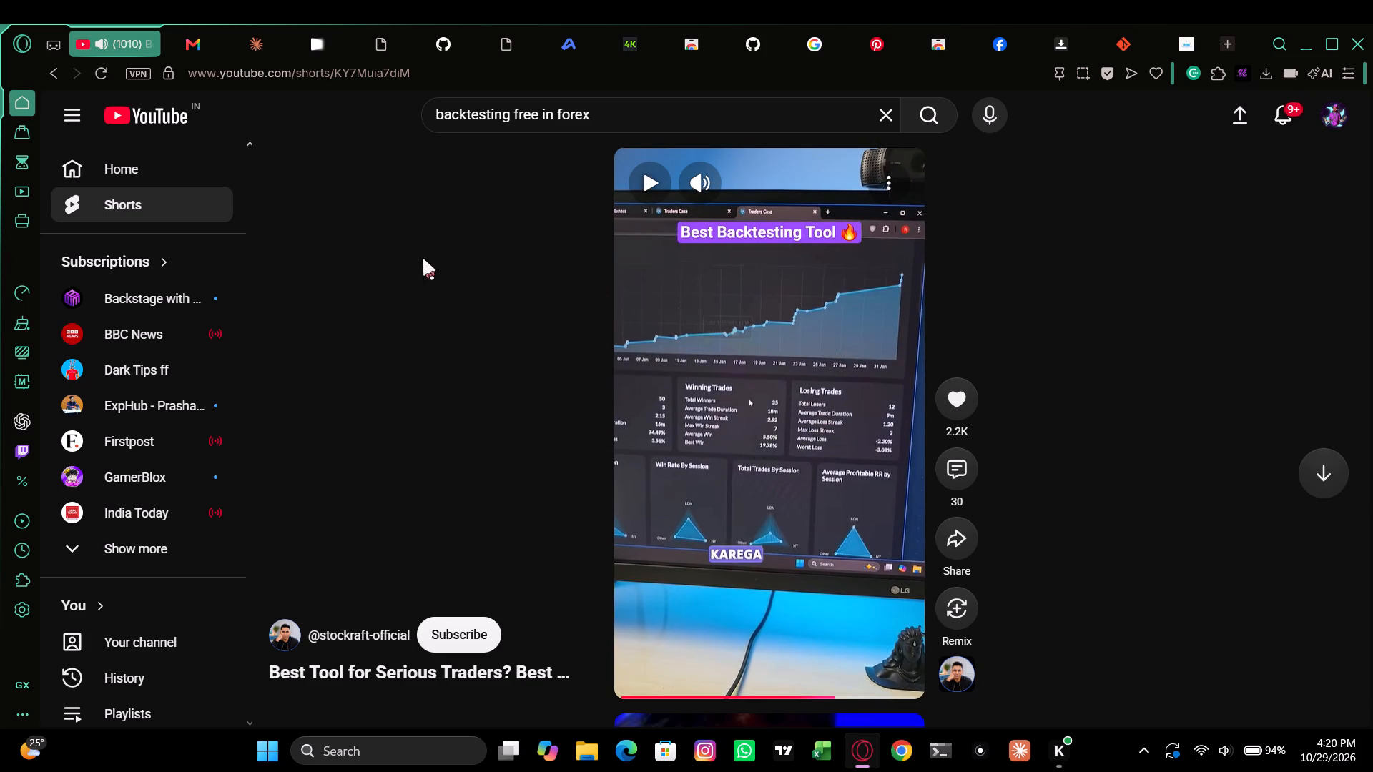
# Switch to the already open Traders Casa EUR/USD backtest session.
pyautogui.click(22, 135)
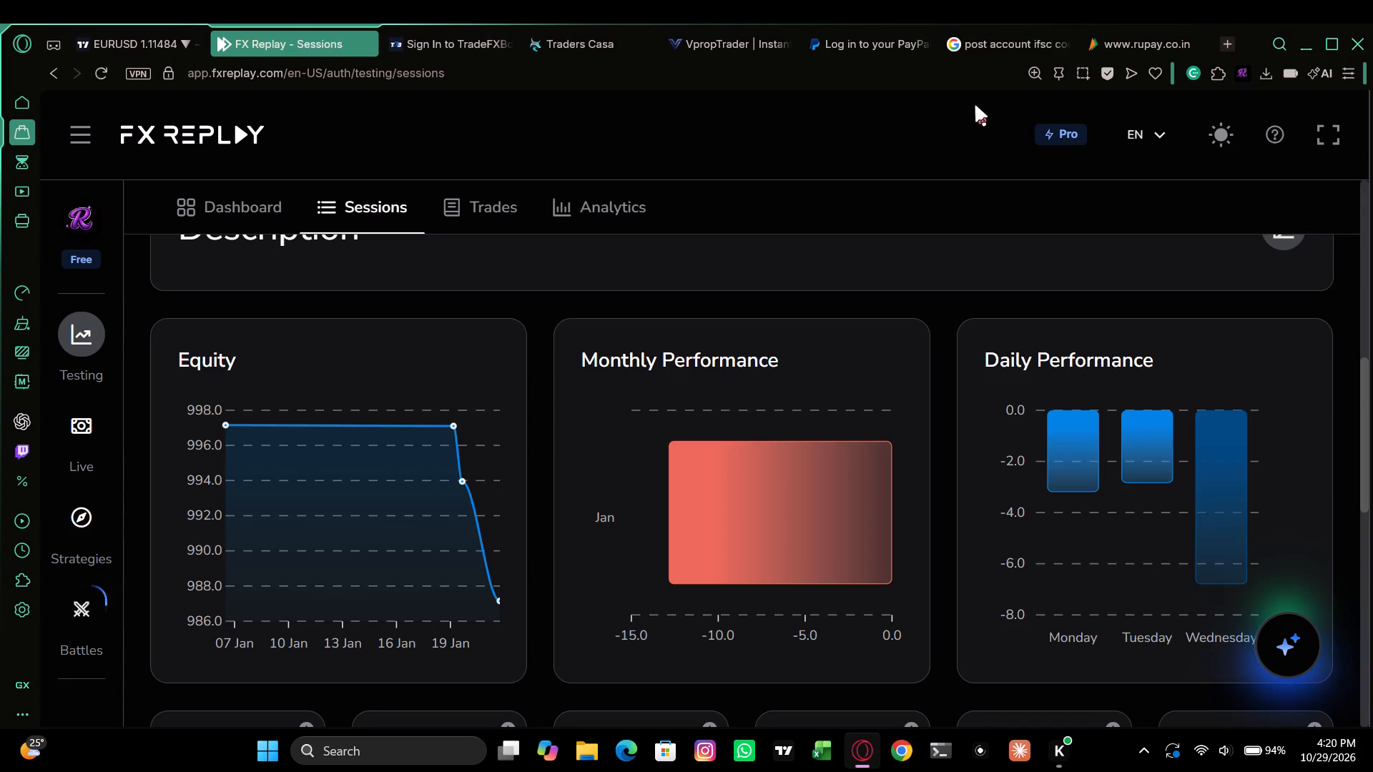
pyautogui.click(600, 52)
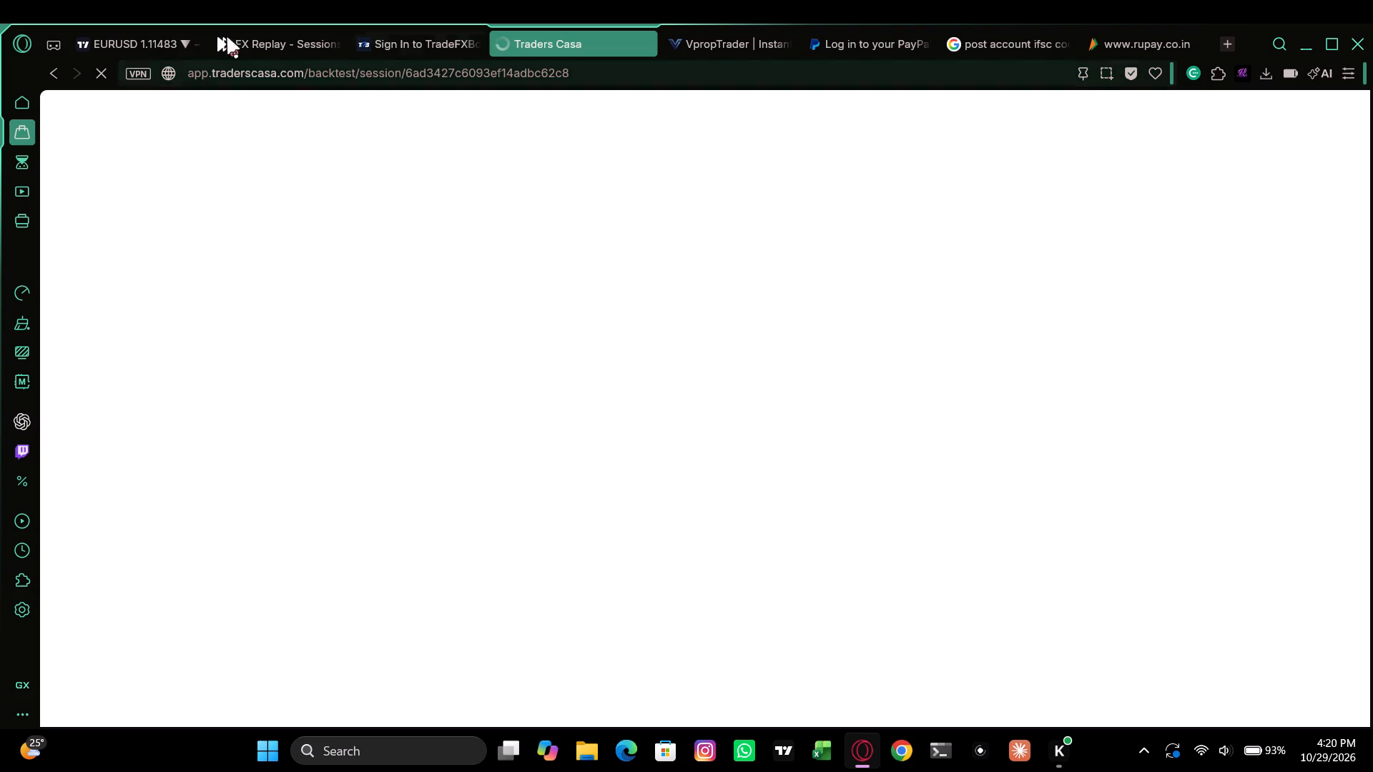
pyautogui.click(146, 36)
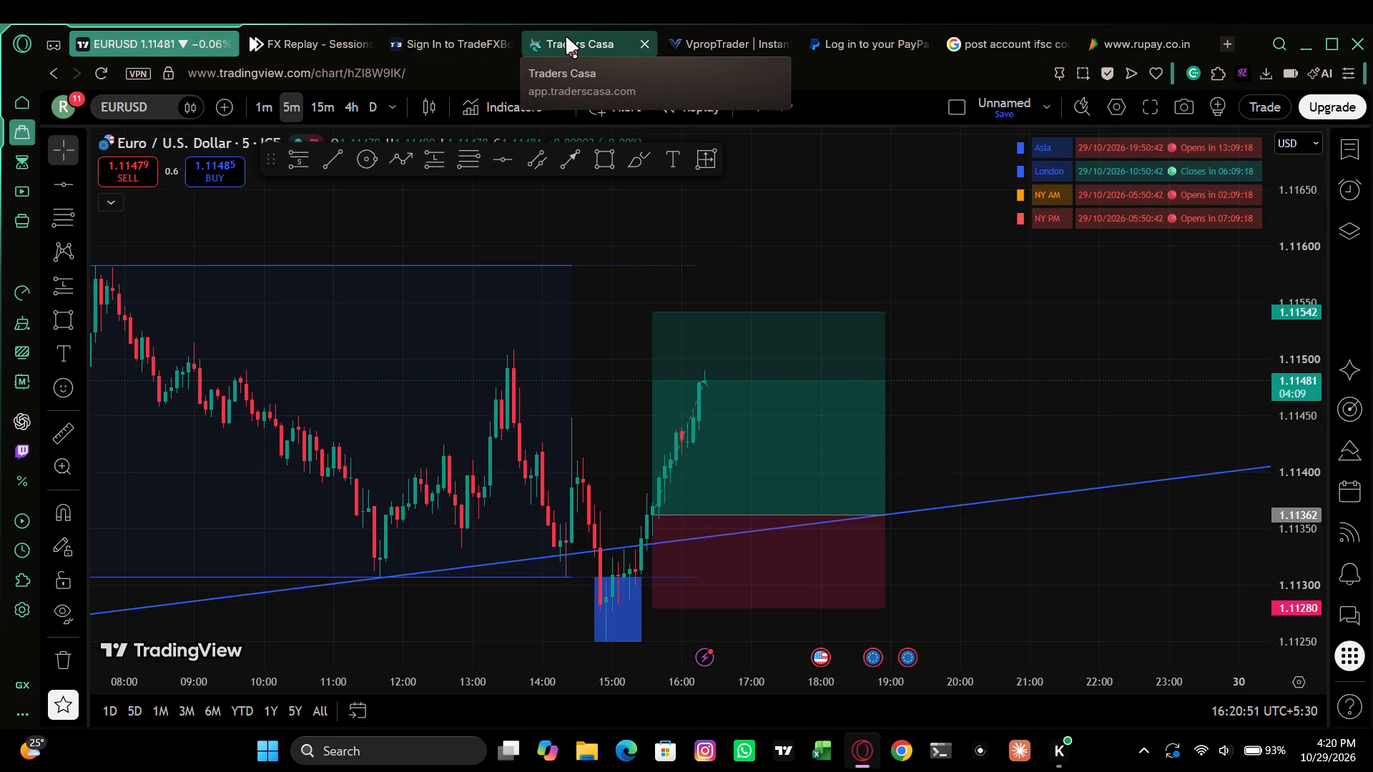
pyautogui.click(566, 38)
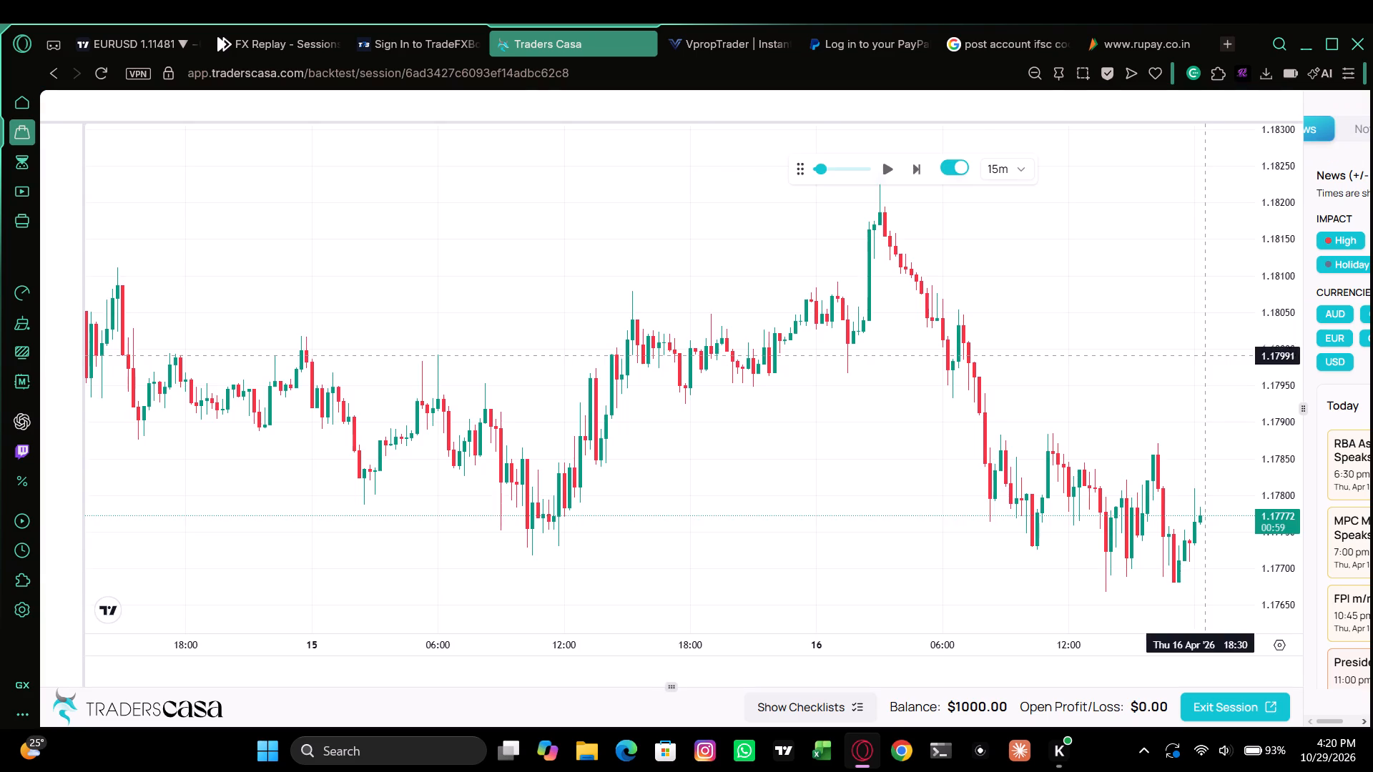
# Play the EUR/USD 15-minute replay briefly and pause it, keeping free space after the latest candle.
pyautogui.moveTo(1092, 382); pyautogui.dragTo(805, 337)
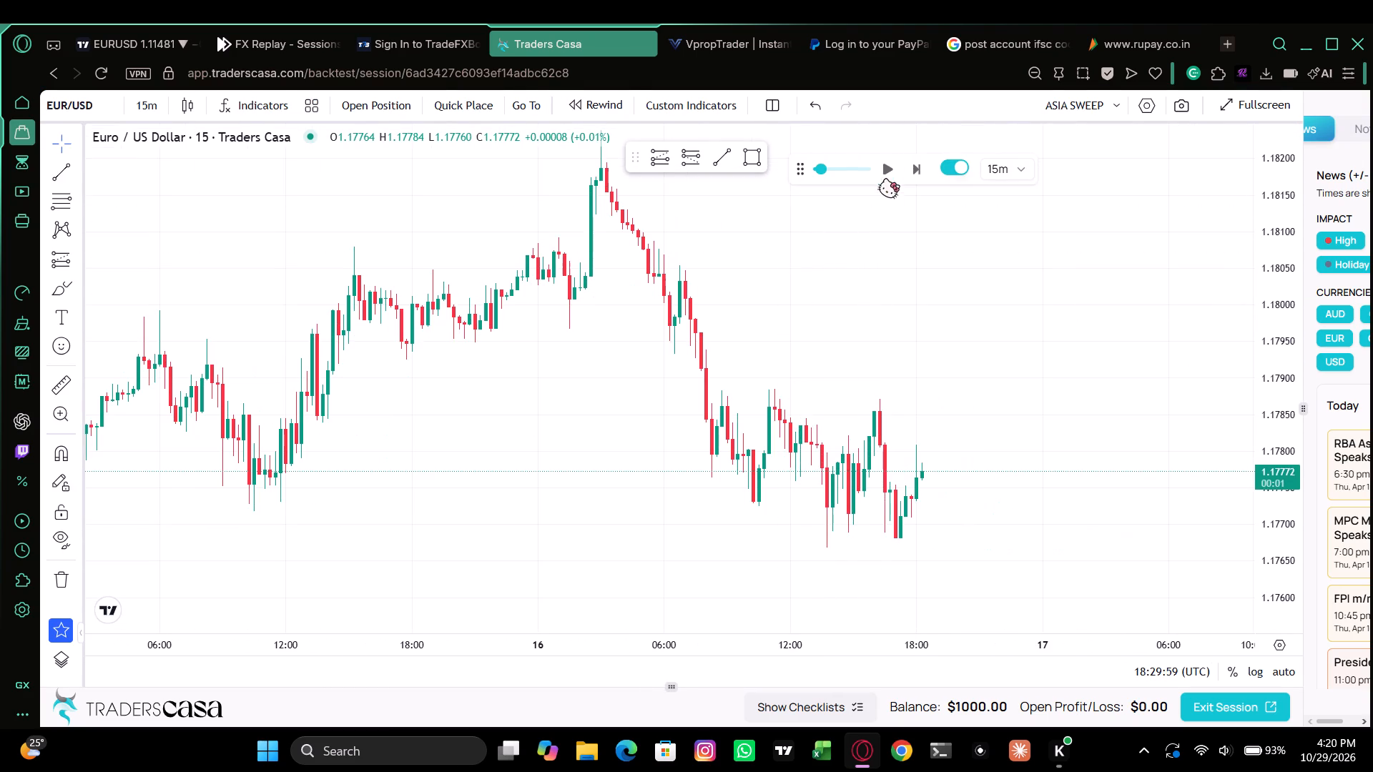
pyautogui.click(887, 171)
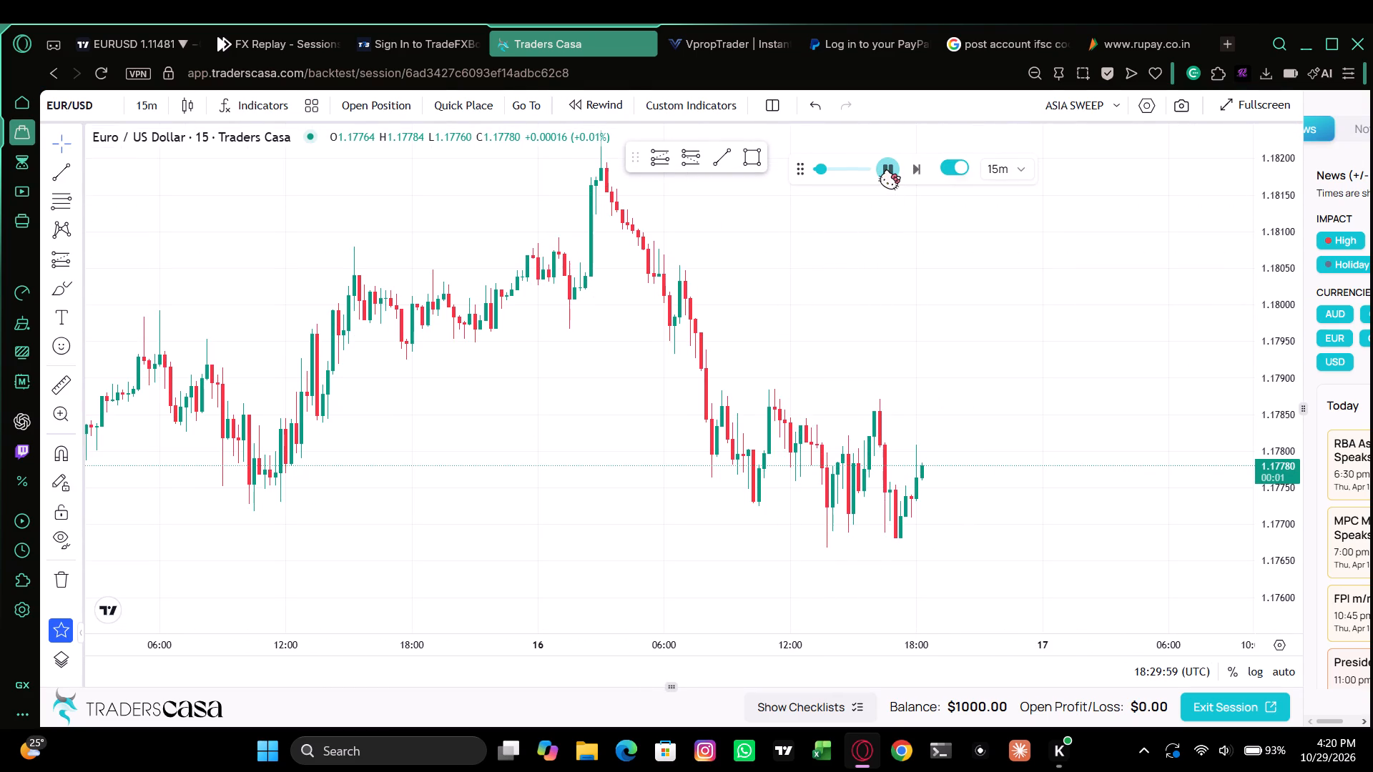
pyautogui.click(887, 171)
pyautogui.moveTo(920, 316); pyautogui.dragTo(719, 297)
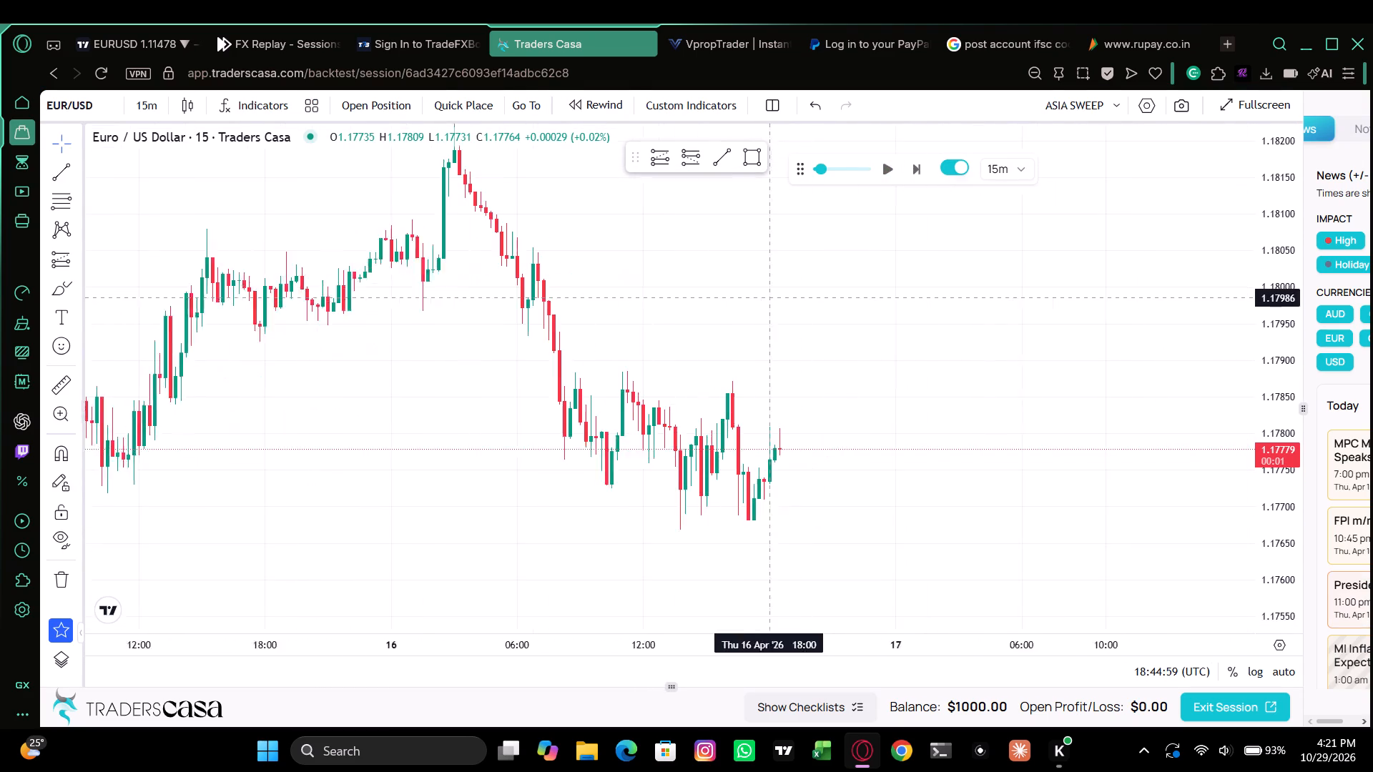
pyautogui.moveTo(719, 297); pyautogui.dragTo(684, 297)
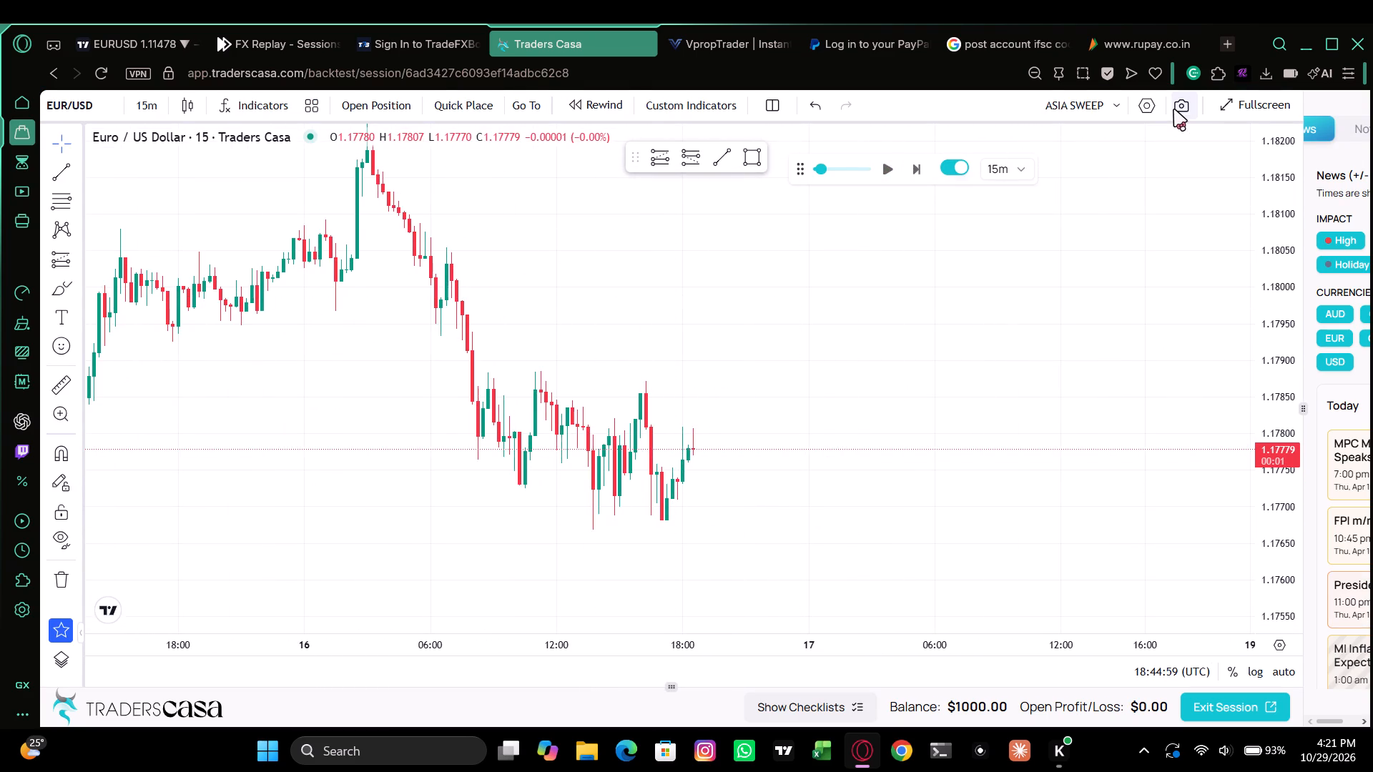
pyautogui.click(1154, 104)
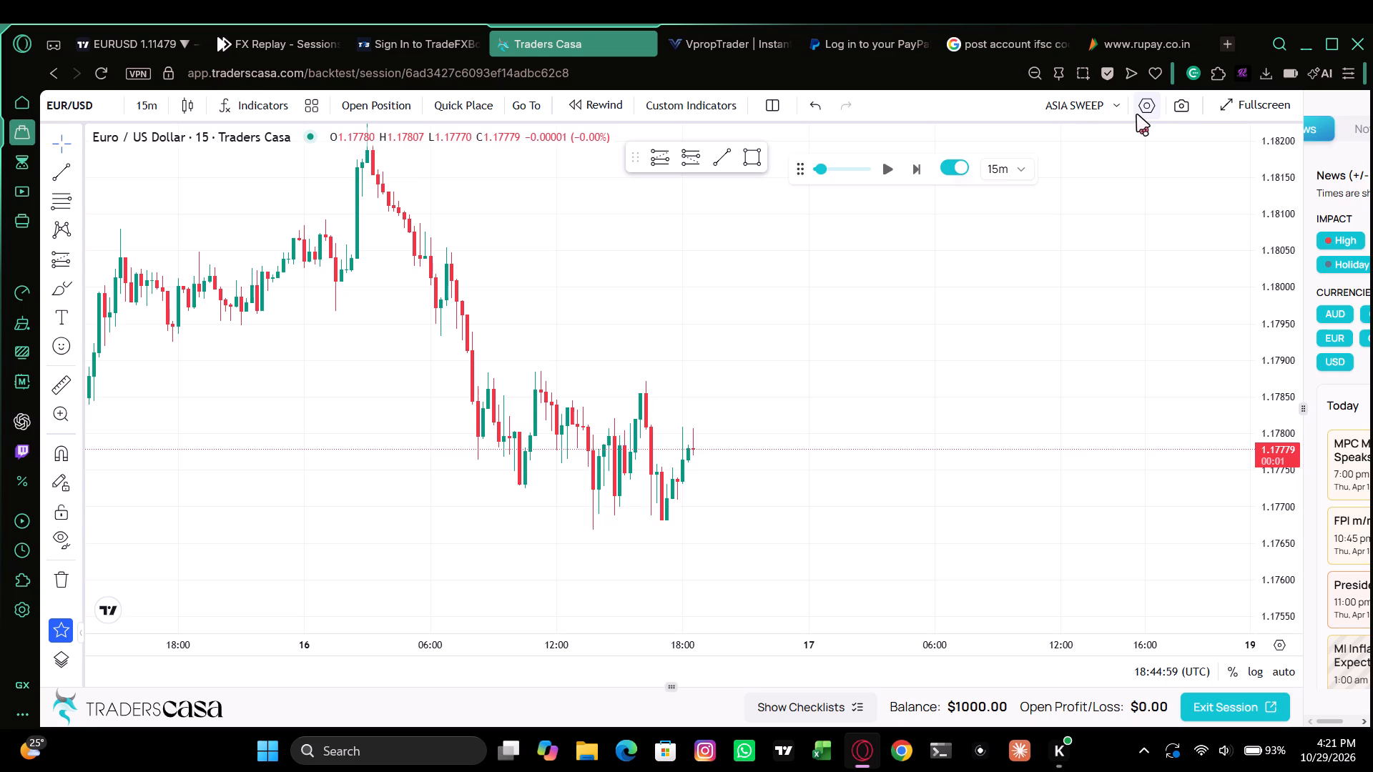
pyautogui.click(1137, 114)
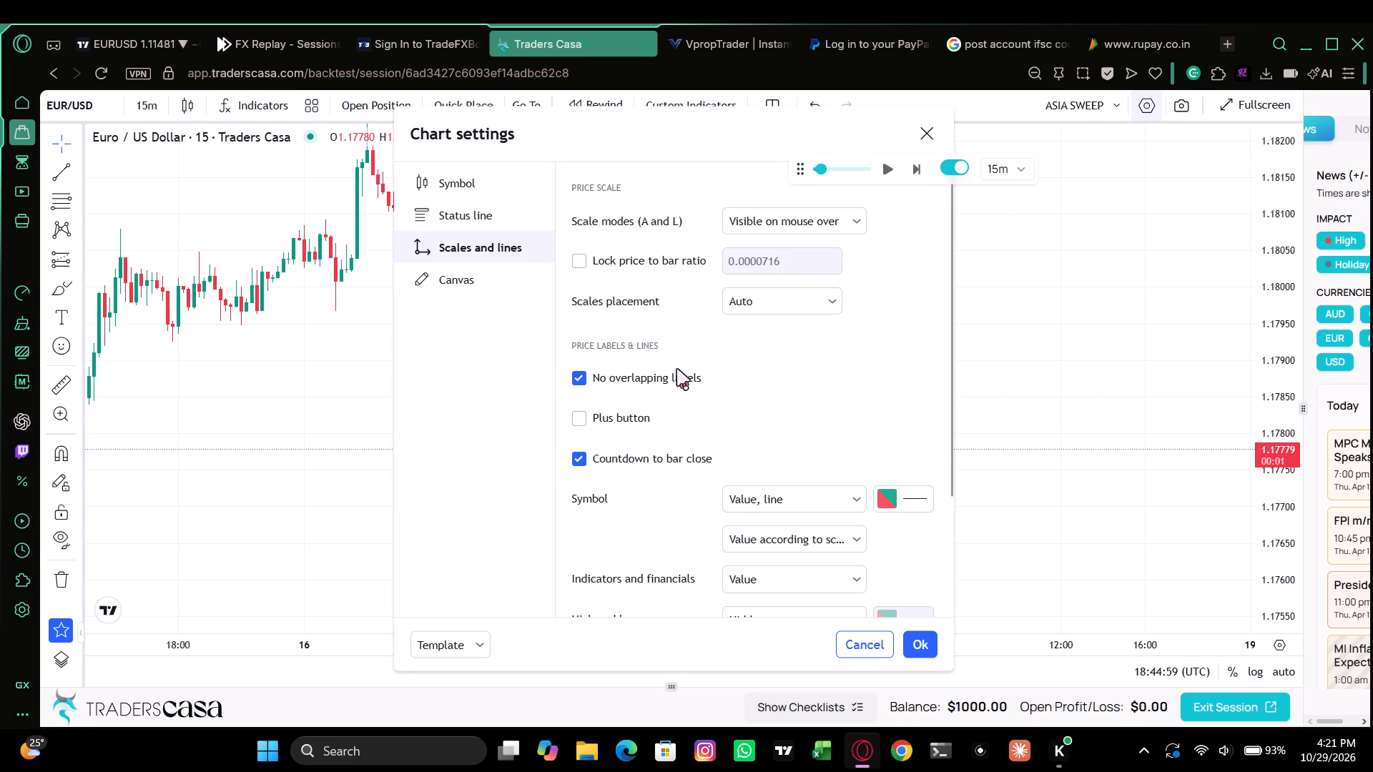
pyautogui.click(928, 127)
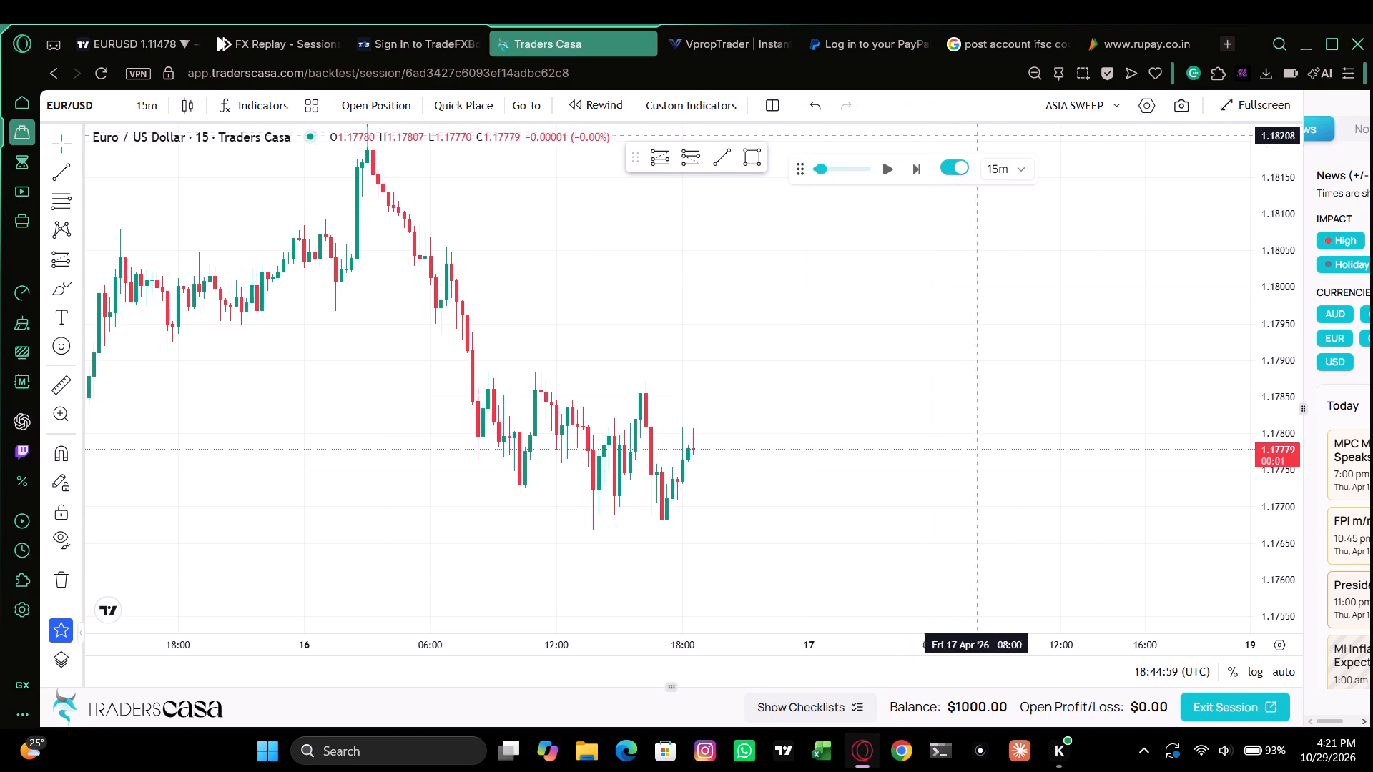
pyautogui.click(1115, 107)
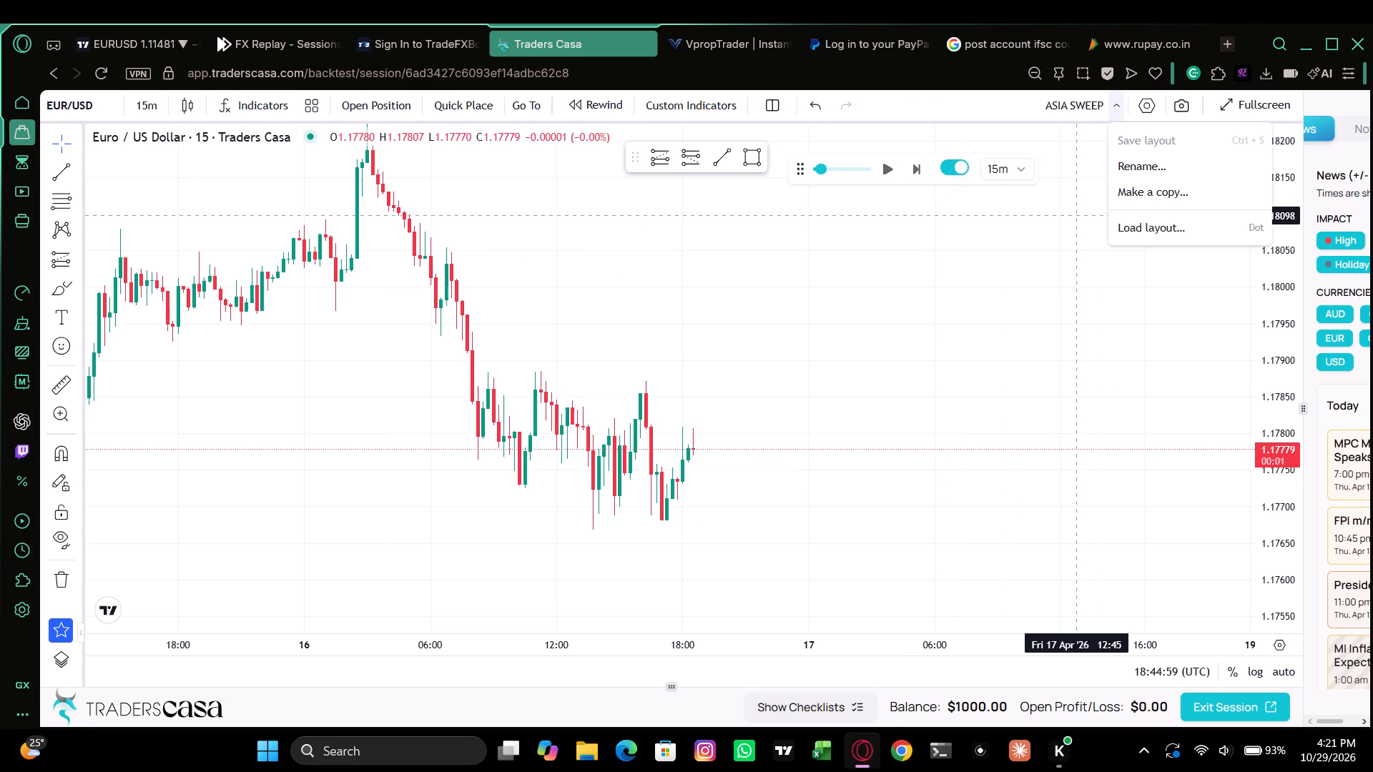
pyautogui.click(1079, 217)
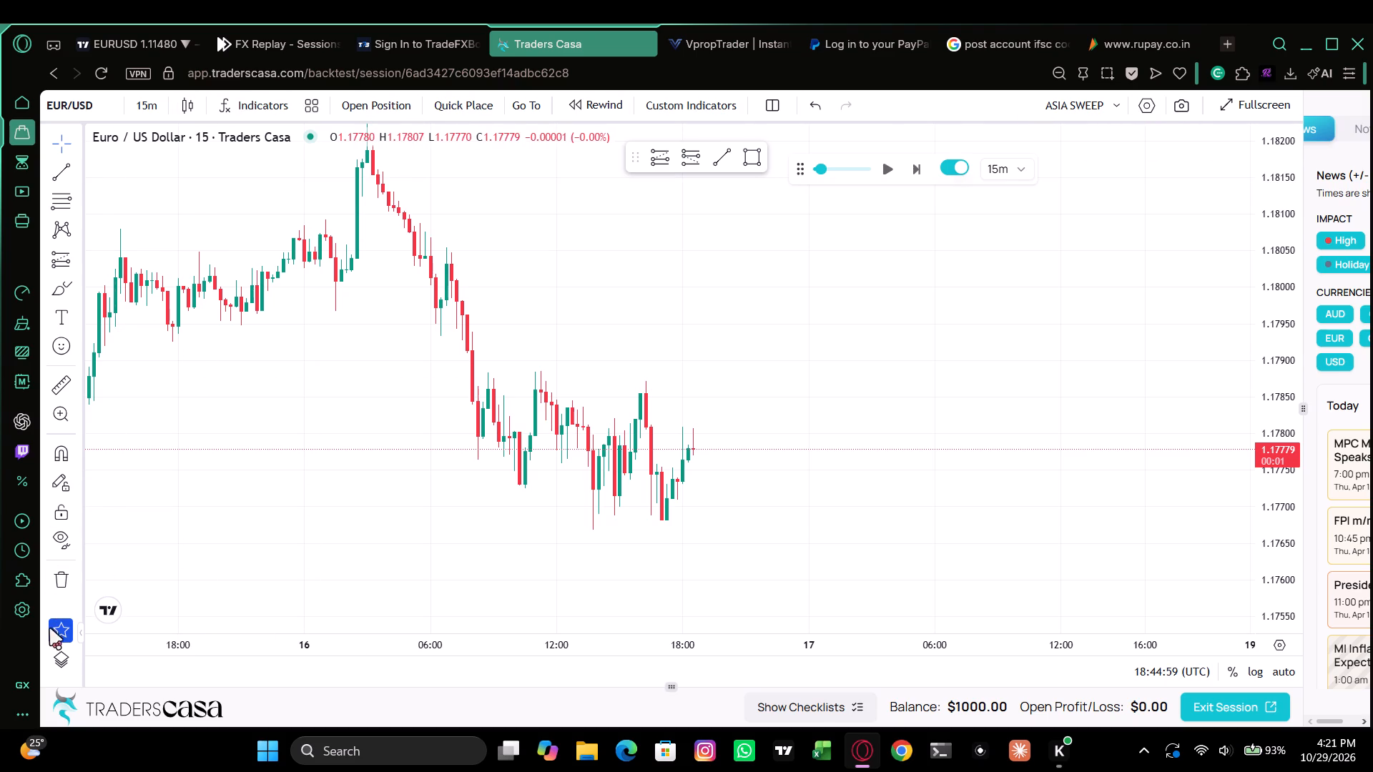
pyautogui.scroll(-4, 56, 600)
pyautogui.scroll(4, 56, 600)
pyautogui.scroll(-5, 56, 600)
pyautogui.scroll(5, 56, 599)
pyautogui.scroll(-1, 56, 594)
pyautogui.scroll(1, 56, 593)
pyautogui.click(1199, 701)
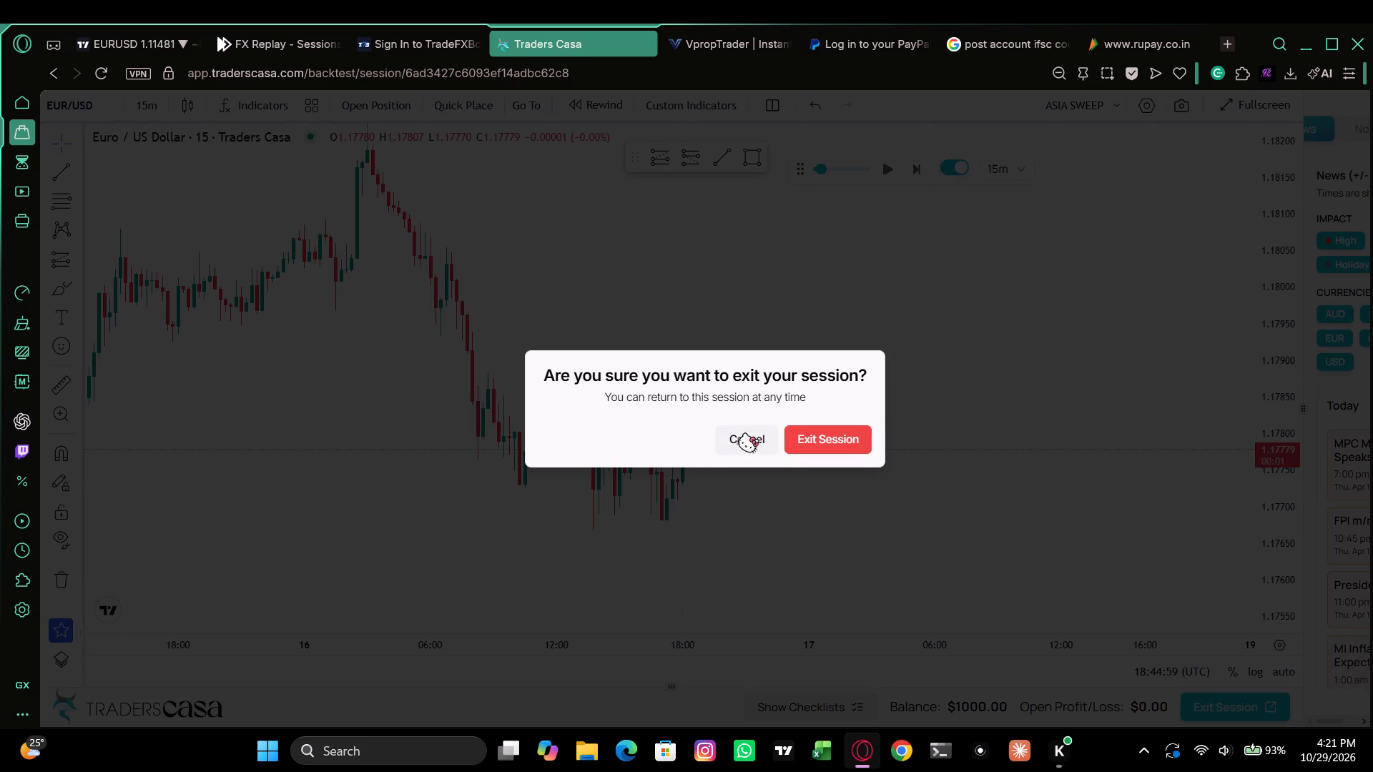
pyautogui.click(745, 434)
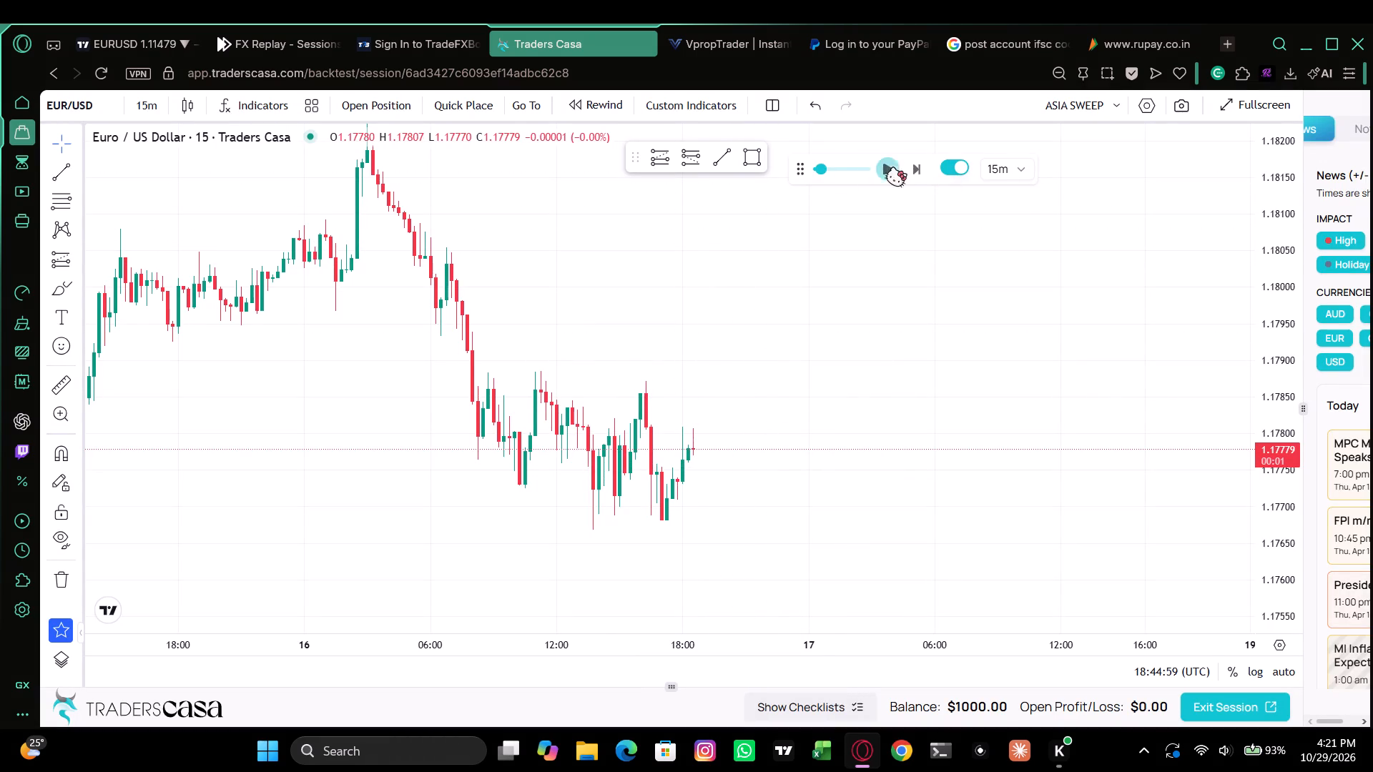
# Advance the EUR/USD replay by six single steps of 15 minutes each.
pyautogui.click(921, 168)
pyautogui.tripleClick(921, 168)
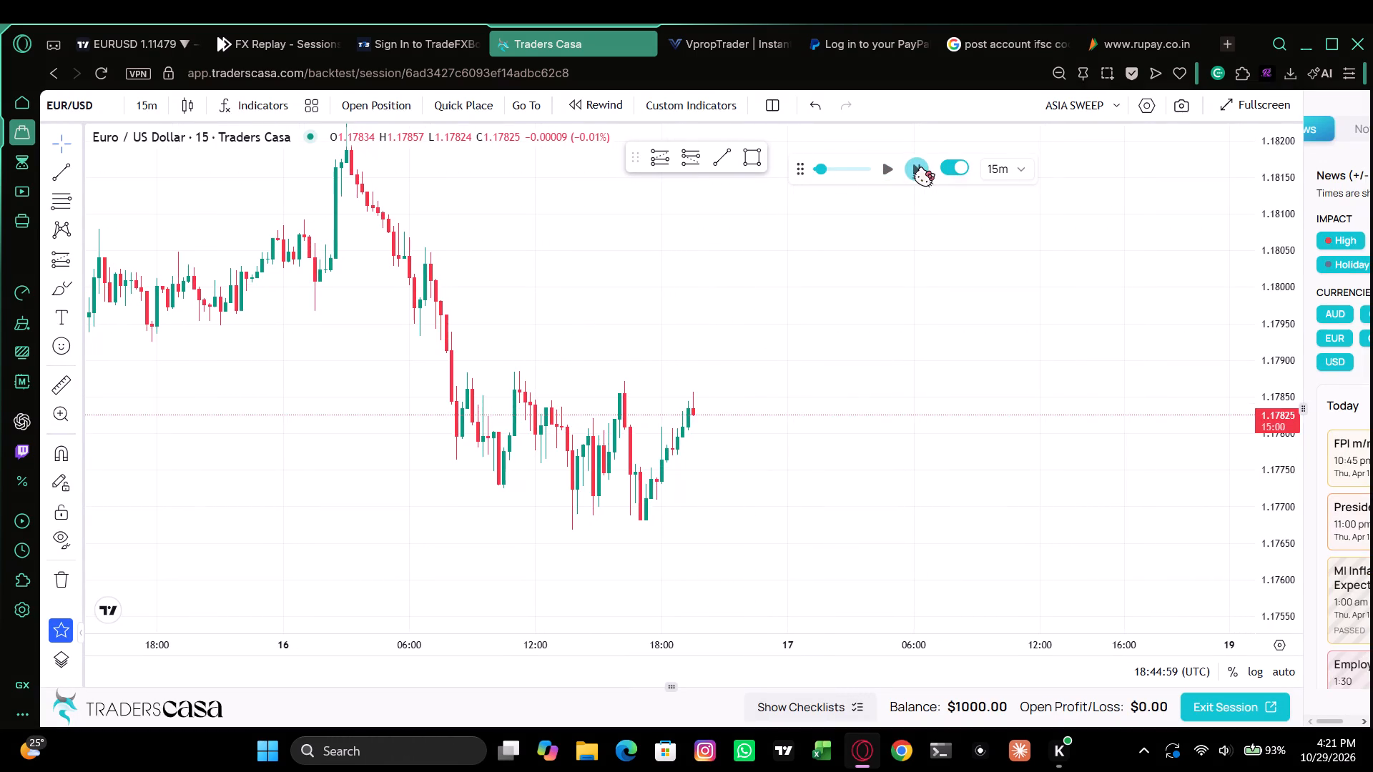
pyautogui.click(921, 168)
pyautogui.click(921, 168)
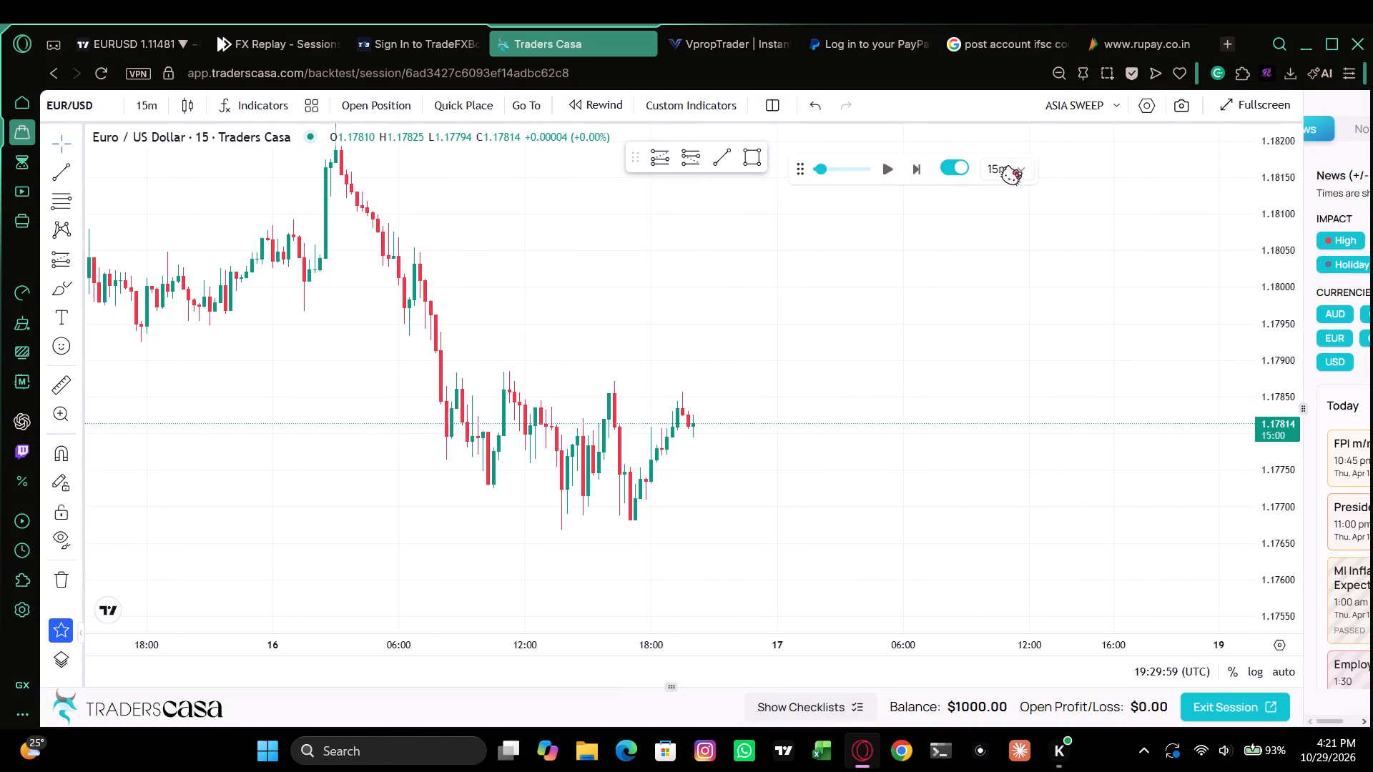
# Switch the EUR/USD chart timeframe to 5 minutes.
pyautogui.click(1008, 167)
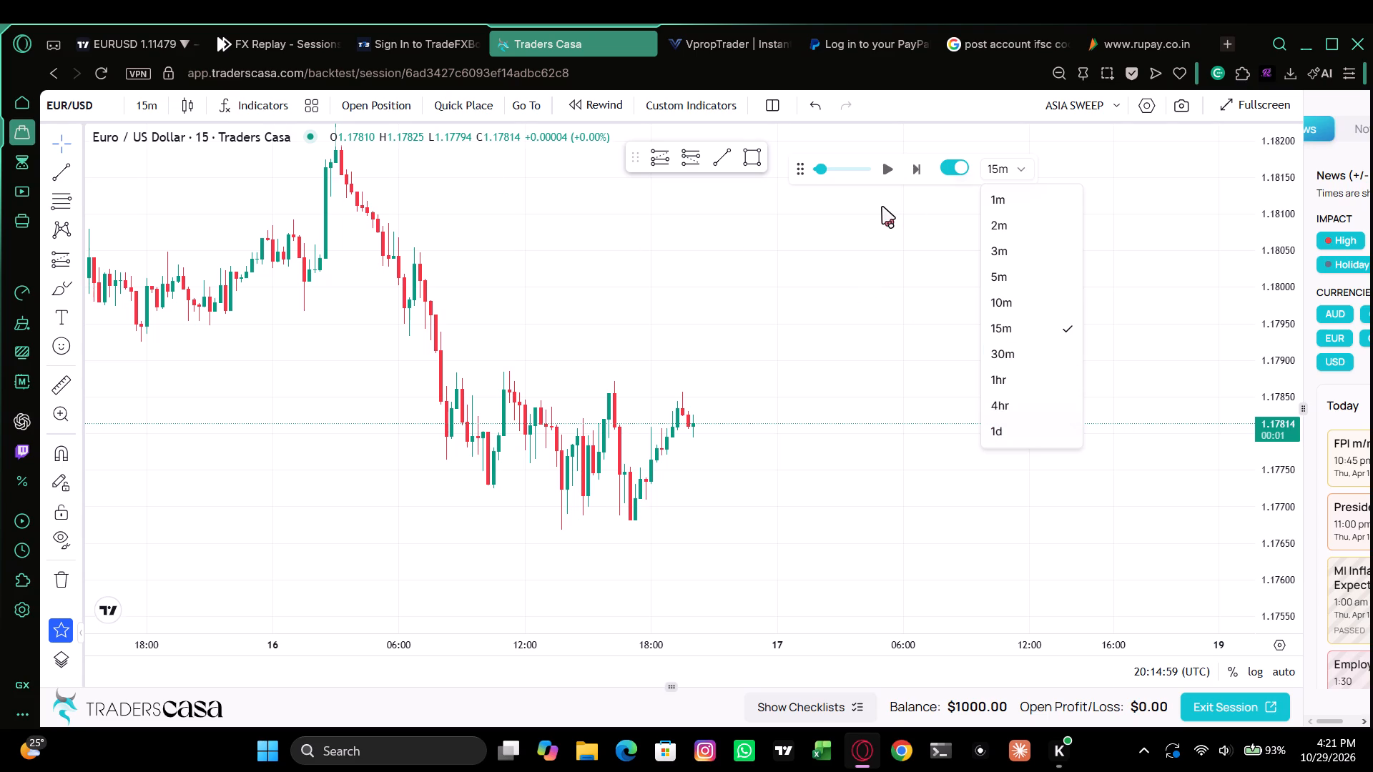
pyautogui.moveTo(477, 252); pyautogui.dragTo(470, 248)
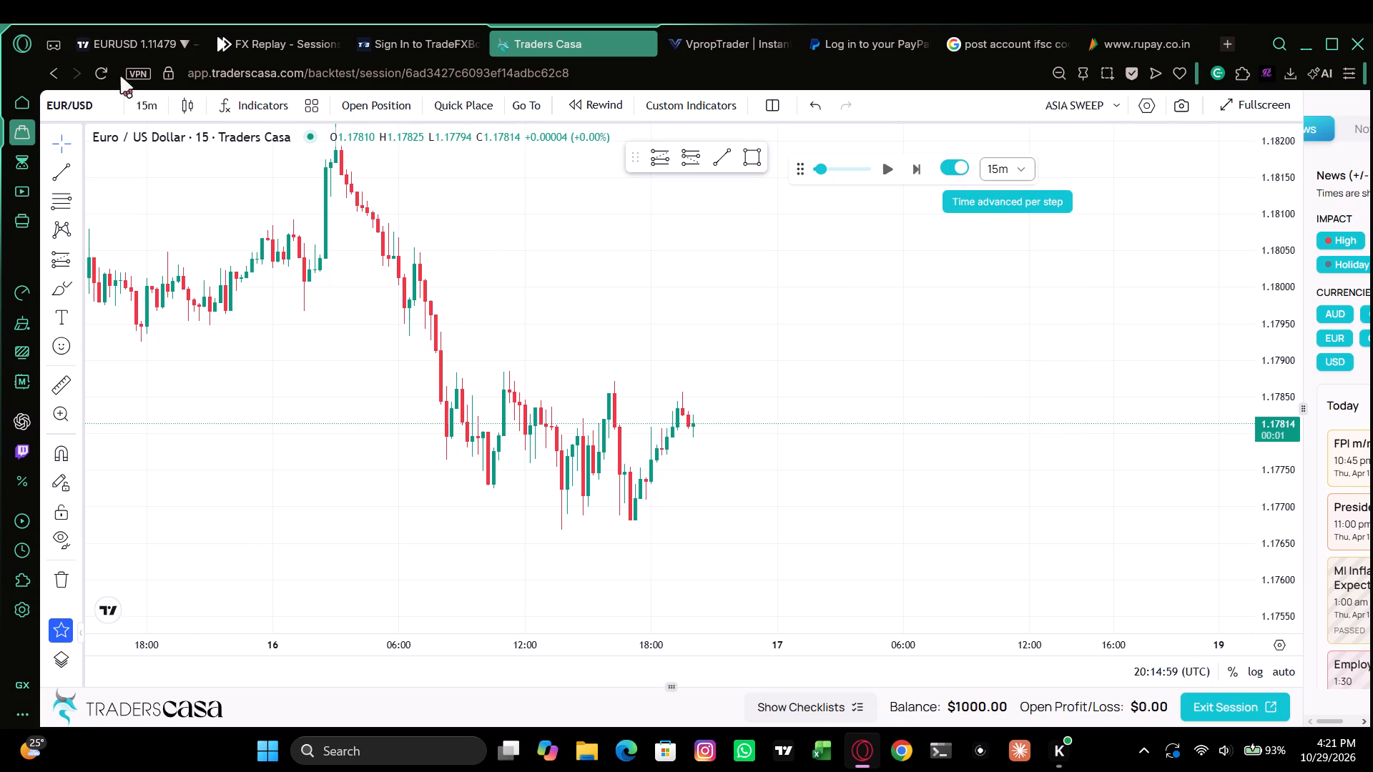
pyautogui.click(157, 108)
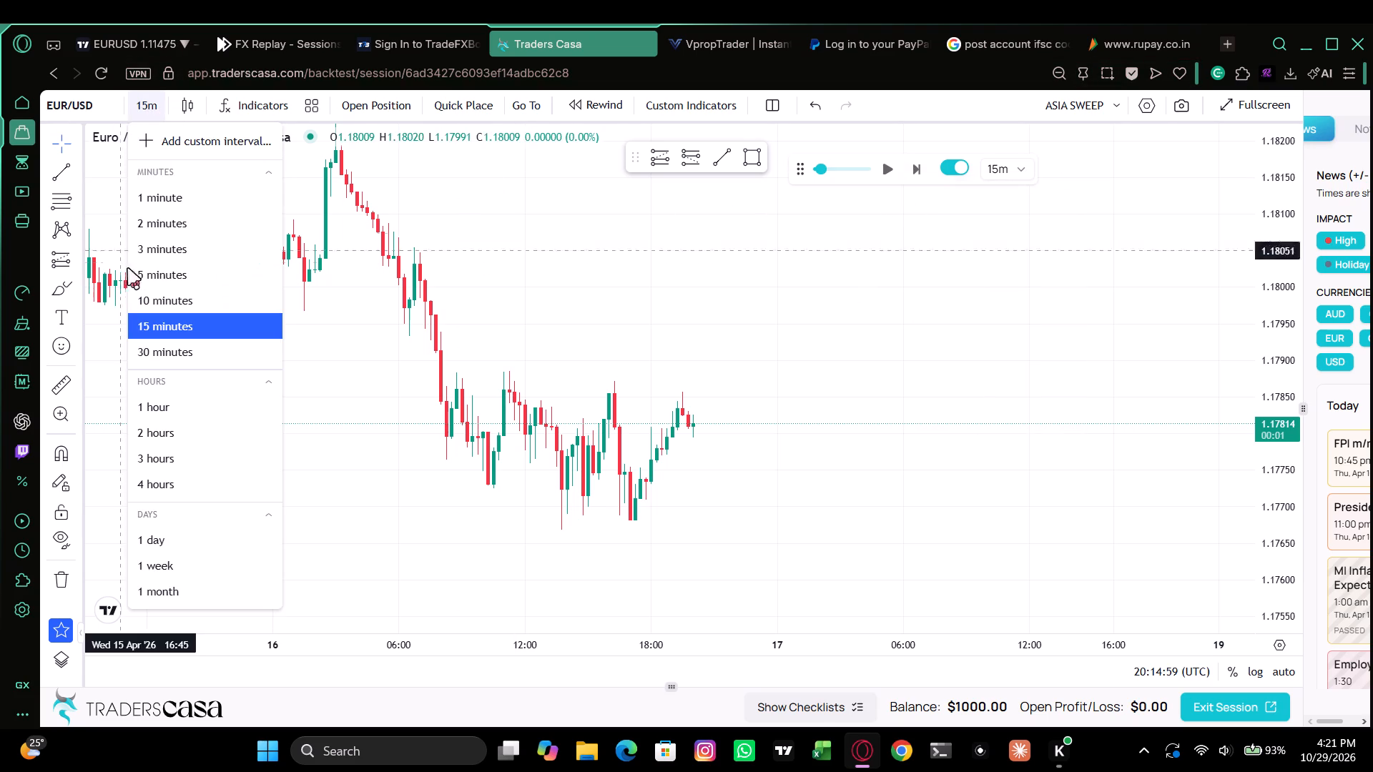
pyautogui.click(172, 276)
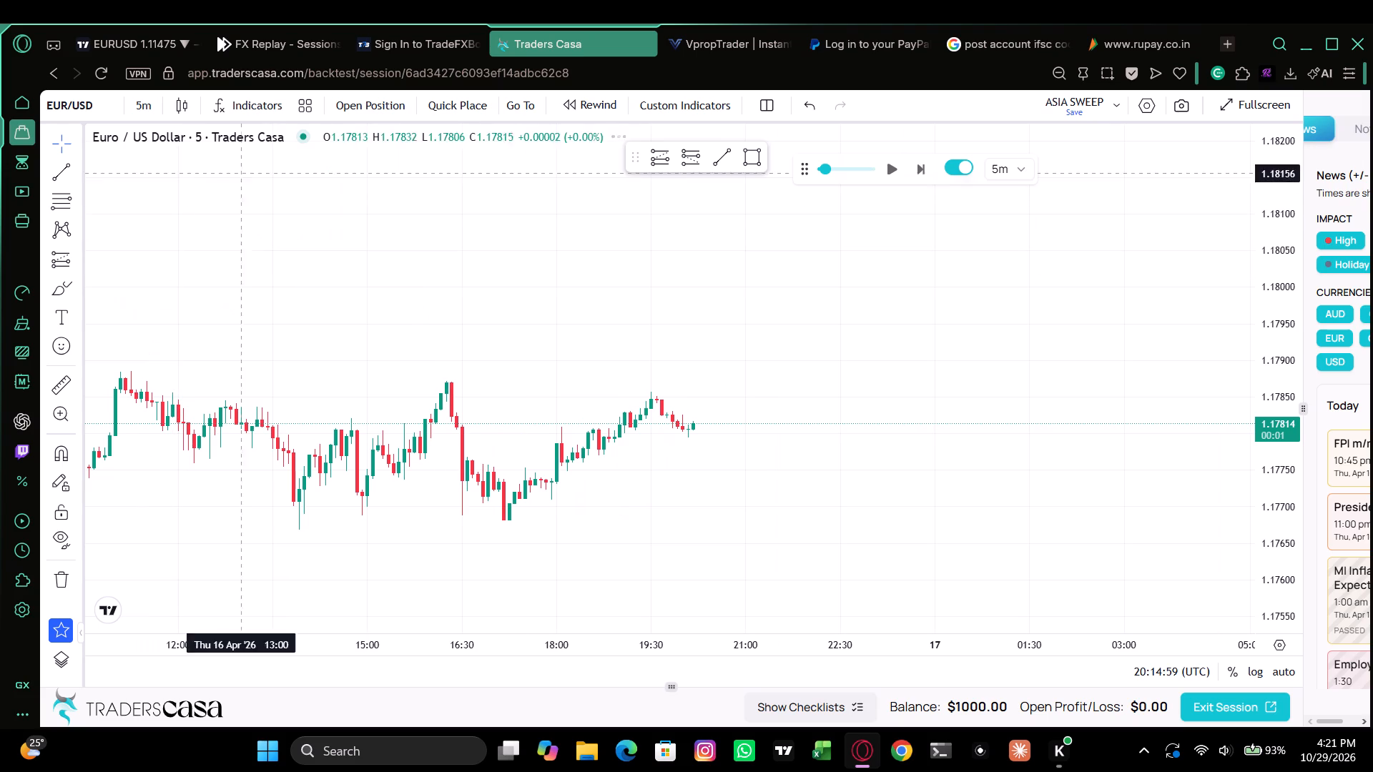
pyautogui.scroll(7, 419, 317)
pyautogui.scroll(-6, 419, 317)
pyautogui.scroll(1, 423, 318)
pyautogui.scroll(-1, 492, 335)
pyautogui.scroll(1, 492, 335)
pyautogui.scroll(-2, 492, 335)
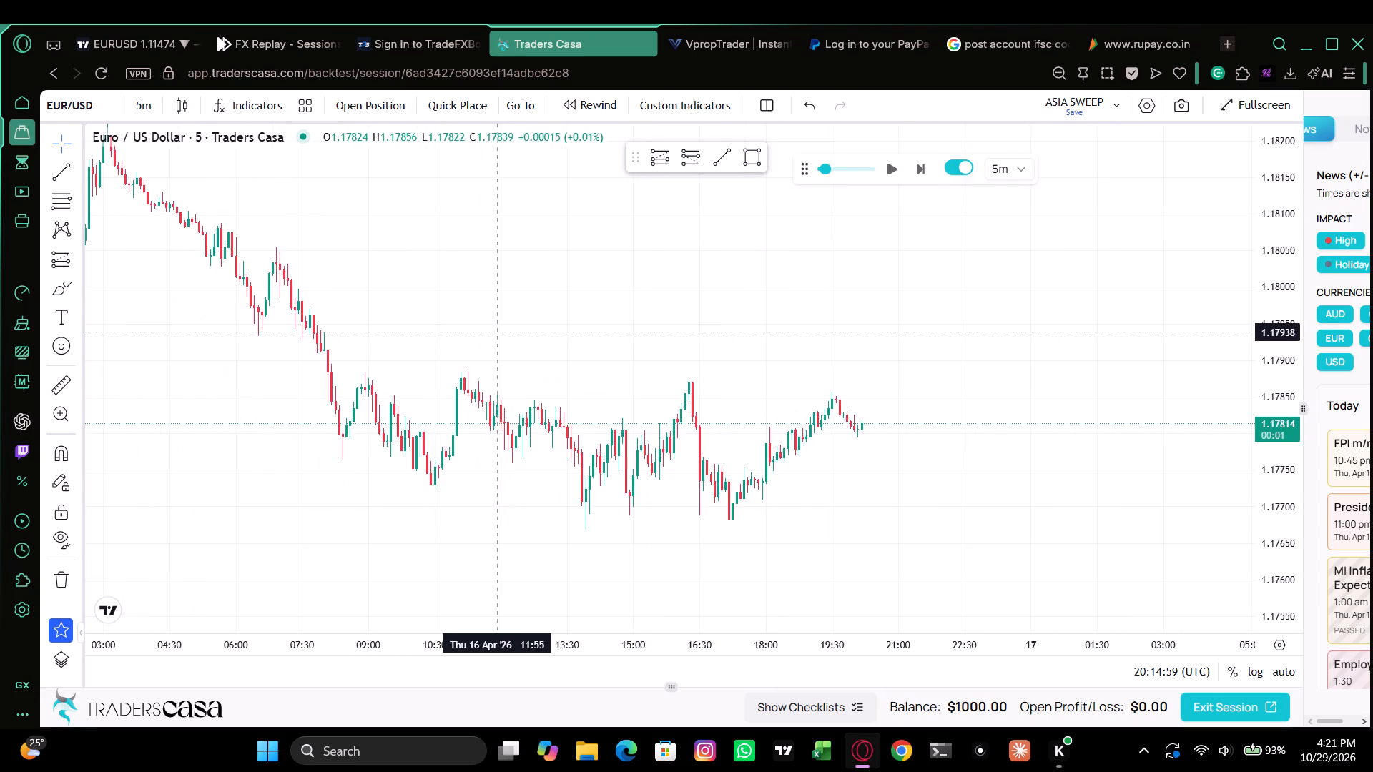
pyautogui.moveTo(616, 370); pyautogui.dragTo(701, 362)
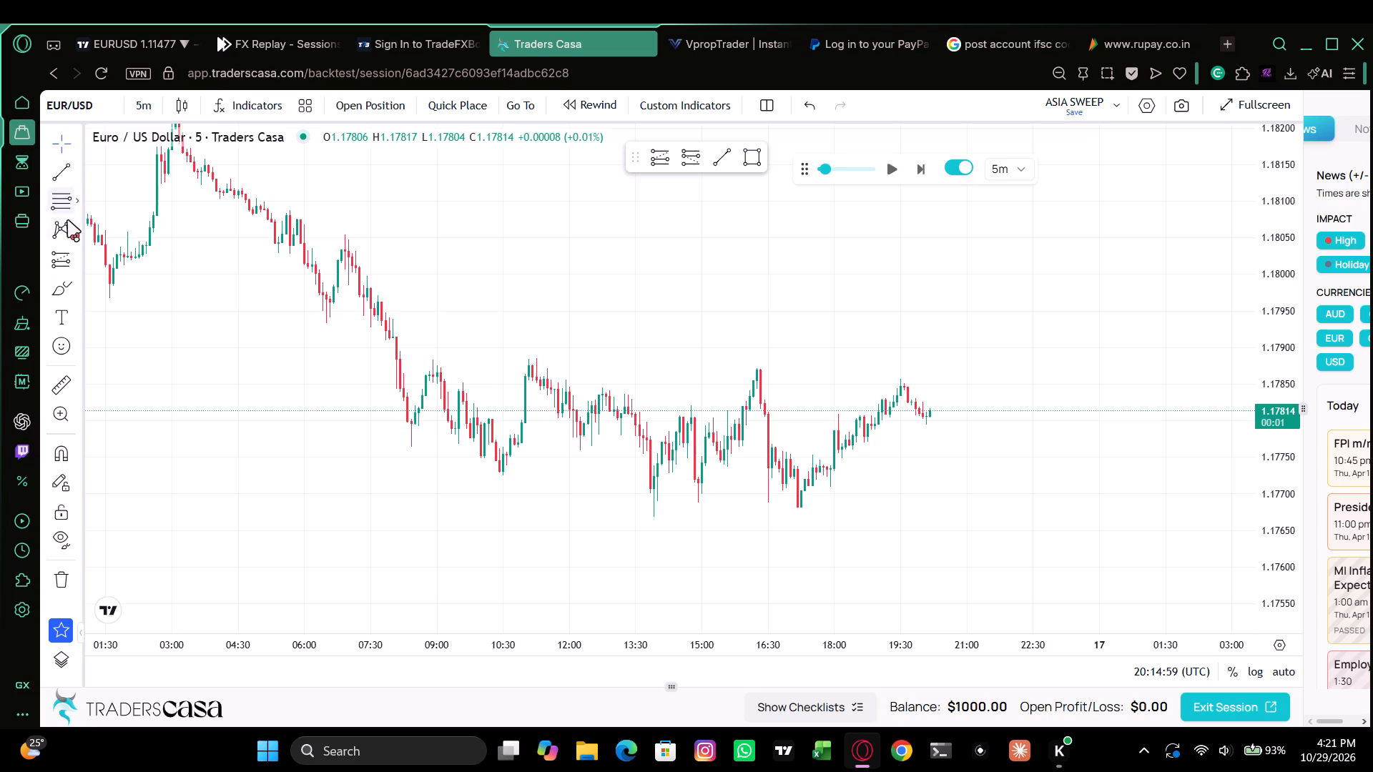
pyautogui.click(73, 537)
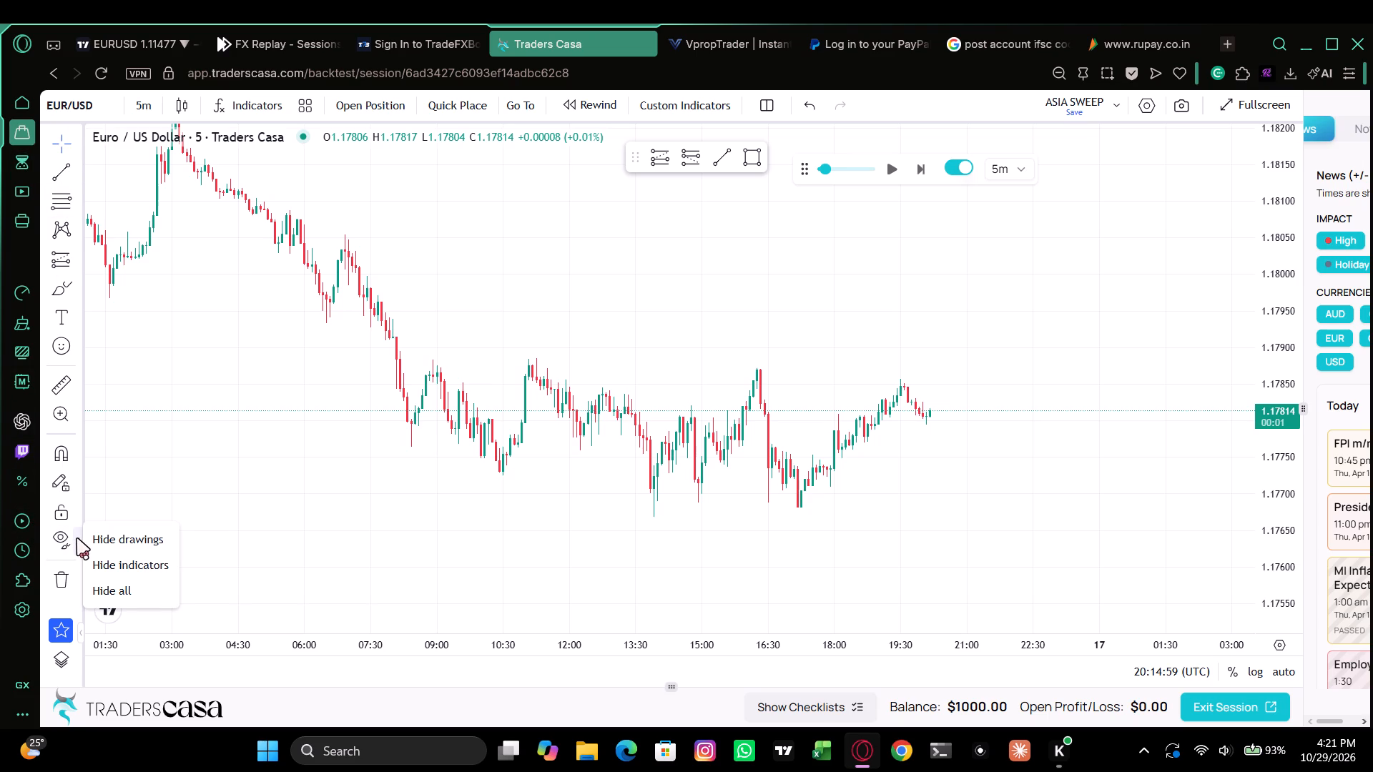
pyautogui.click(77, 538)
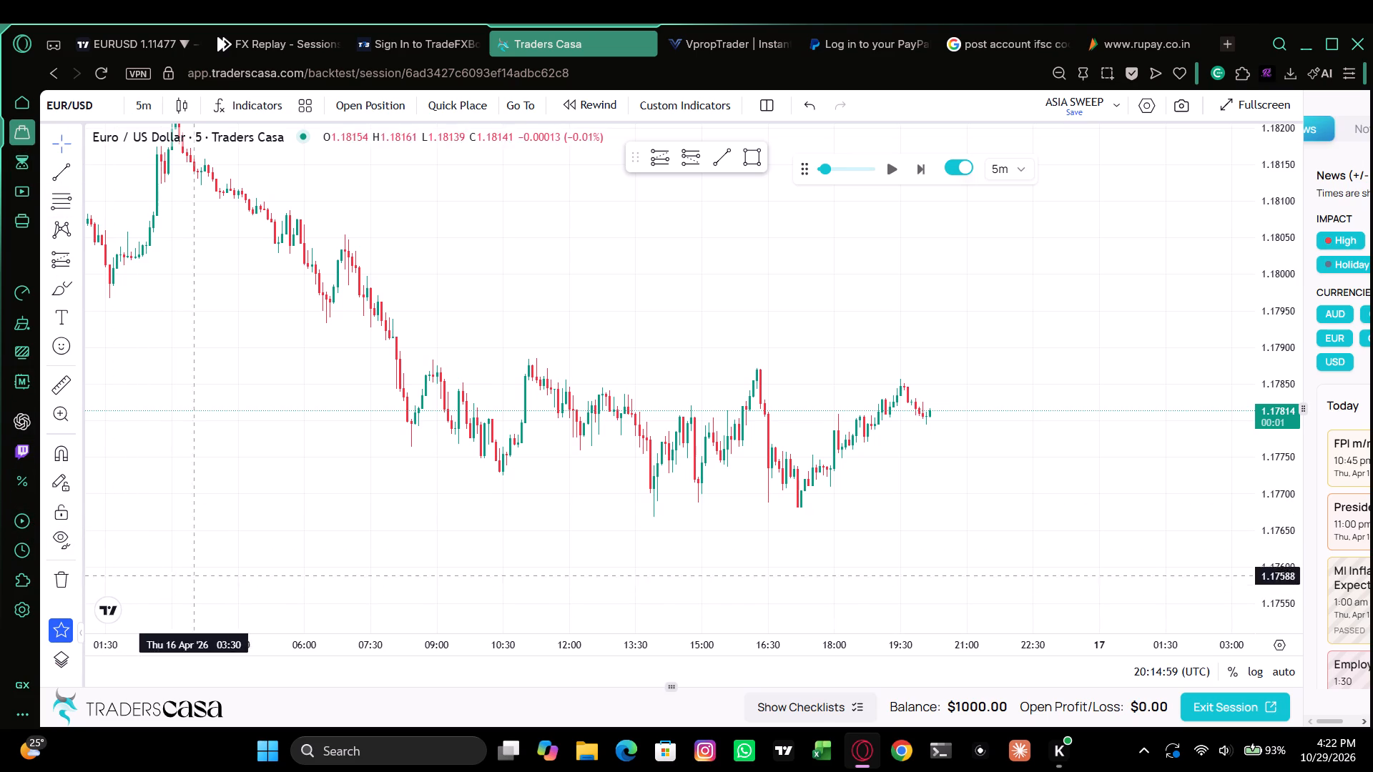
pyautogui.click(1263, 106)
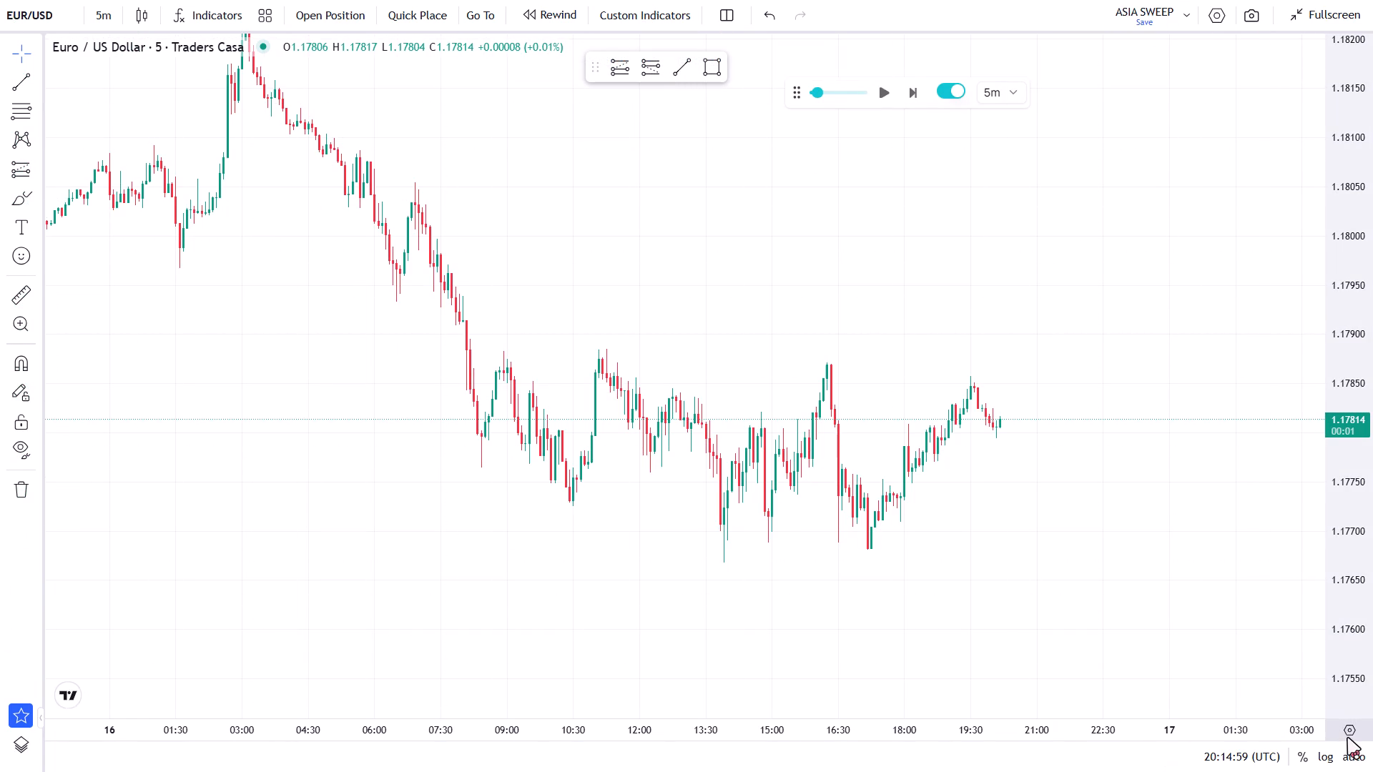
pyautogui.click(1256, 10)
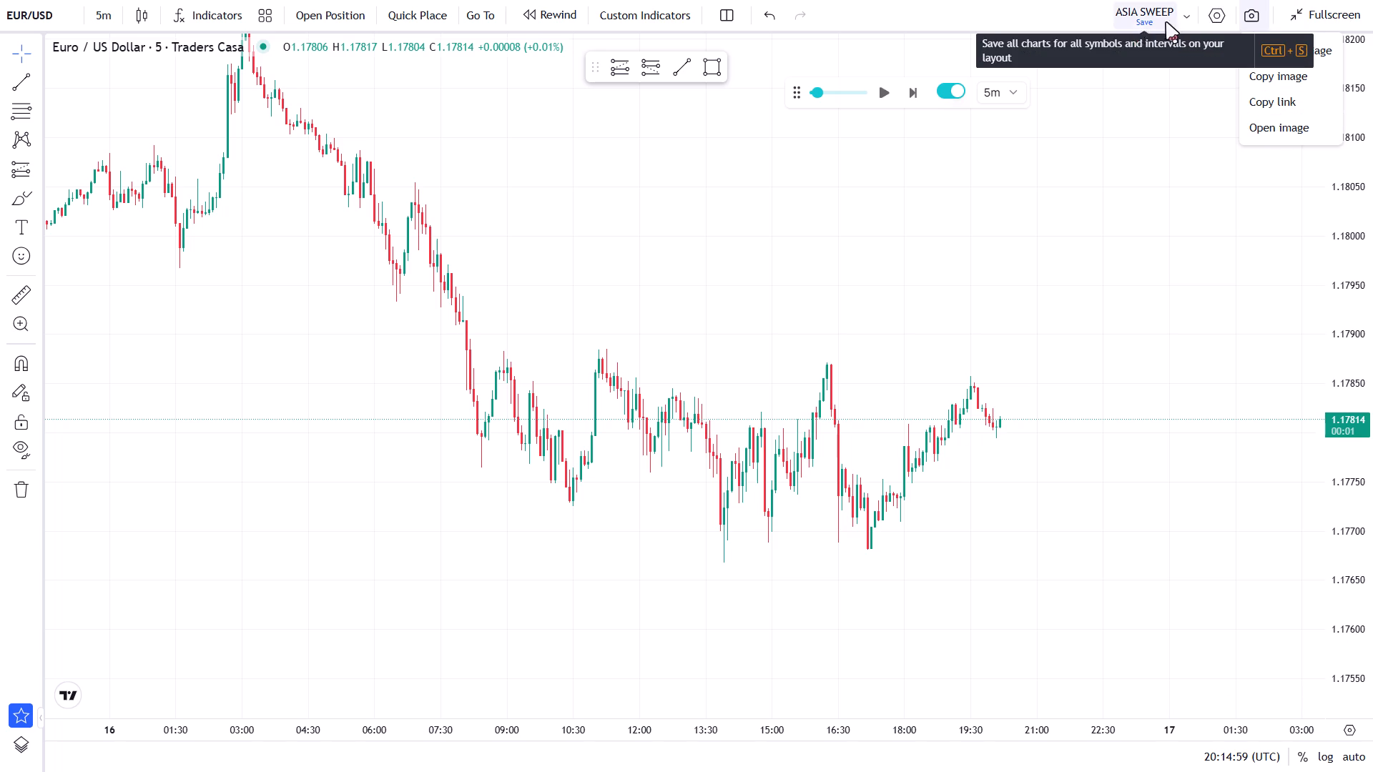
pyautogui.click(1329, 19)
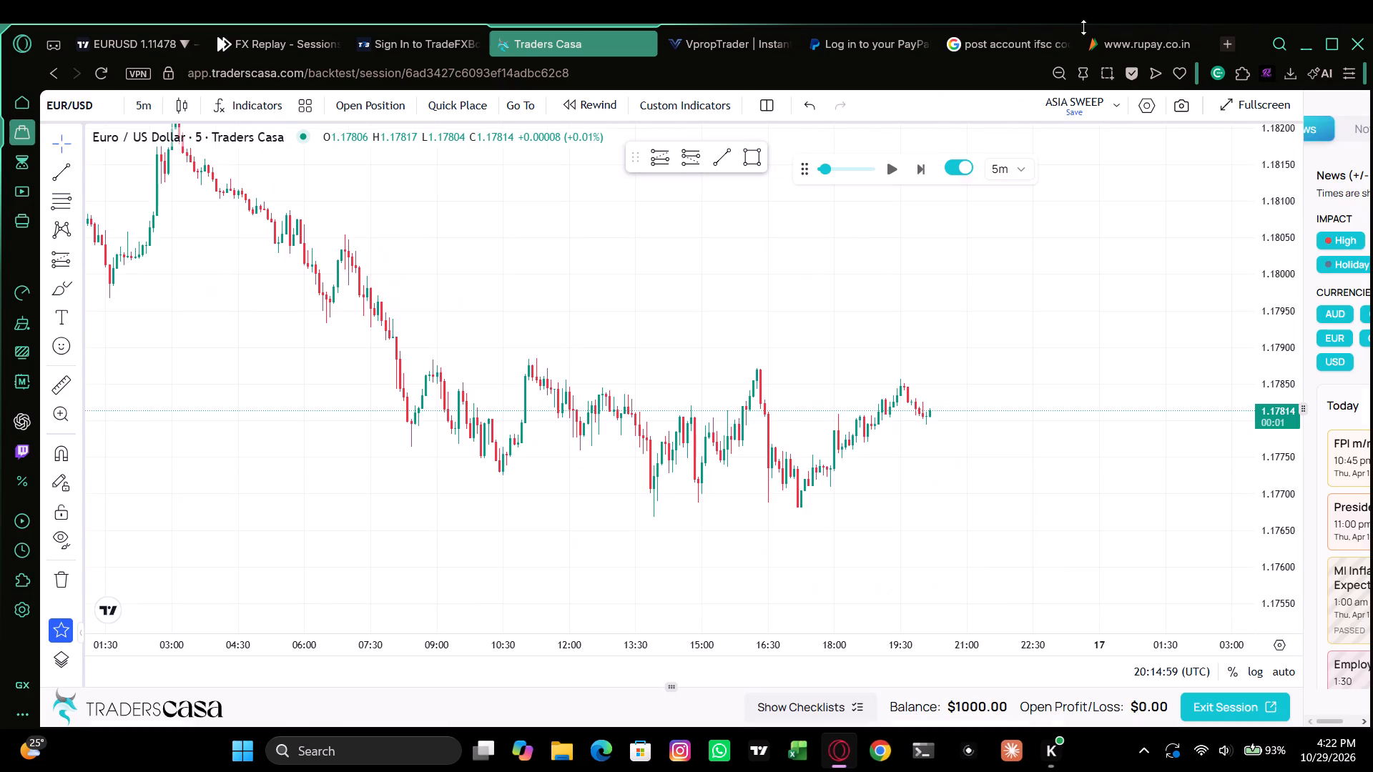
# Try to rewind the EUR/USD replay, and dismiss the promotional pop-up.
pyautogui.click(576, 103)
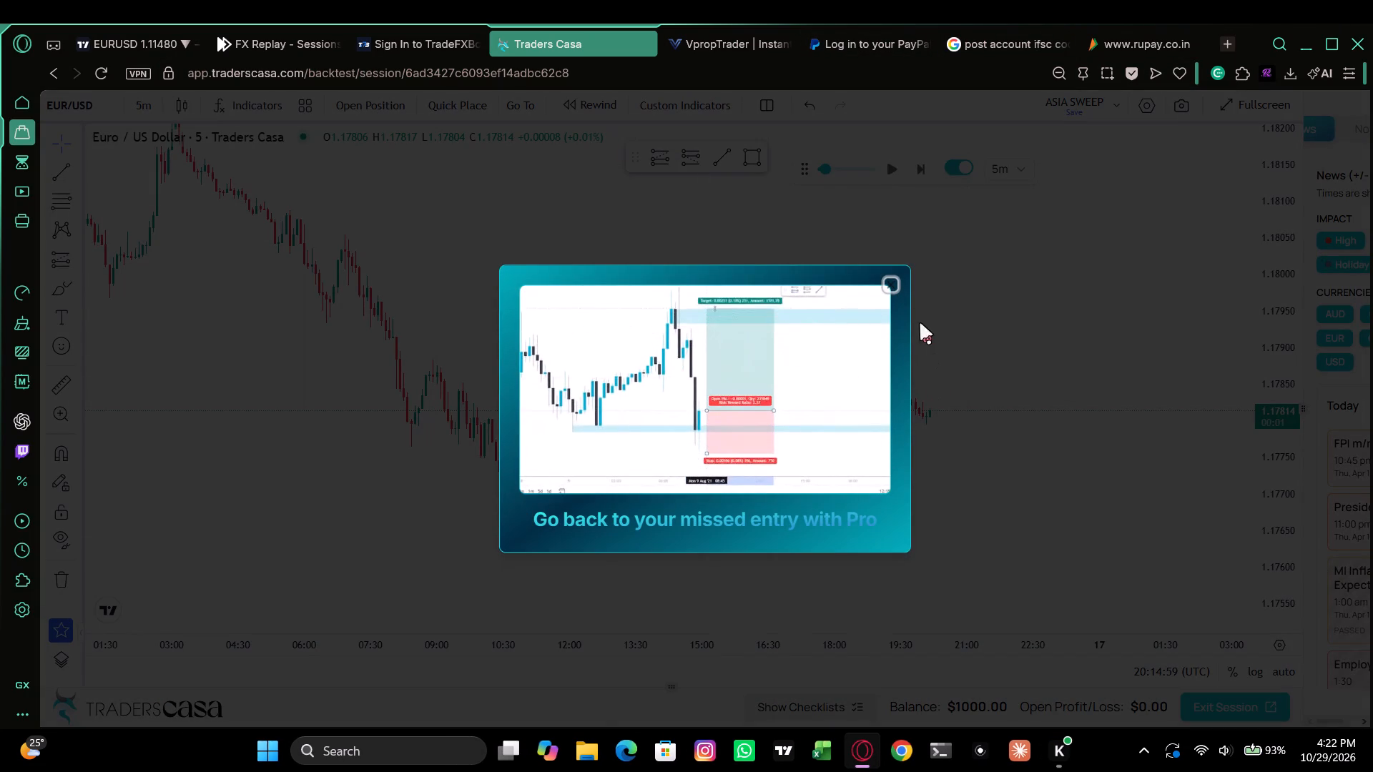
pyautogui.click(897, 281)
# Check the EURUSD chart with its session markings in the TradingView tab and return to the Traders Casa session.
pyautogui.moveTo(700, 380); pyautogui.dragTo(492, 382)
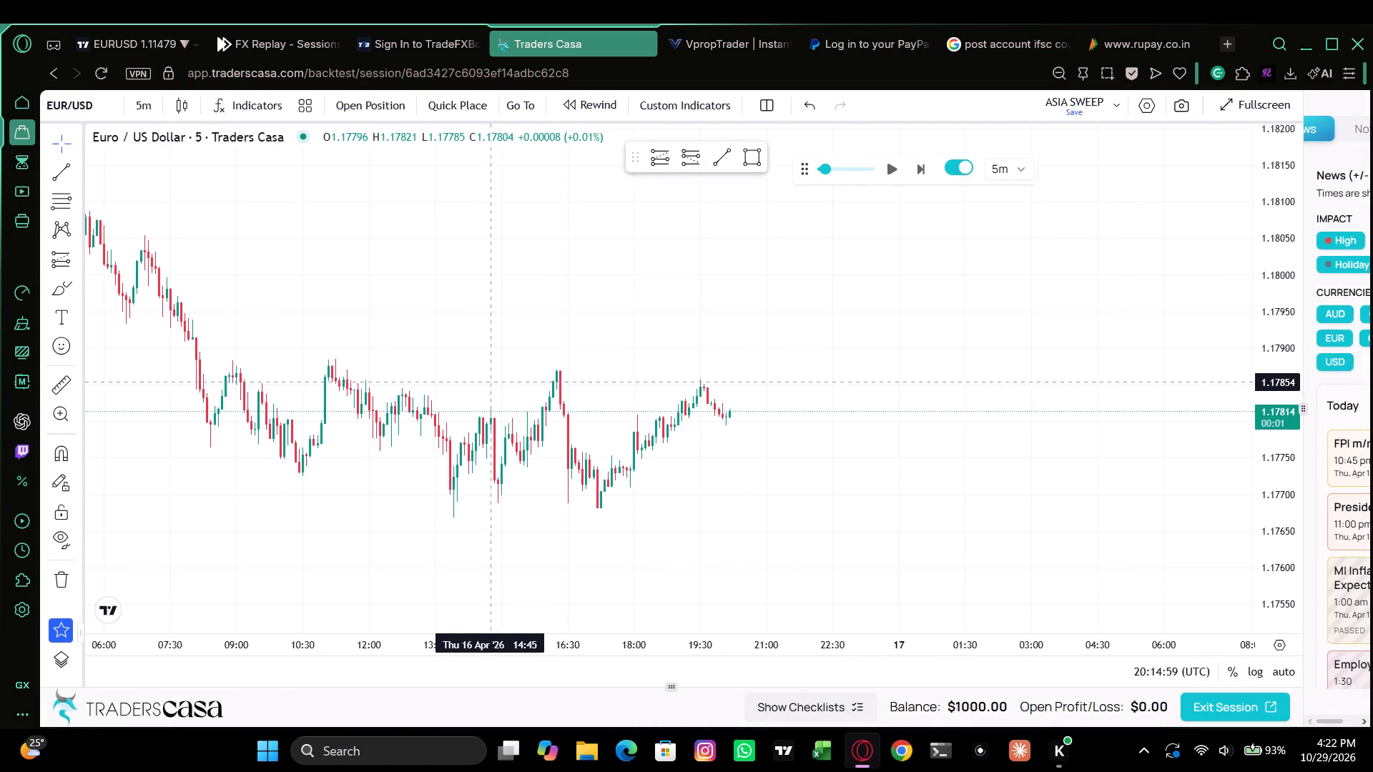
pyautogui.click(132, 34)
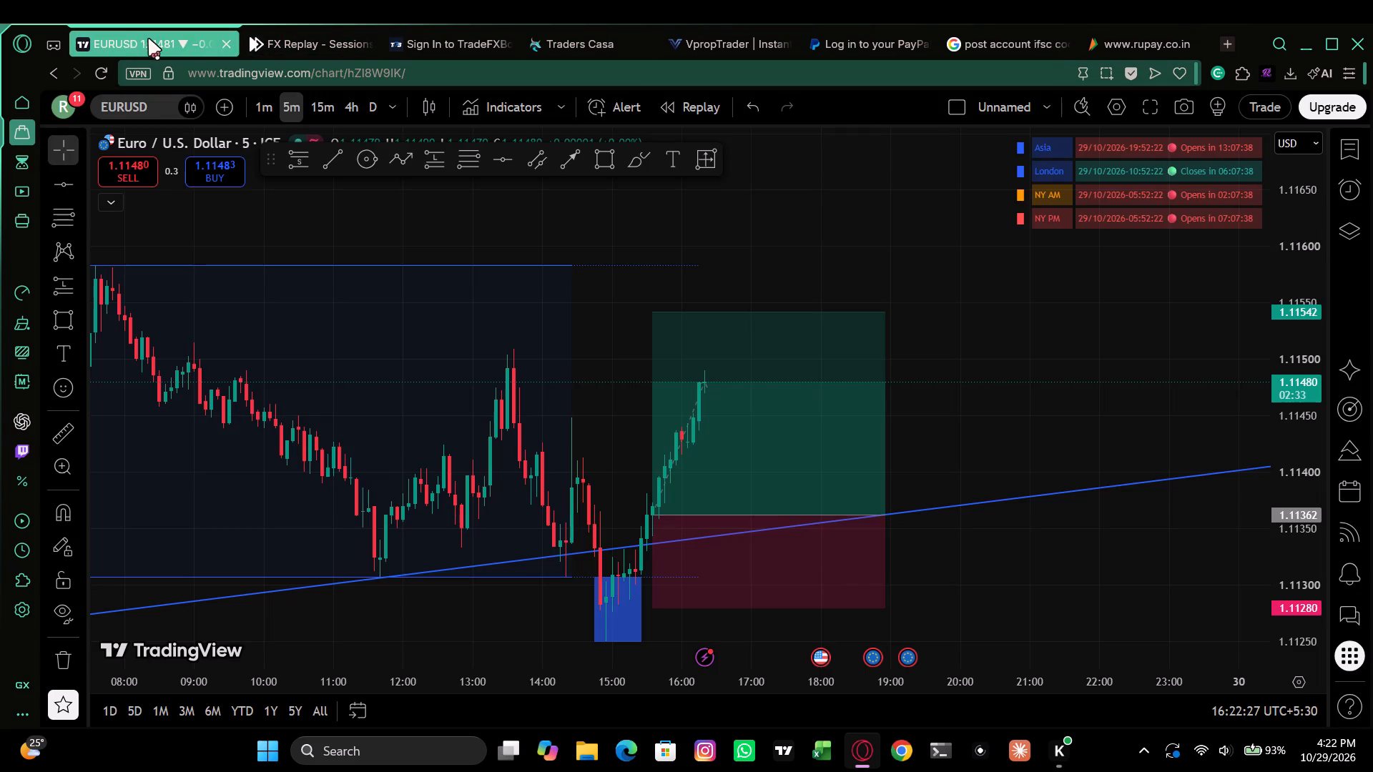
pyautogui.click(592, 33)
pyautogui.moveTo(864, 427); pyautogui.dragTo(823, 392)
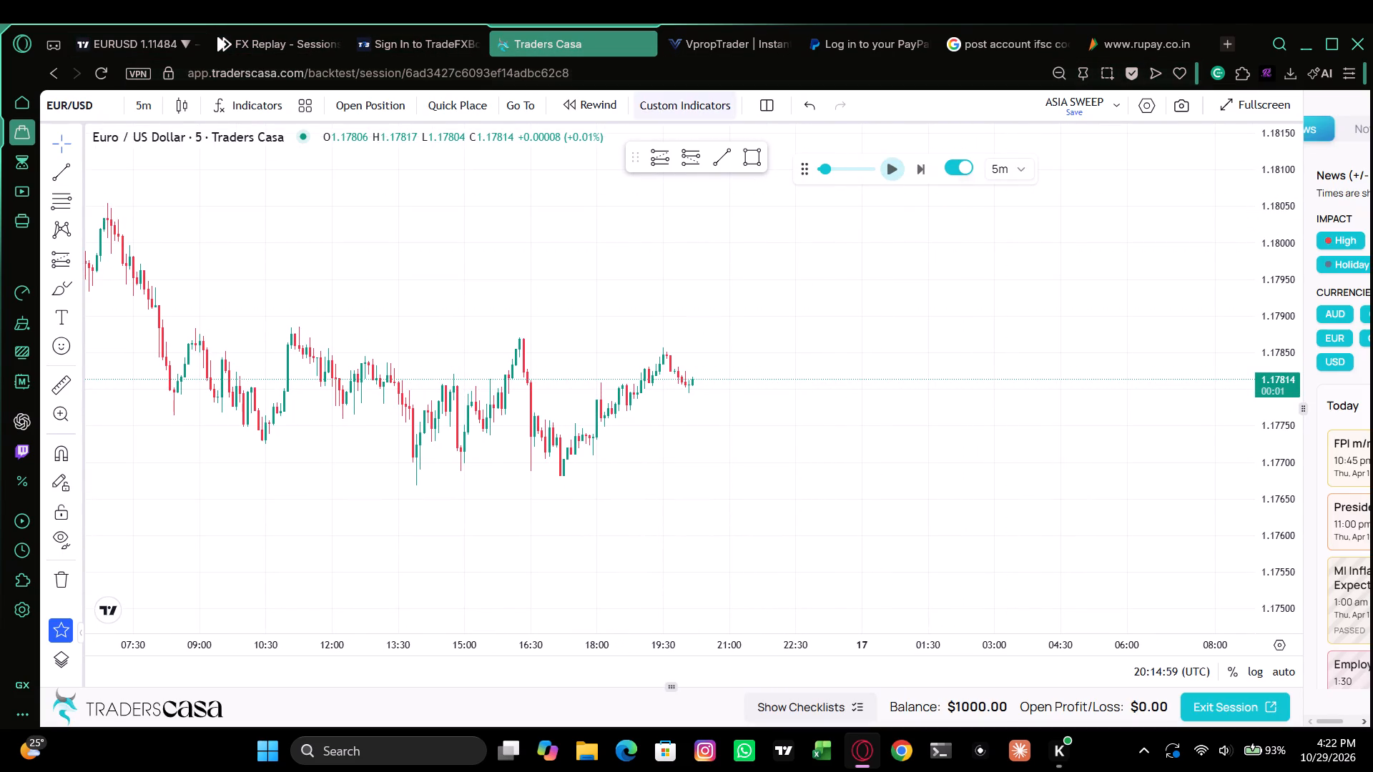
pyautogui.moveTo(474, 255); pyautogui.dragTo(491, 255)
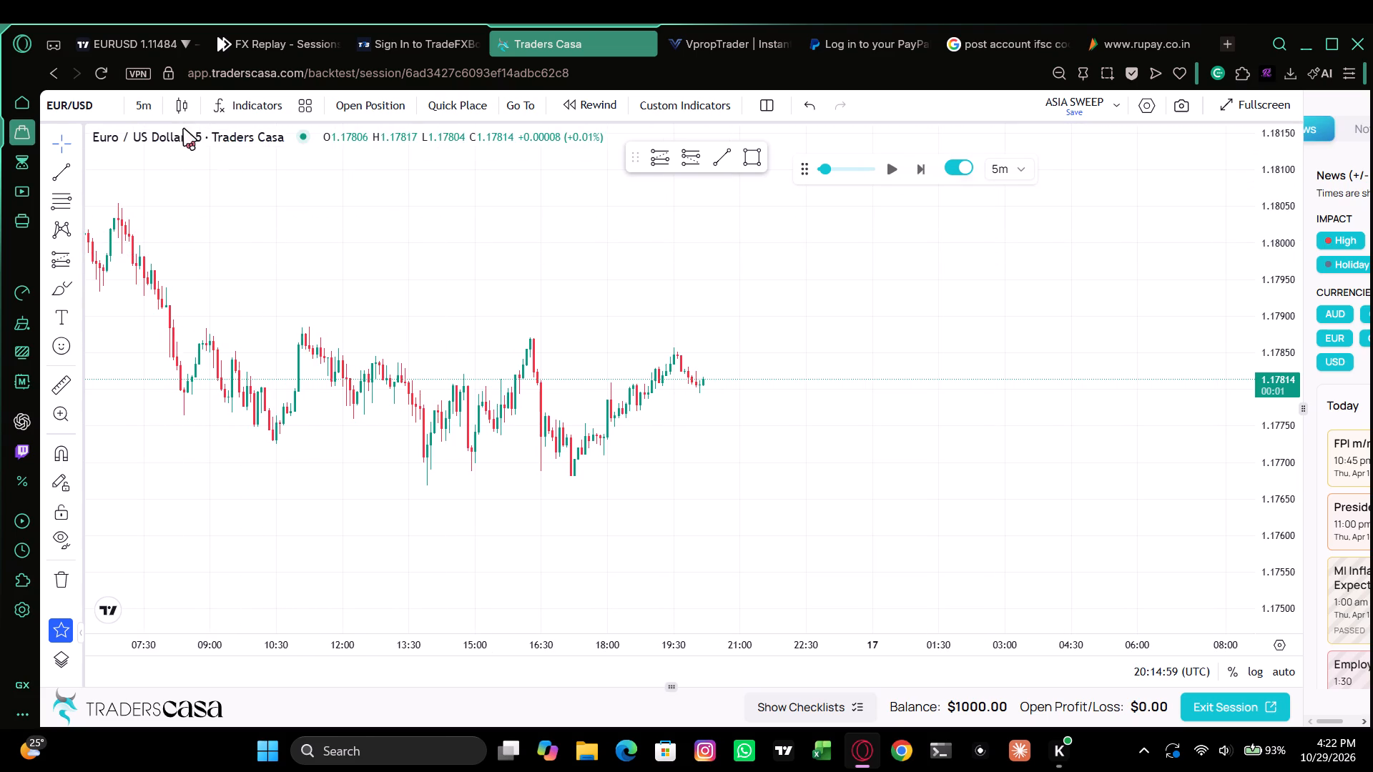
# Add the Session Indicator by Traders Casa (Basic & Pro) to the EUR/USD chart.
pyautogui.click(272, 109)
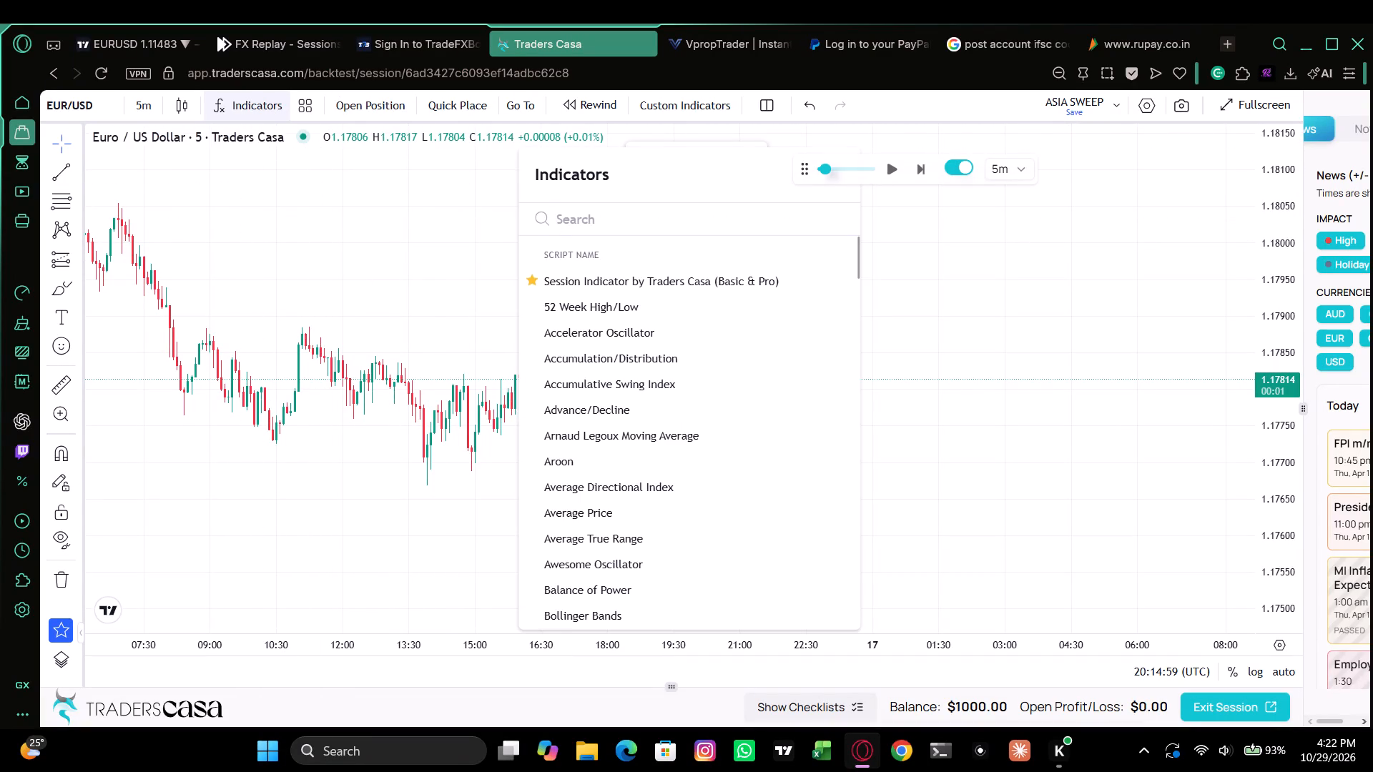
pyautogui.click(635, 280)
# Search the indicator library for "session".
pyautogui.click(600, 218)
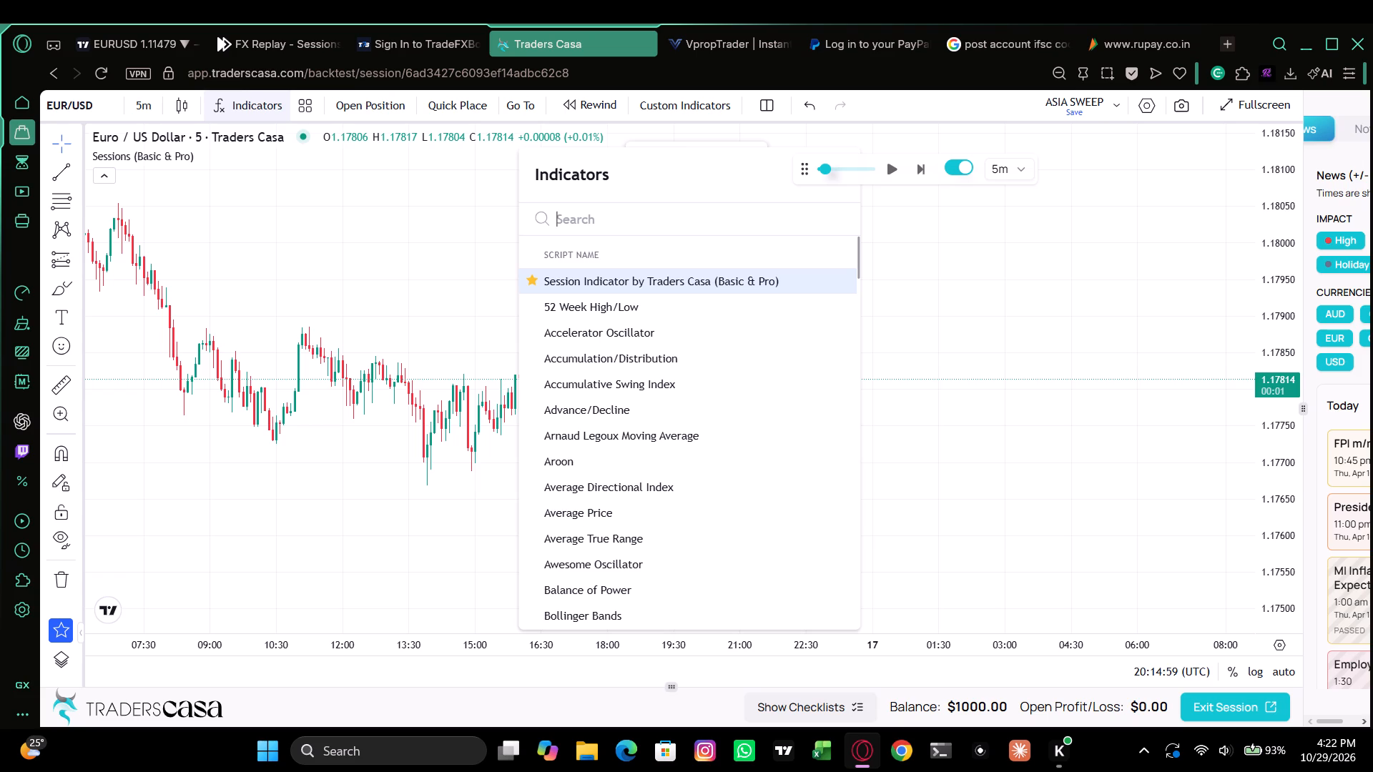
pyautogui.write('se')
pyautogui.write('ss')
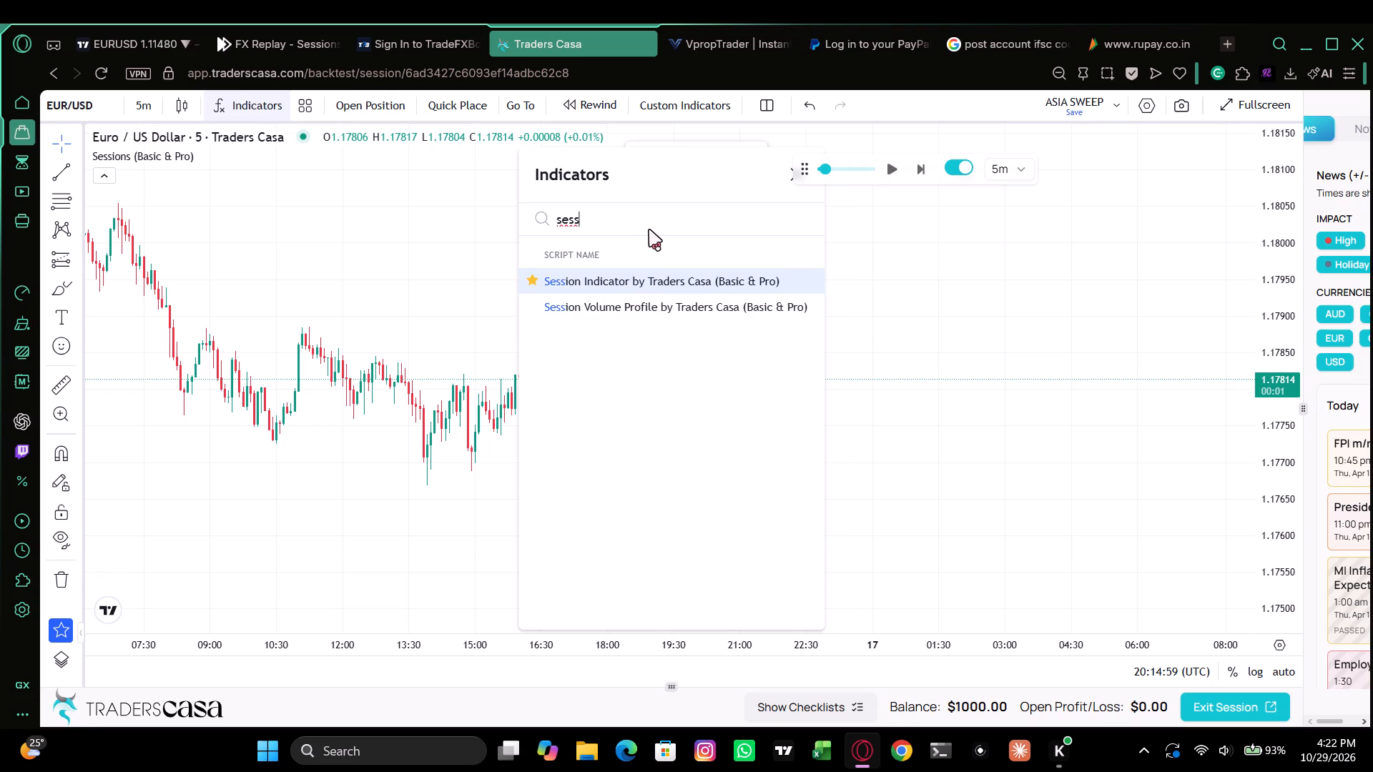
pyautogui.write('io')
pyautogui.press('n')
# Search the indicator library for "asia", shorten the search to related matches, and close the library.
pyautogui.press('BackSpace')
pyautogui.press('BackSpace')
pyautogui.press('BackSpace')
pyautogui.press('BackSpace')
pyautogui.press('BackSpace')
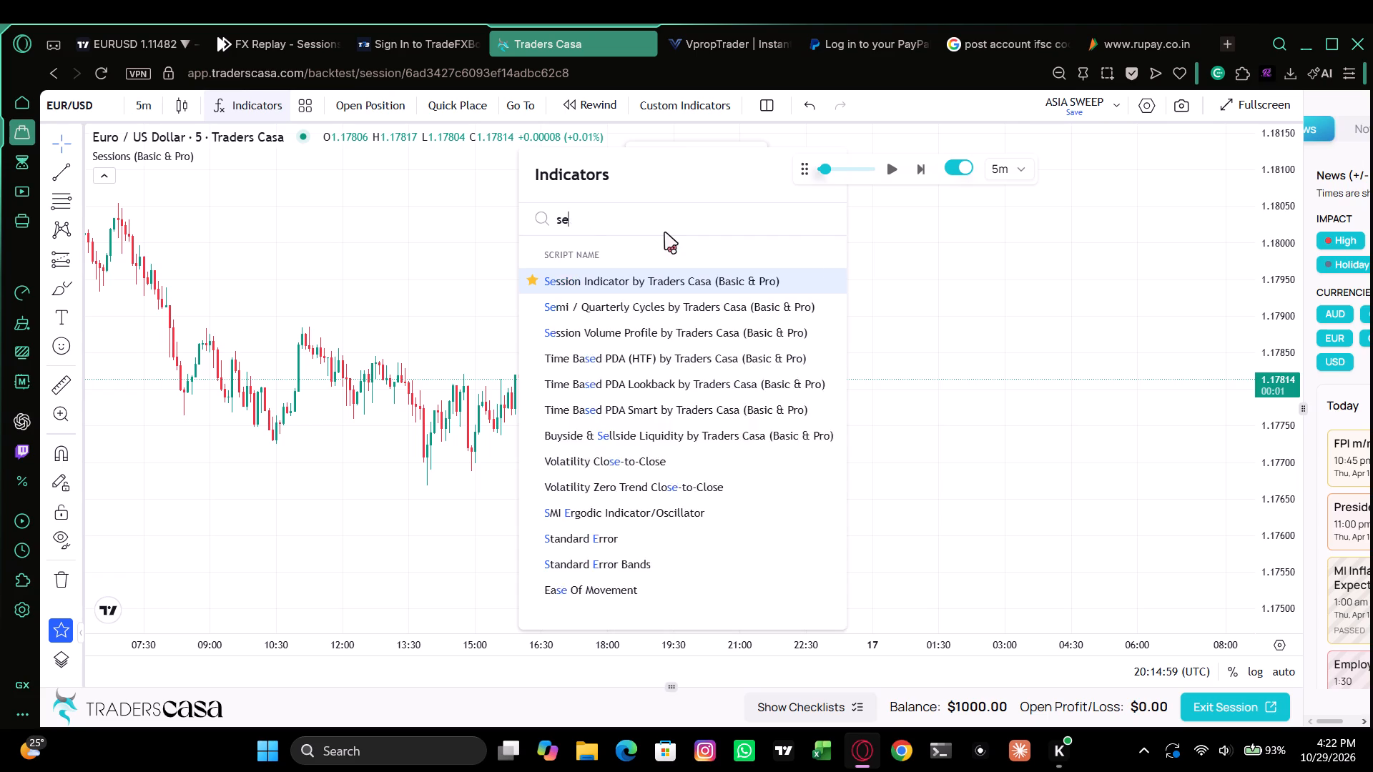
pyautogui.press('BackSpace')
pyautogui.press('BackSpace')
pyautogui.write('asi')
pyautogui.press('a')
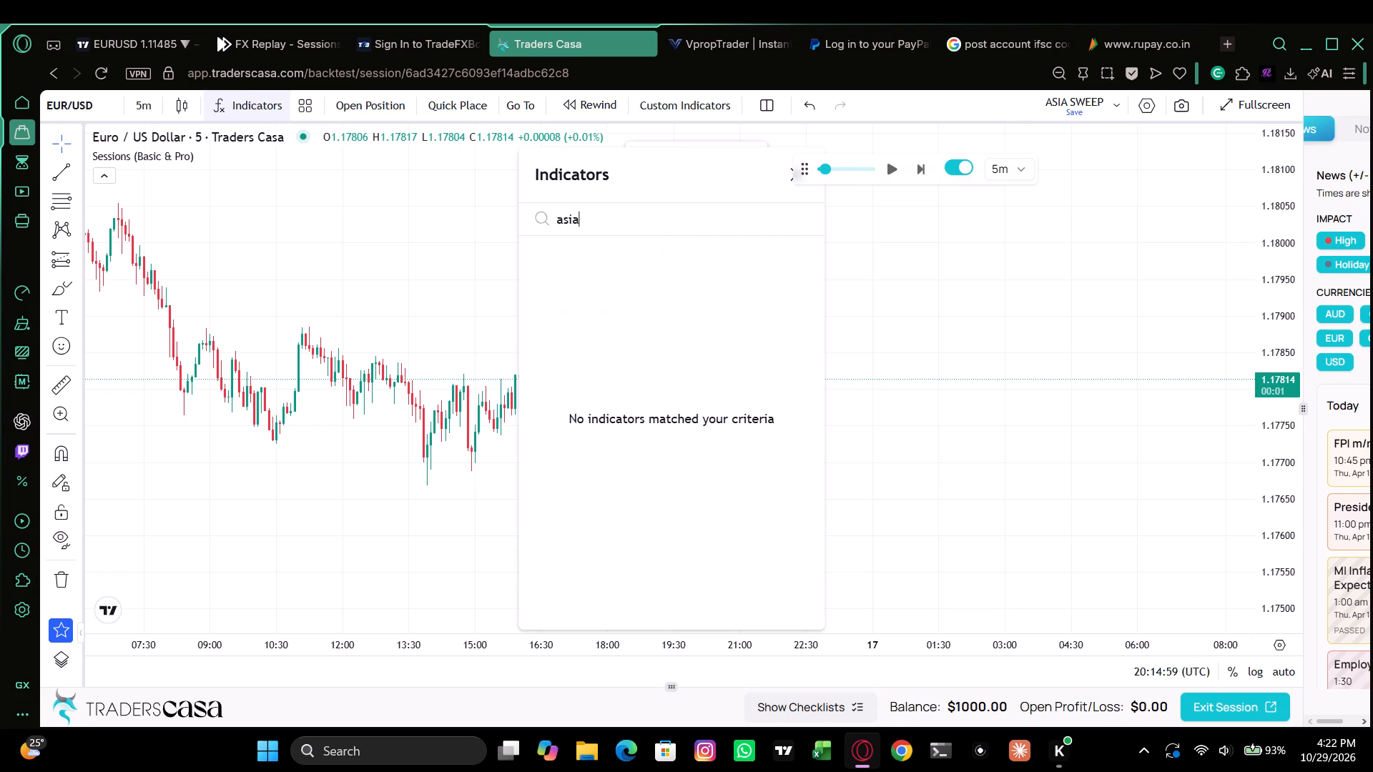
pyautogui.press('BackSpace')
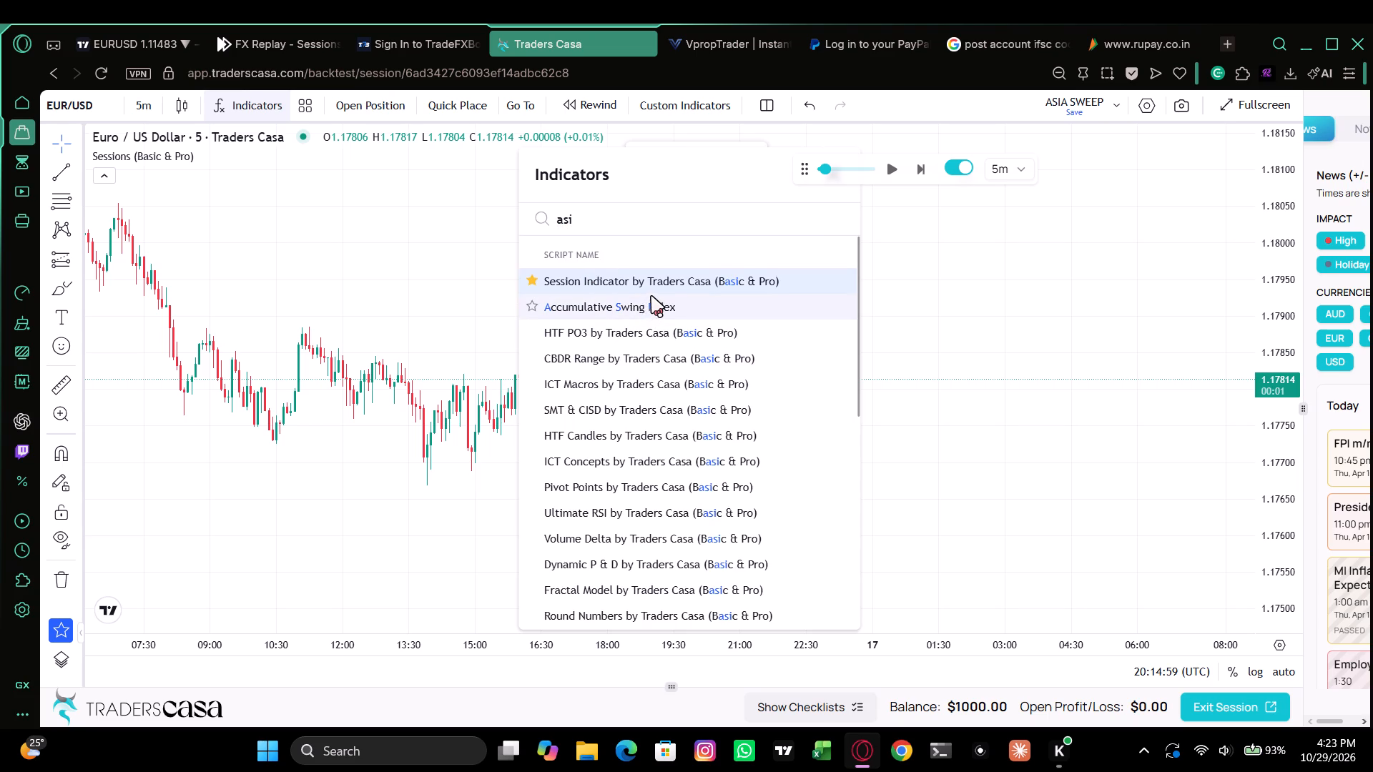
pyautogui.press('BackSpace')
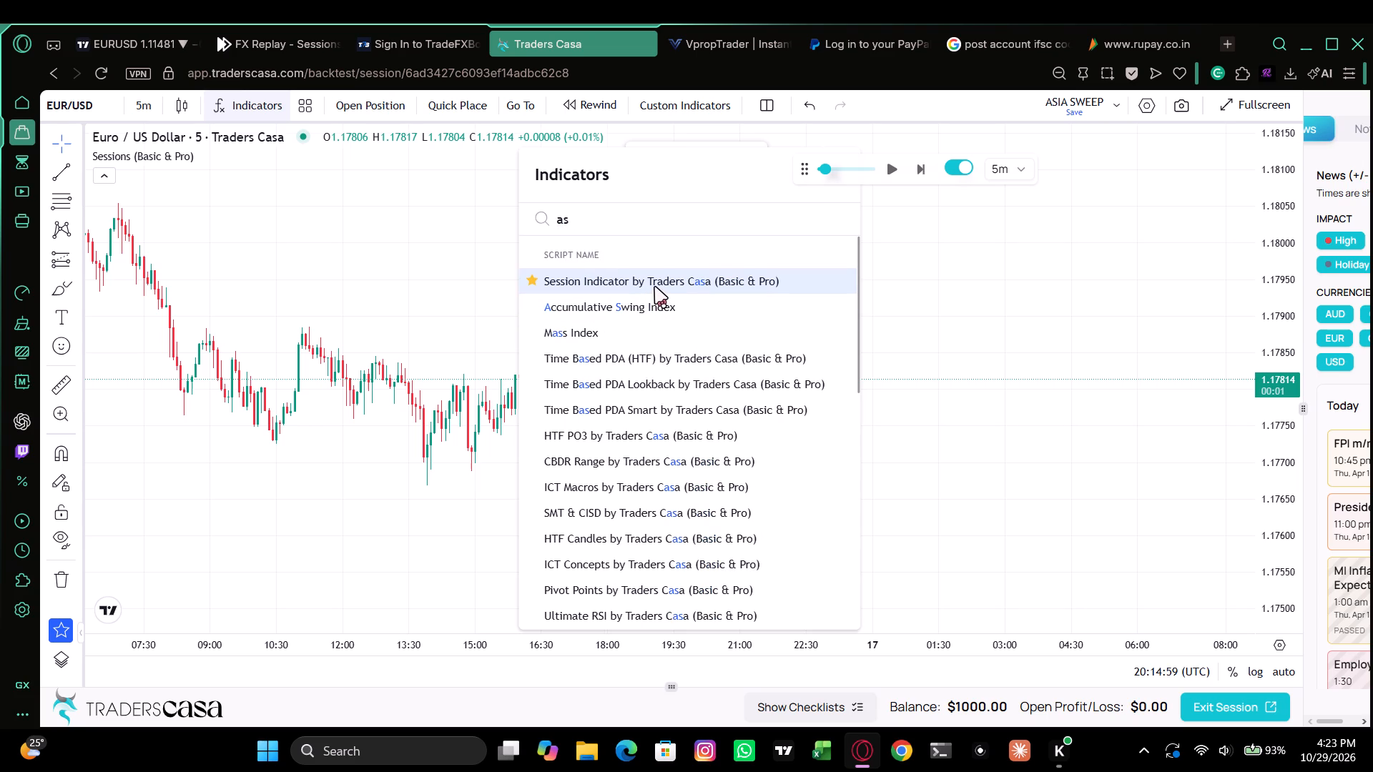
pyautogui.press('BackSpace')
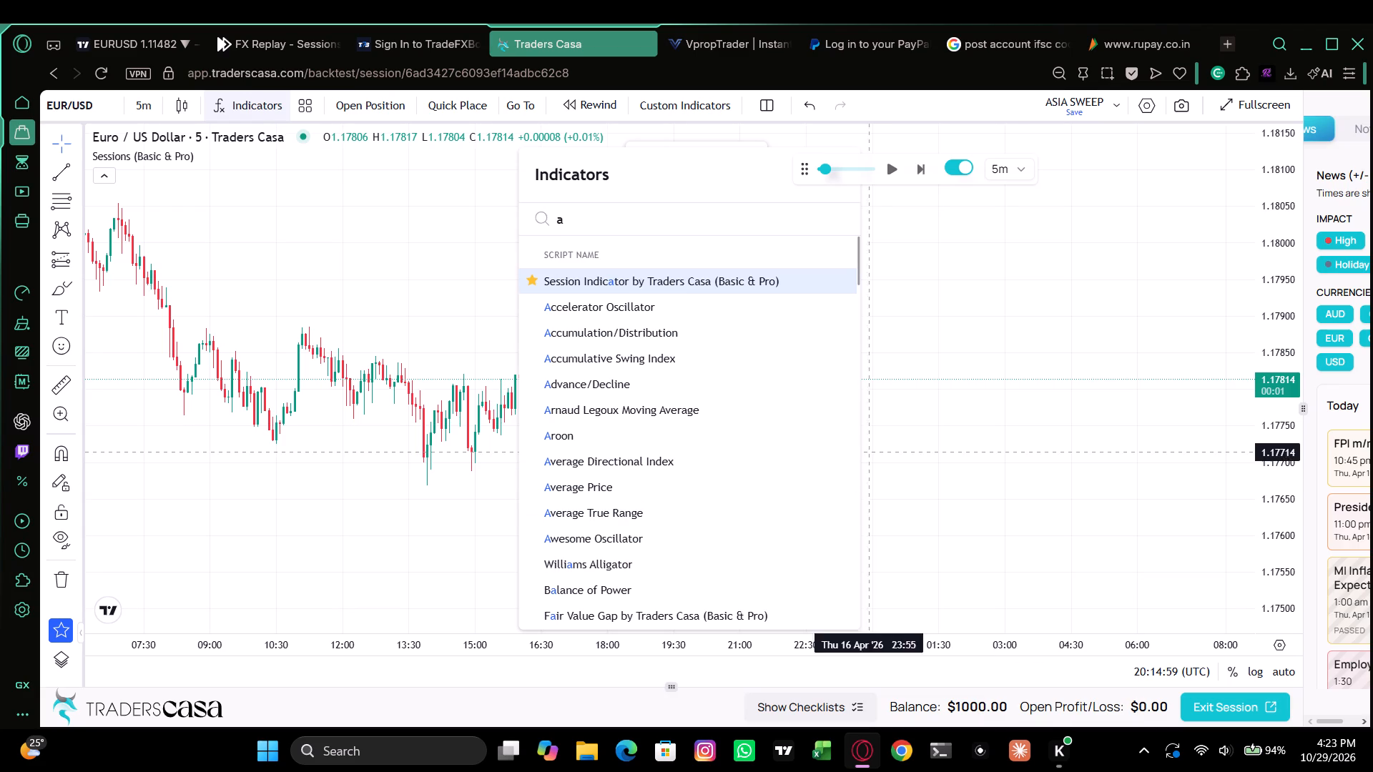
pyautogui.click(934, 447)
# Look through the chart settings for status line, canvas and symbol, and close them without changes.
pyautogui.moveTo(952, 447); pyautogui.dragTo(967, 467)
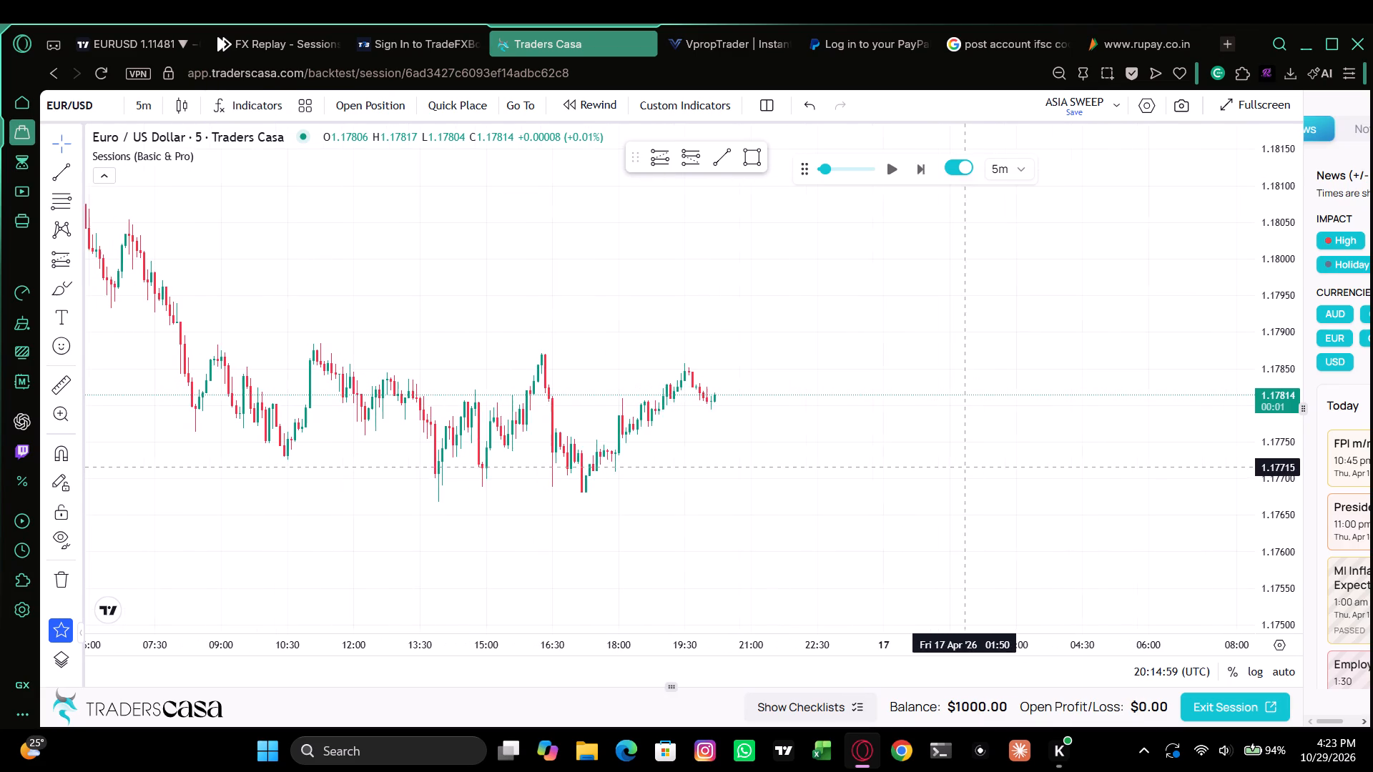
pyautogui.moveTo(967, 467); pyautogui.dragTo(968, 467)
pyautogui.moveTo(903, 424); pyautogui.dragTo(794, 242)
pyautogui.moveTo(747, 305); pyautogui.dragTo(817, 432)
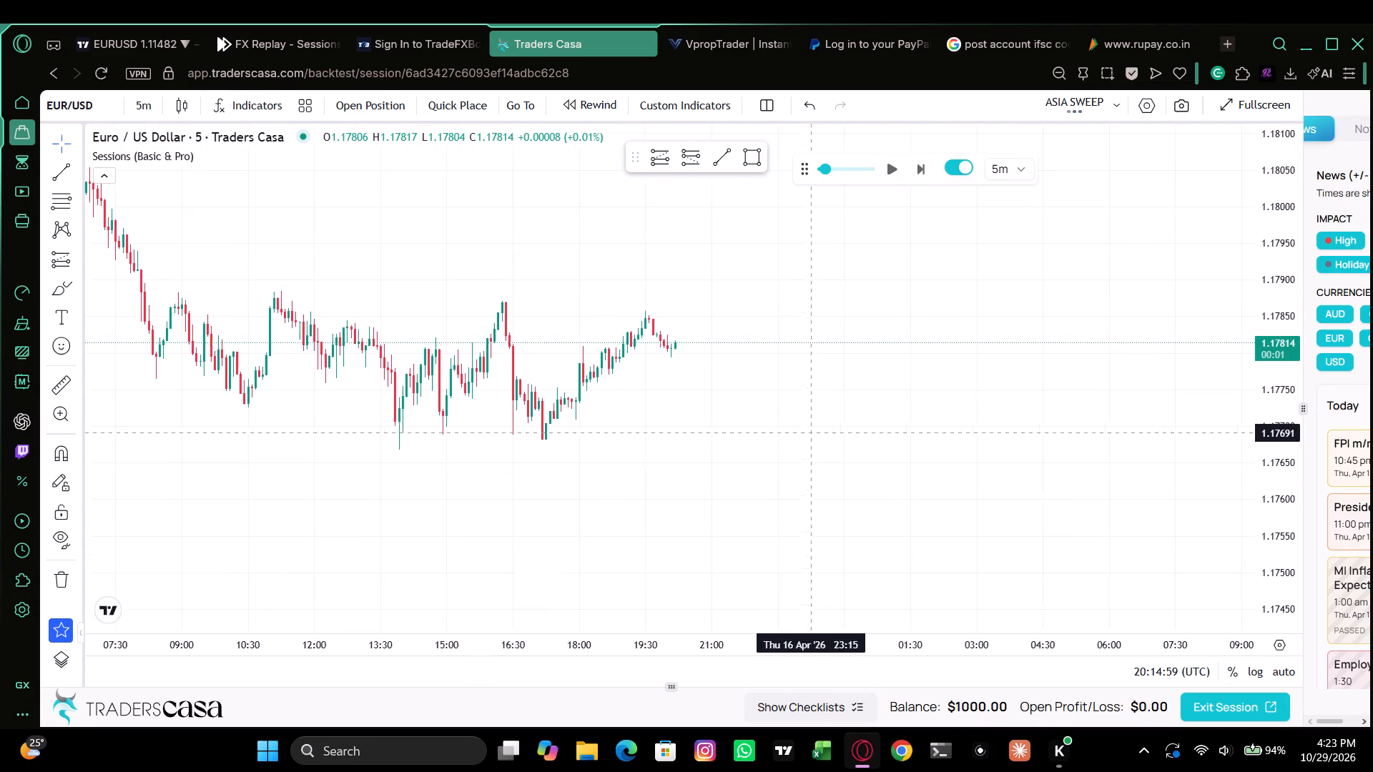
pyautogui.click(1189, 109)
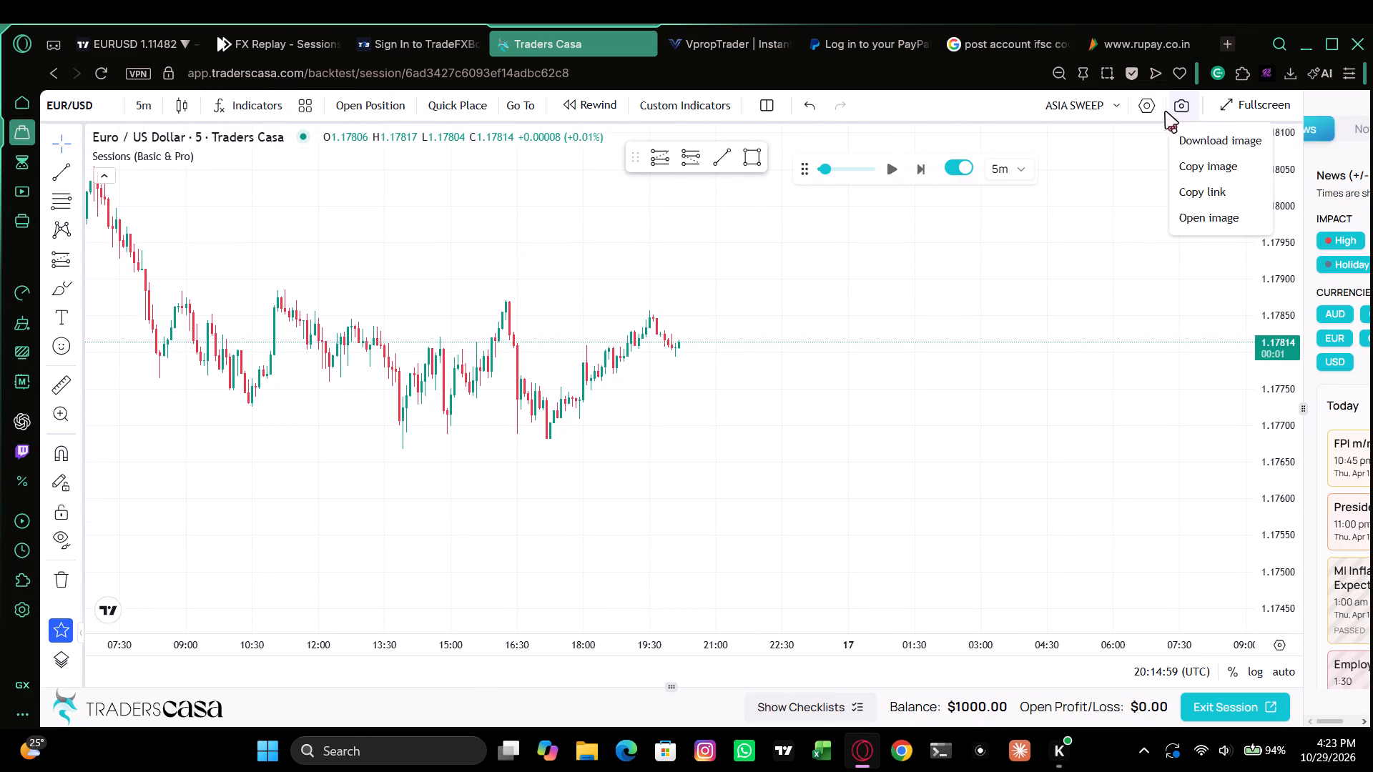
pyautogui.click(1148, 108)
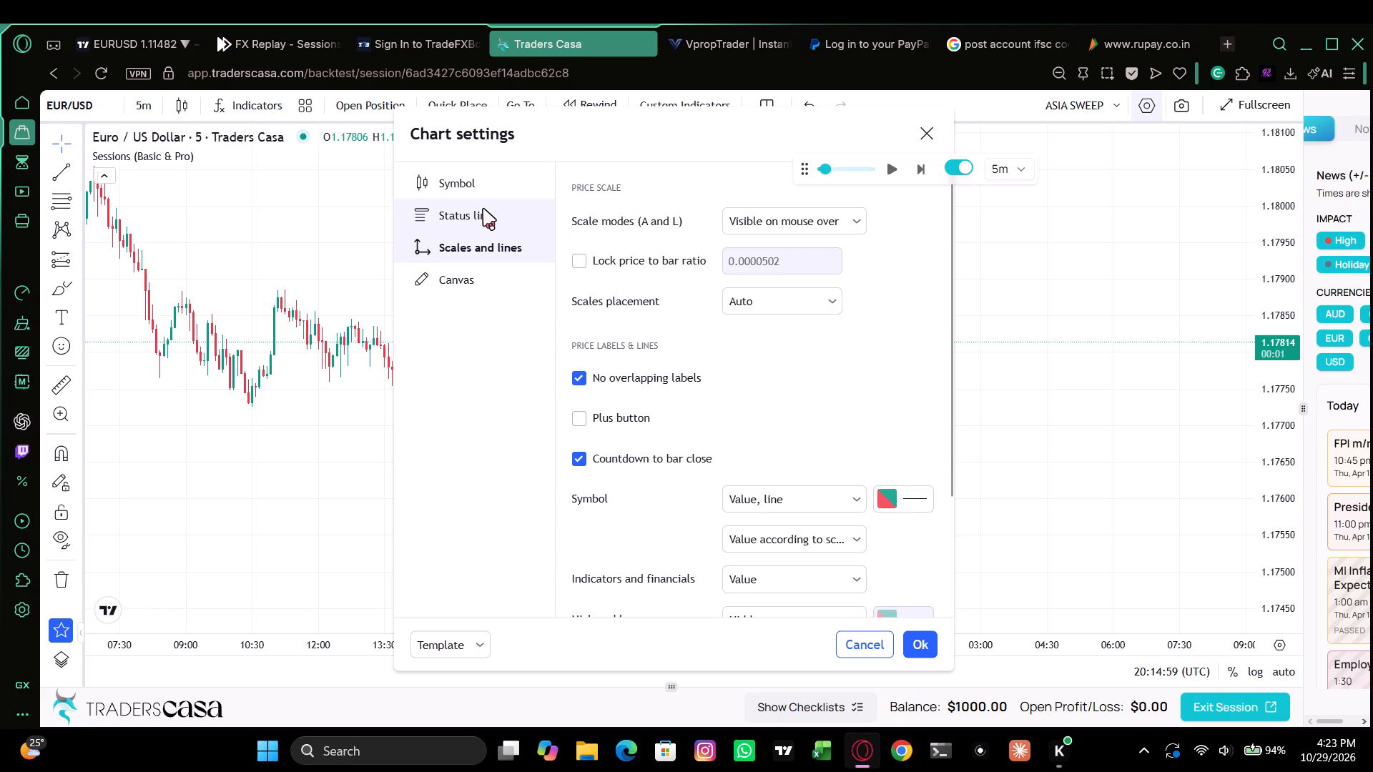
pyautogui.click(483, 209)
pyautogui.click(458, 285)
pyautogui.click(505, 177)
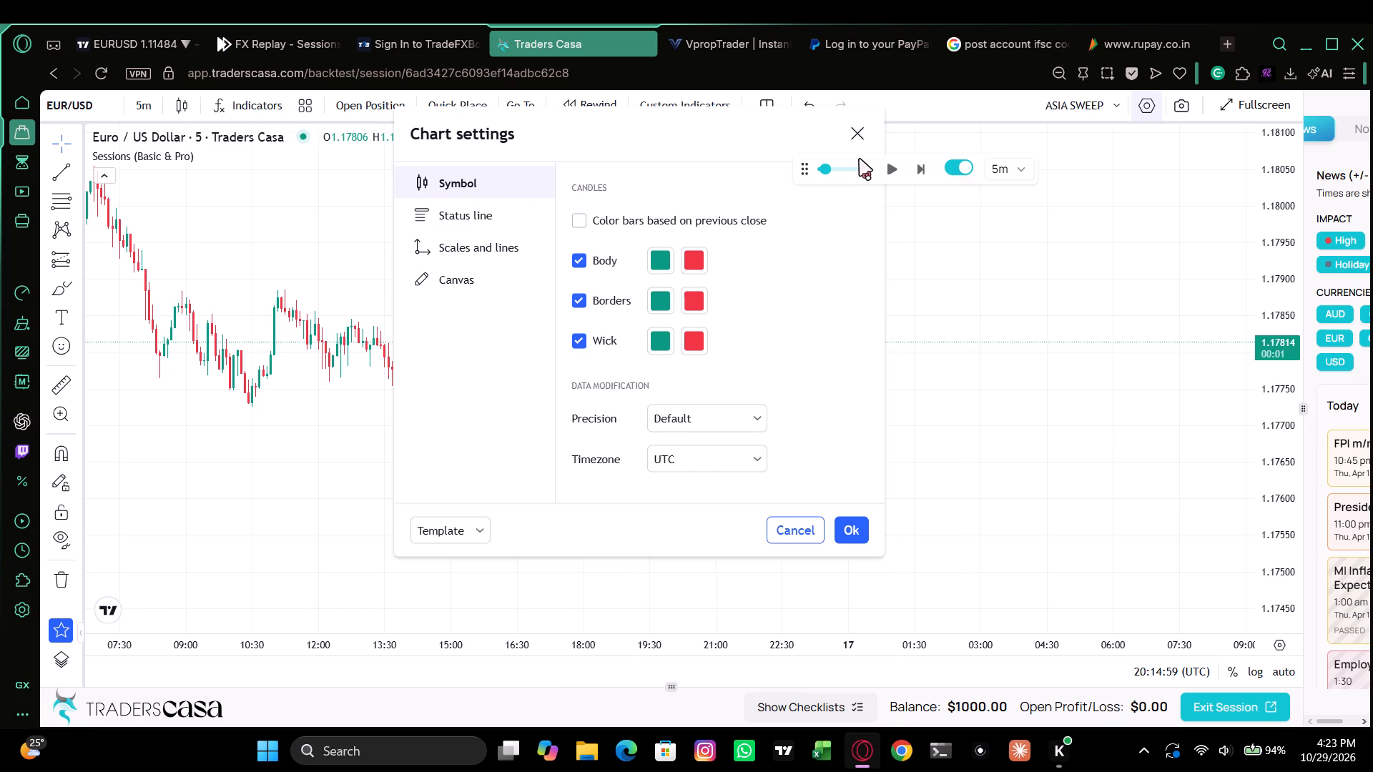
pyautogui.click(845, 130)
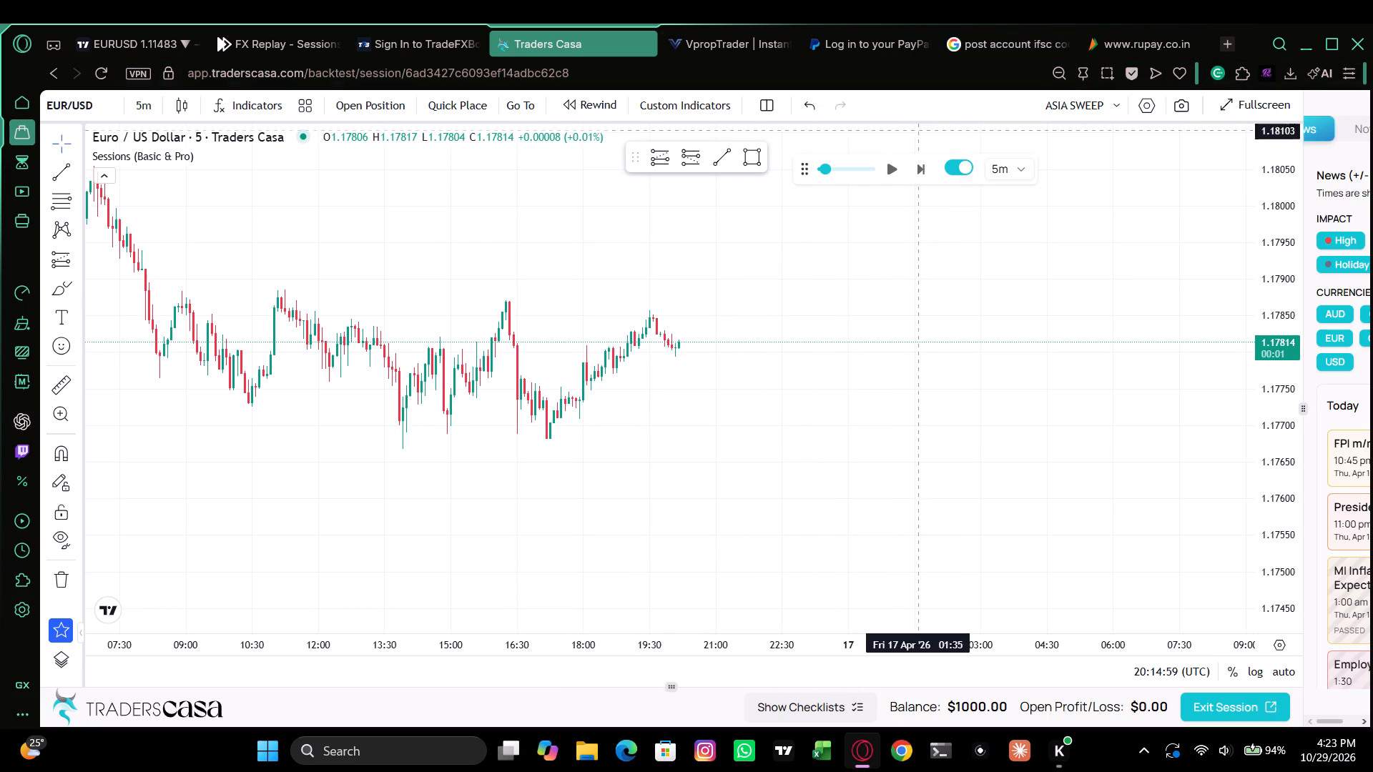
# Play the EUR/USD replay on the 5-minute chart at a higher speed and pause it at about 21:20 UTC.
pyautogui.click(889, 168)
pyautogui.click(845, 167)
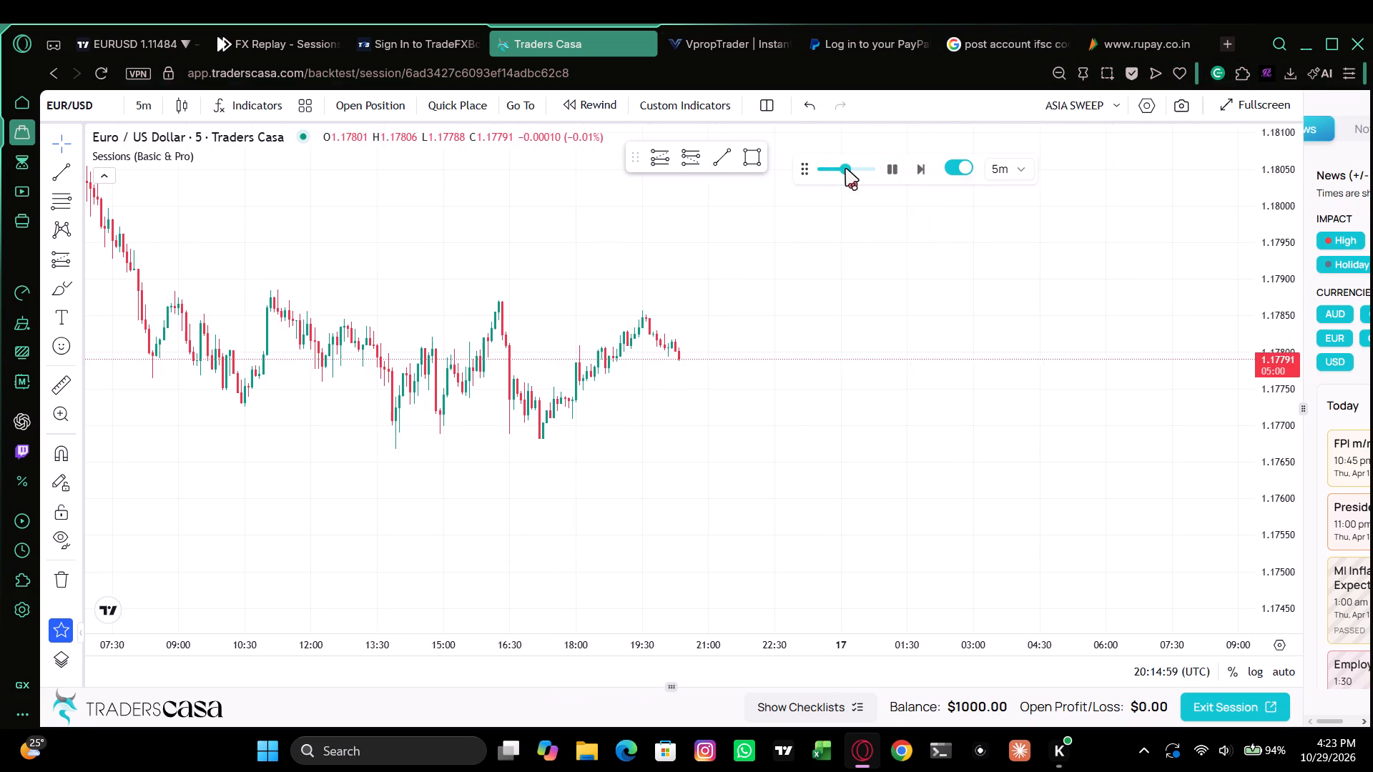
pyautogui.click(892, 172)
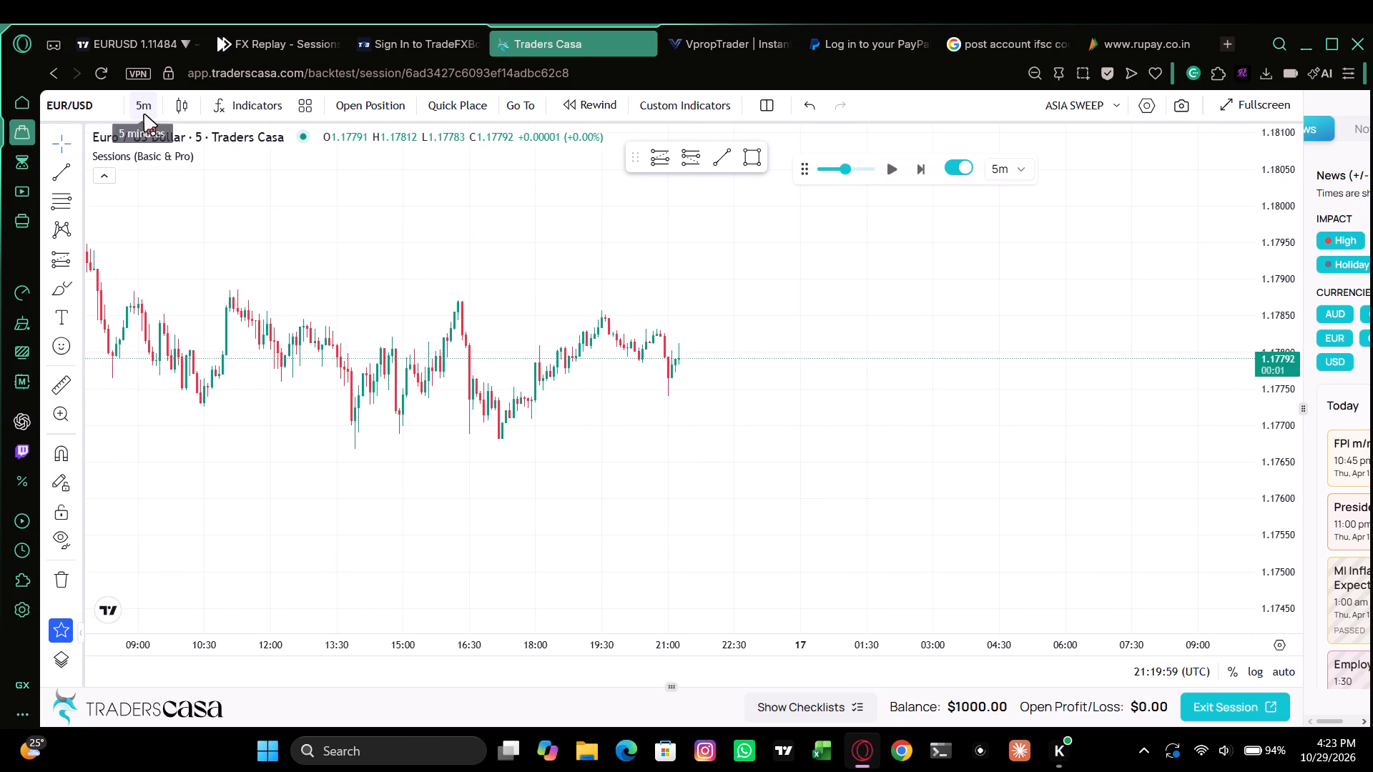
# Switch the EUR/USD chart interval to 4 hours.
pyautogui.click(144, 114)
pyautogui.click(1021, 472)
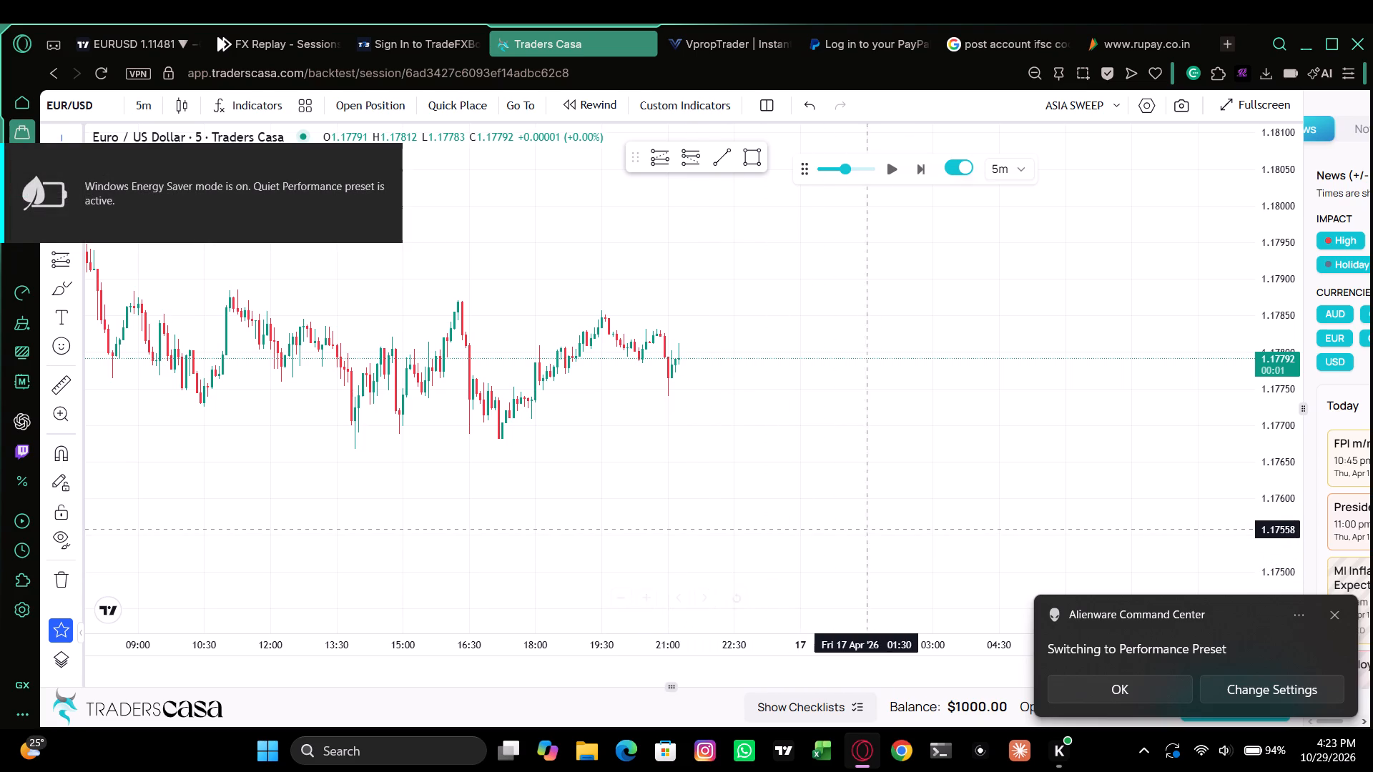
pyautogui.moveTo(970, 528); pyautogui.dragTo(648, 512)
pyautogui.moveTo(1073, 514); pyautogui.dragTo(1071, 514)
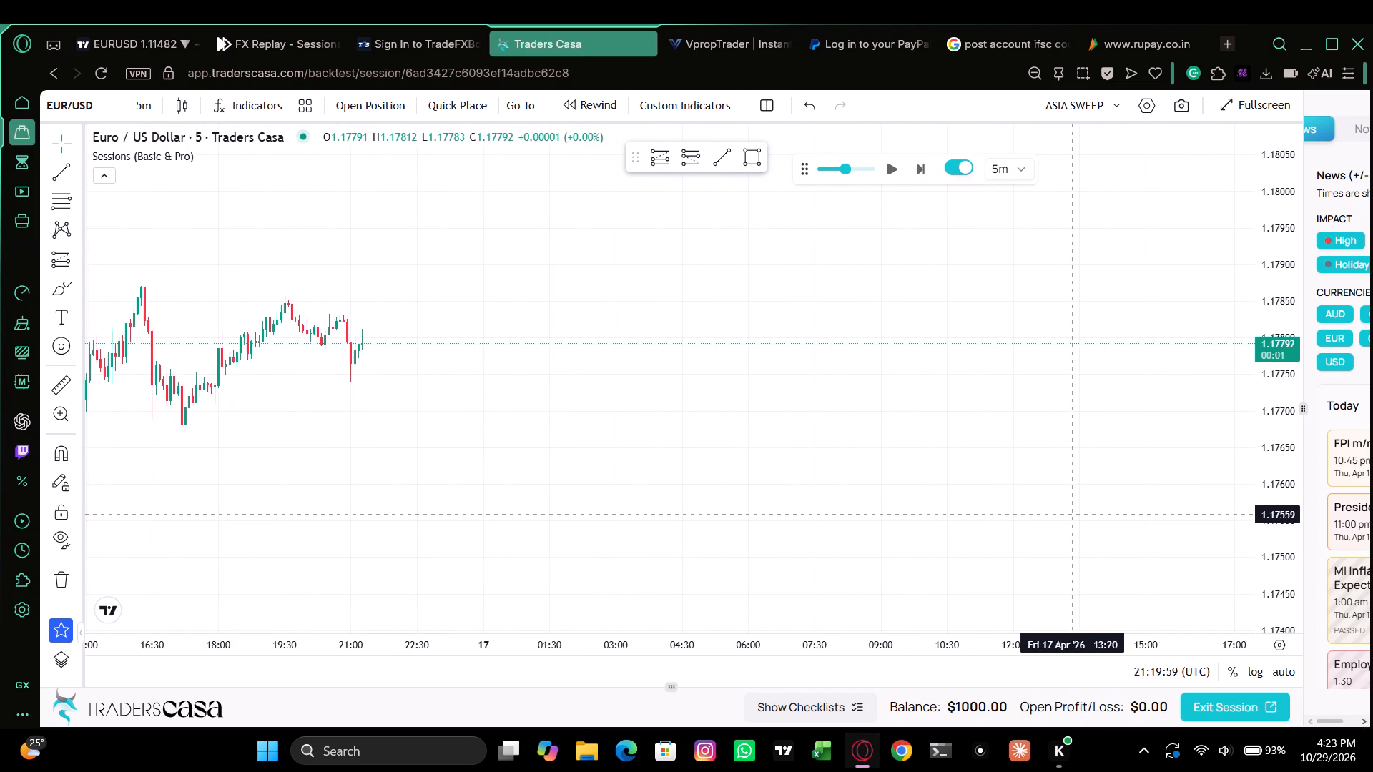
pyautogui.moveTo(1071, 514); pyautogui.dragTo(1004, 515)
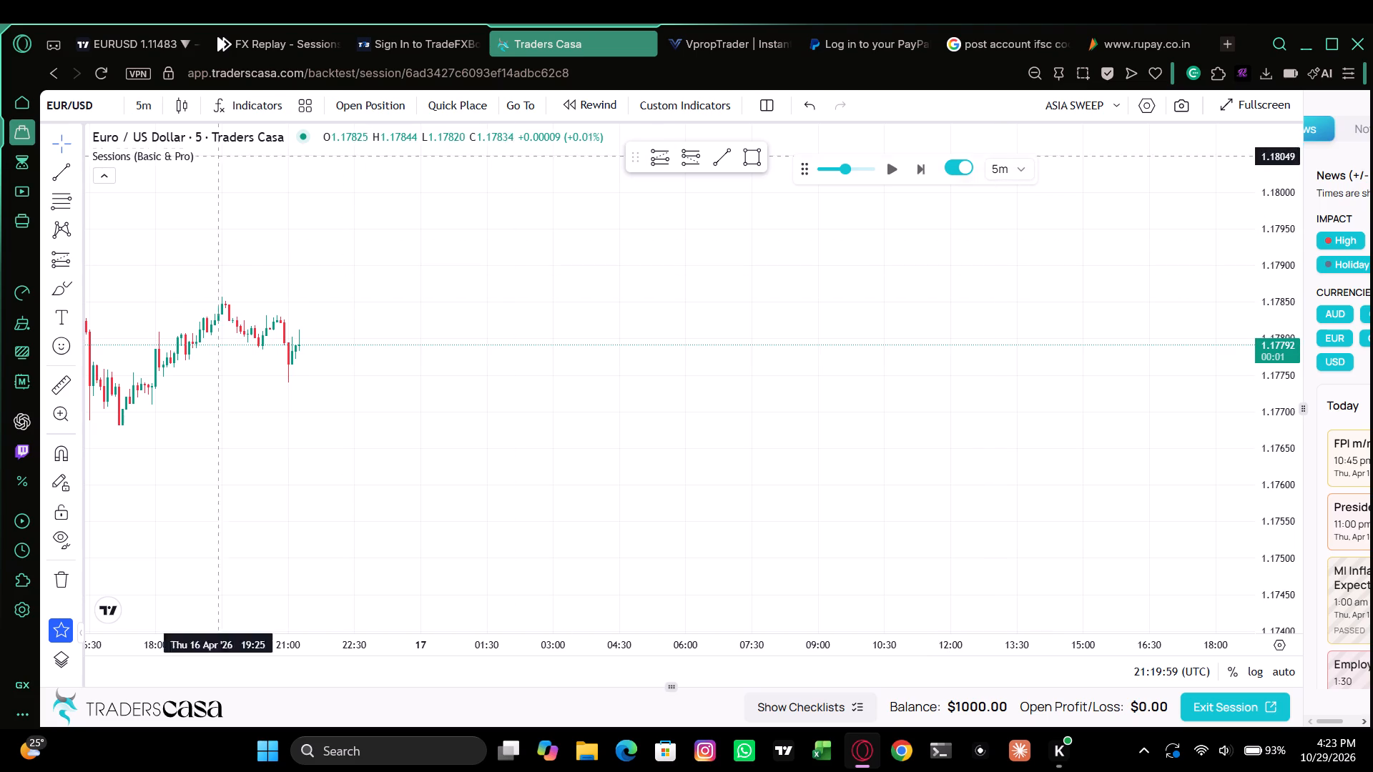
pyautogui.click(142, 112)
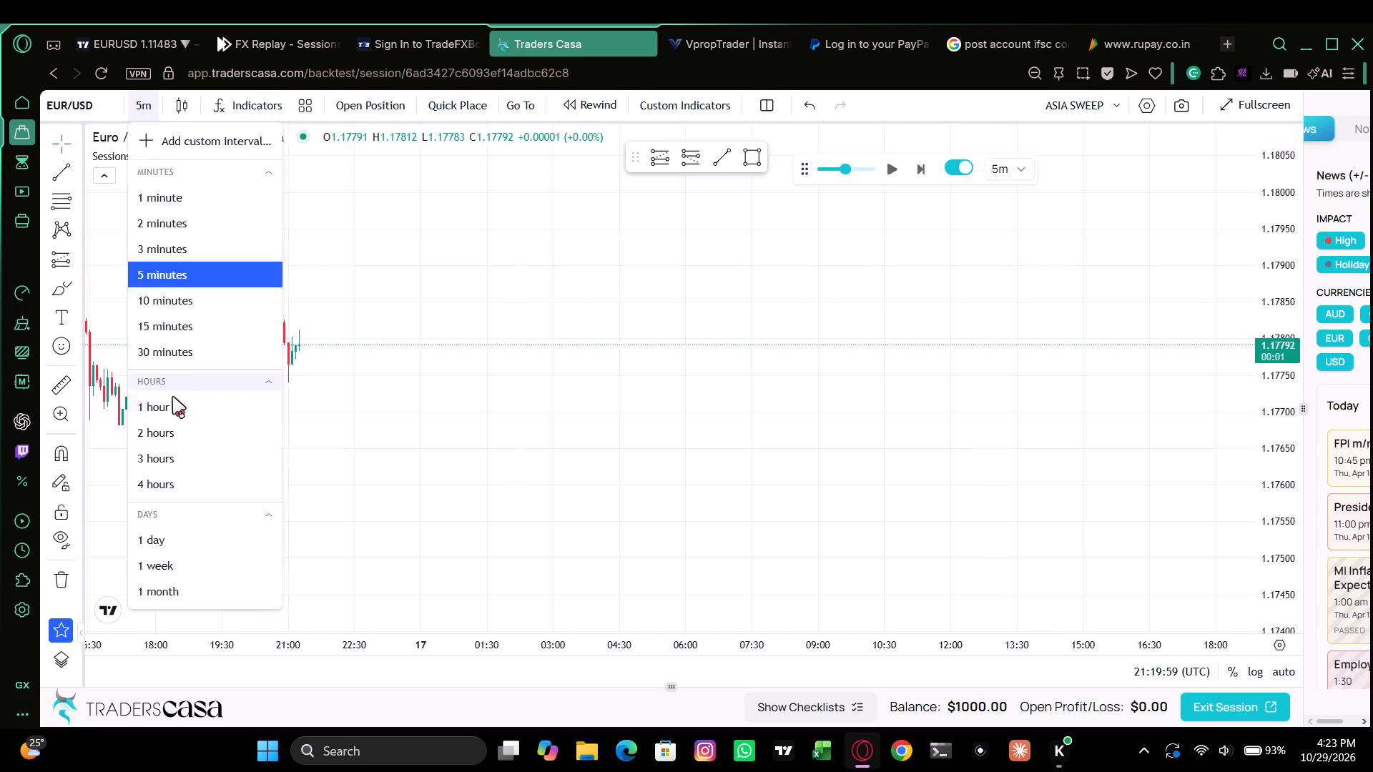
pyautogui.click(179, 475)
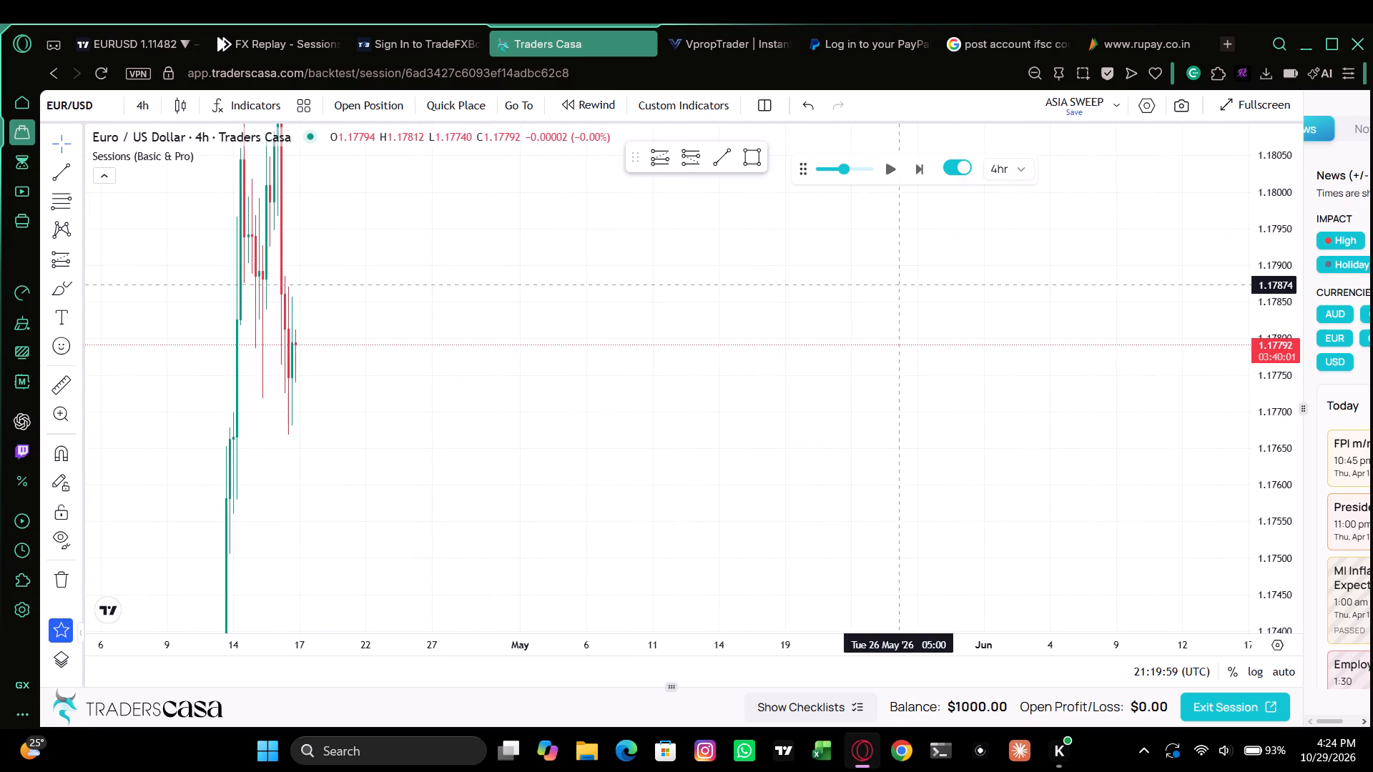
# Play the replay on the 4-hour chart and pause it at about 17:00 UTC on 17 April.
pyautogui.moveTo(1276, 222); pyautogui.dragTo(1266, 527)
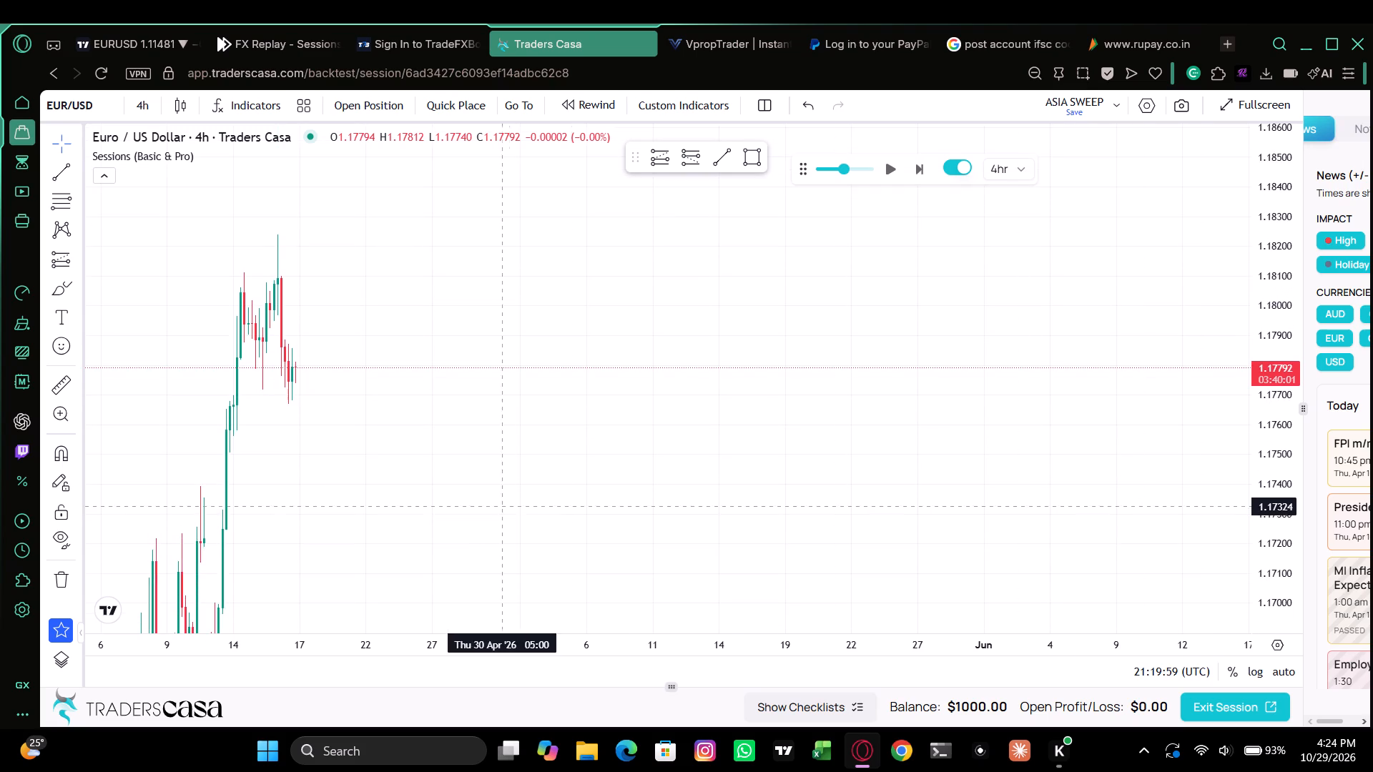
pyautogui.moveTo(519, 510); pyautogui.dragTo(733, 470)
pyautogui.click(892, 172)
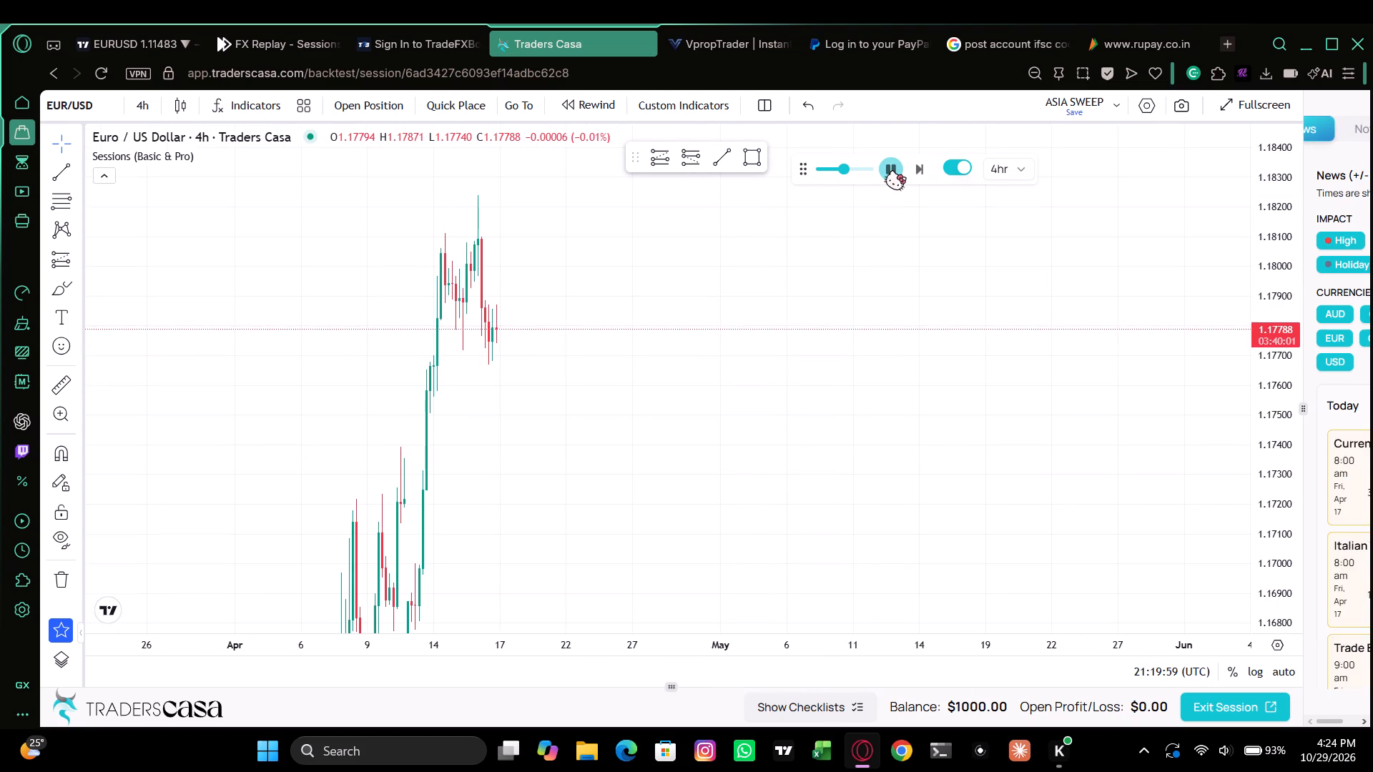
pyautogui.click(892, 172)
pyautogui.moveTo(709, 307); pyautogui.dragTo(730, 361)
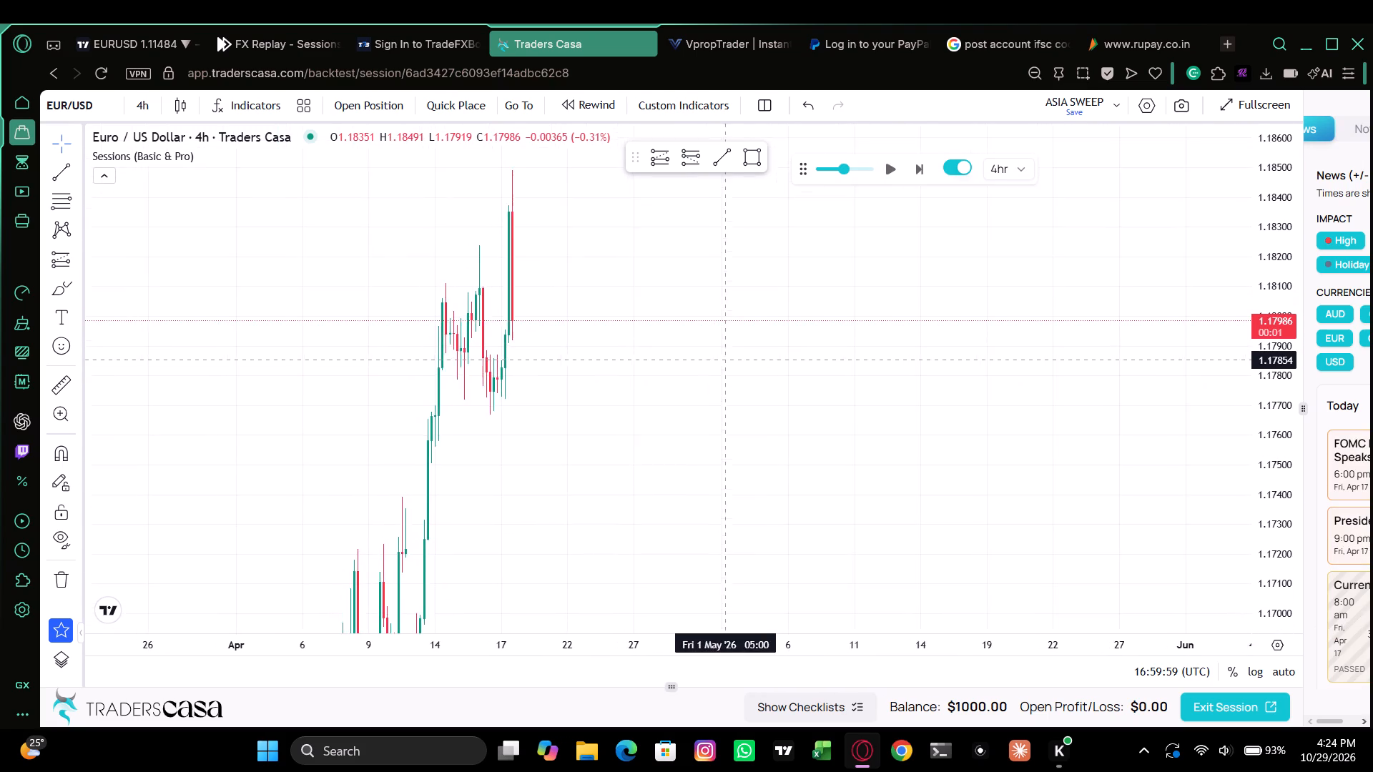
pyautogui.moveTo(730, 361); pyautogui.dragTo(741, 364)
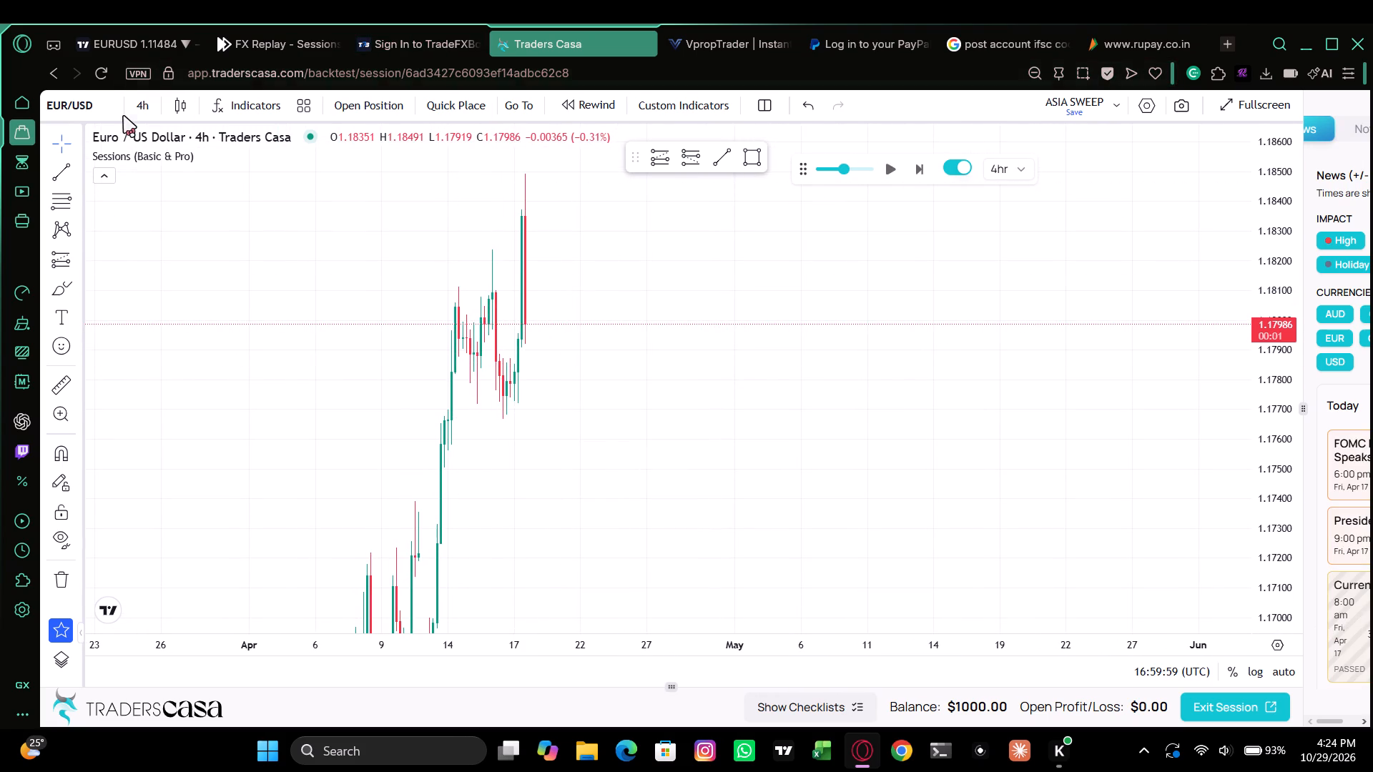
# Examine the 16–17 April EUR/USD price action on the 15-minute interval and return to the 4-hour chart.
pyautogui.click(150, 104)
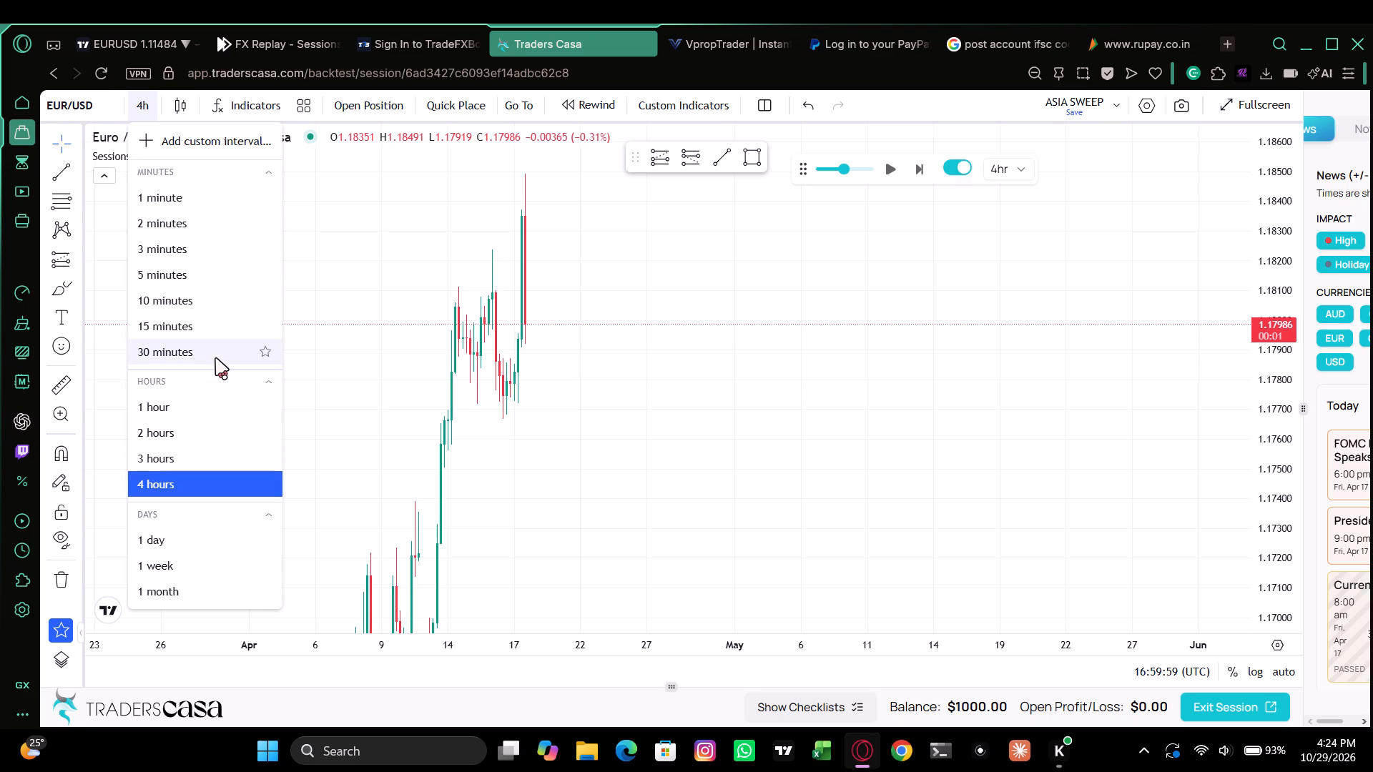
pyautogui.click(221, 336)
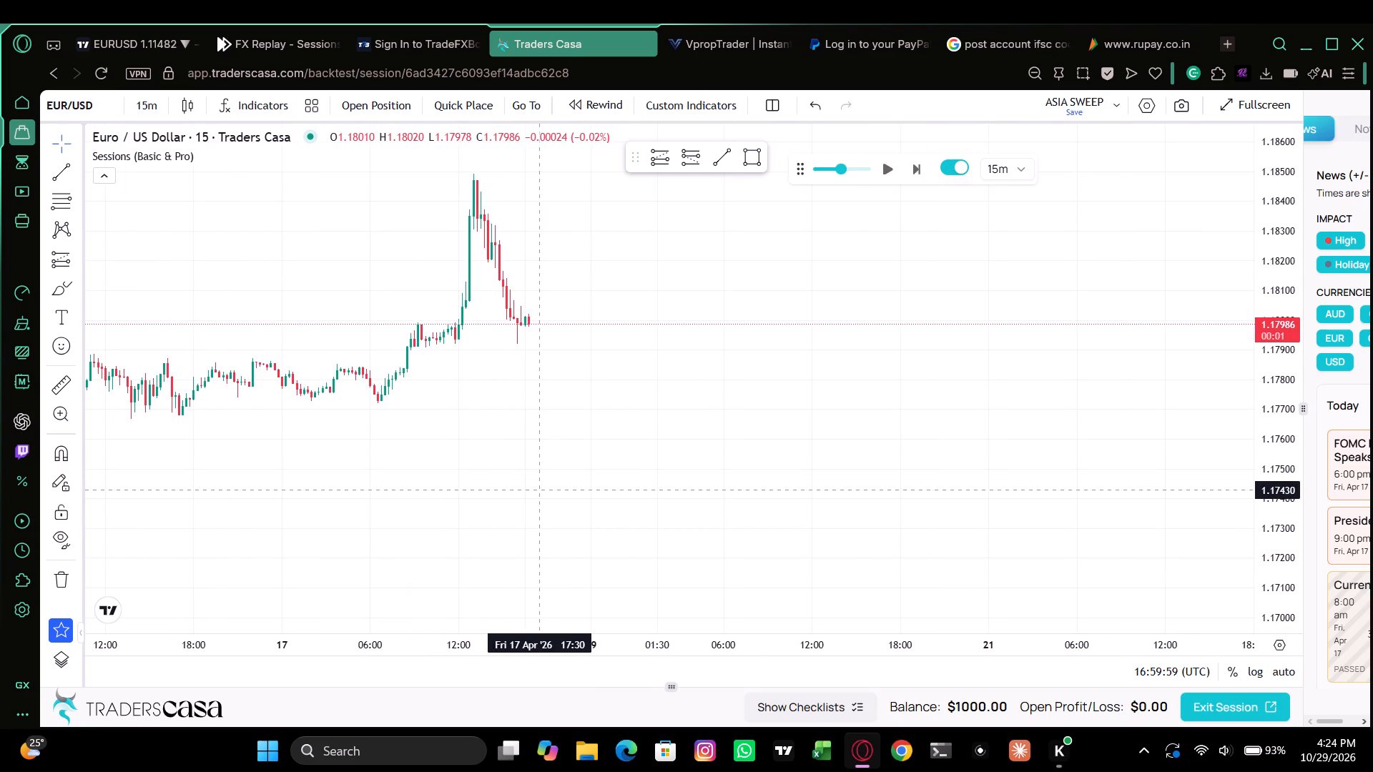
pyautogui.moveTo(542, 490); pyautogui.dragTo(783, 490)
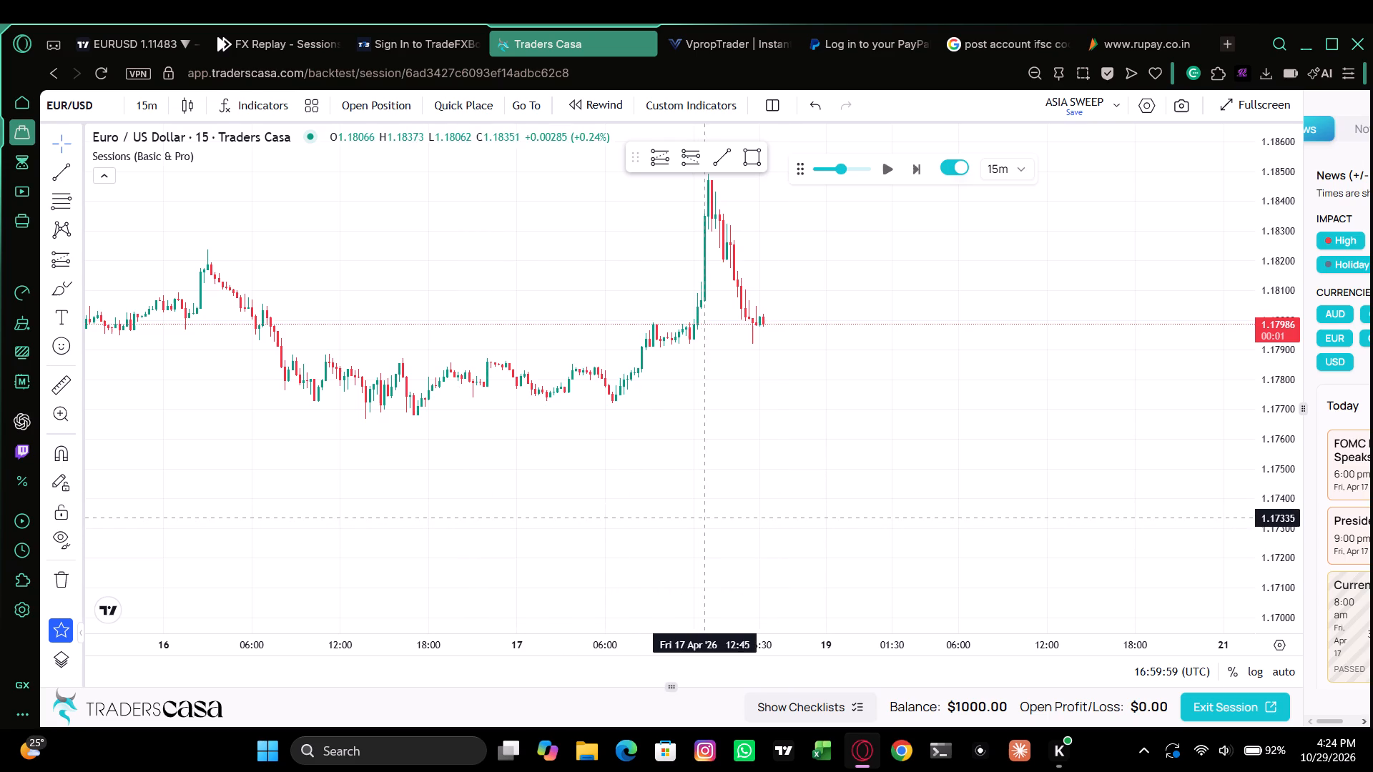
pyautogui.moveTo(753, 508); pyautogui.dragTo(538, 515)
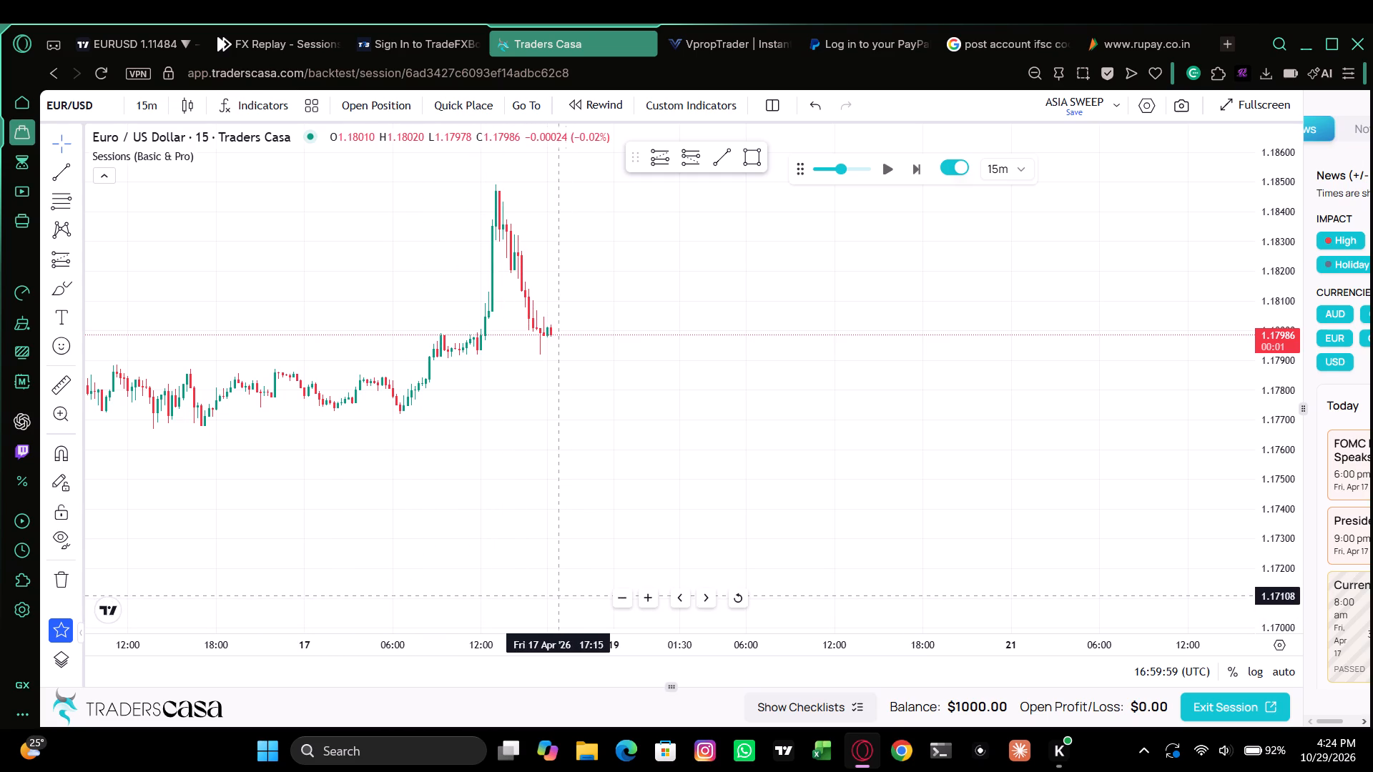
pyautogui.moveTo(471, 565); pyautogui.dragTo(590, 568)
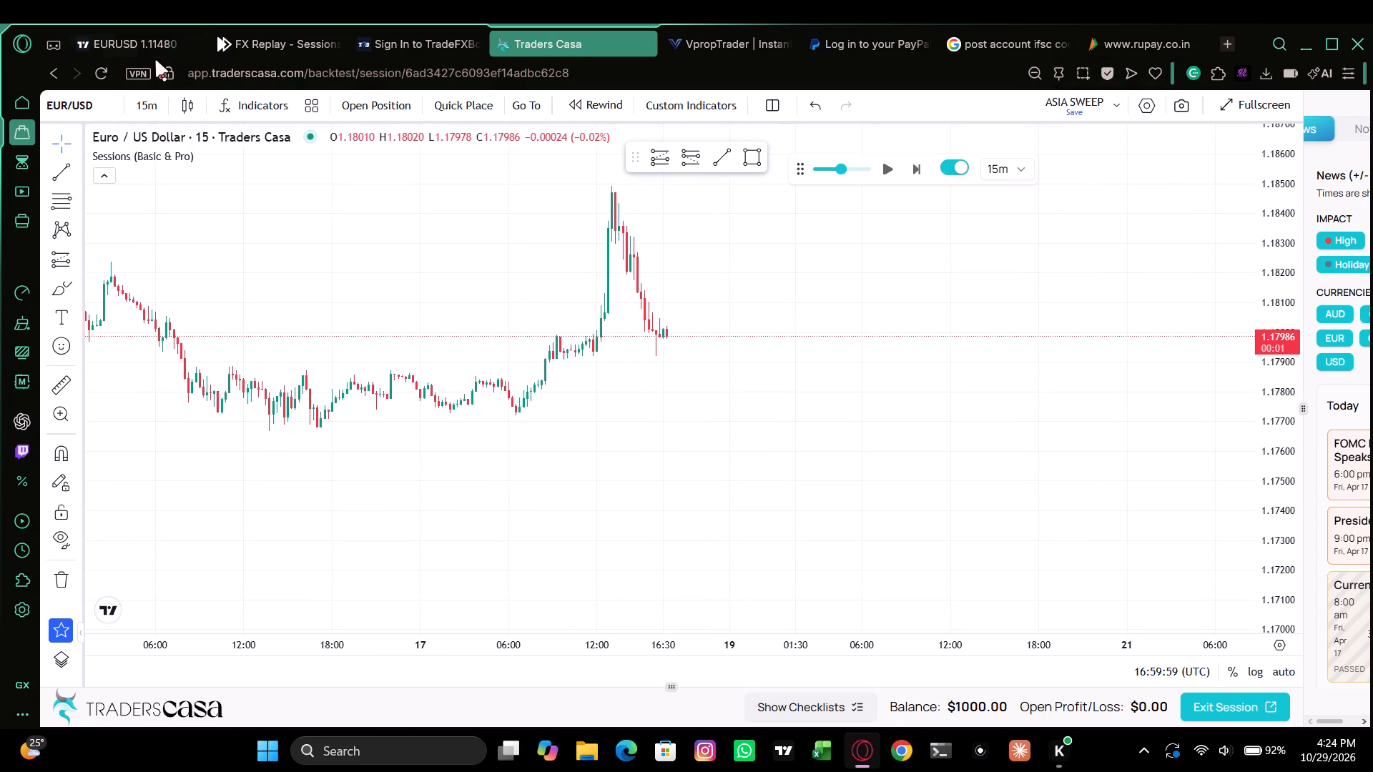
pyautogui.click(156, 108)
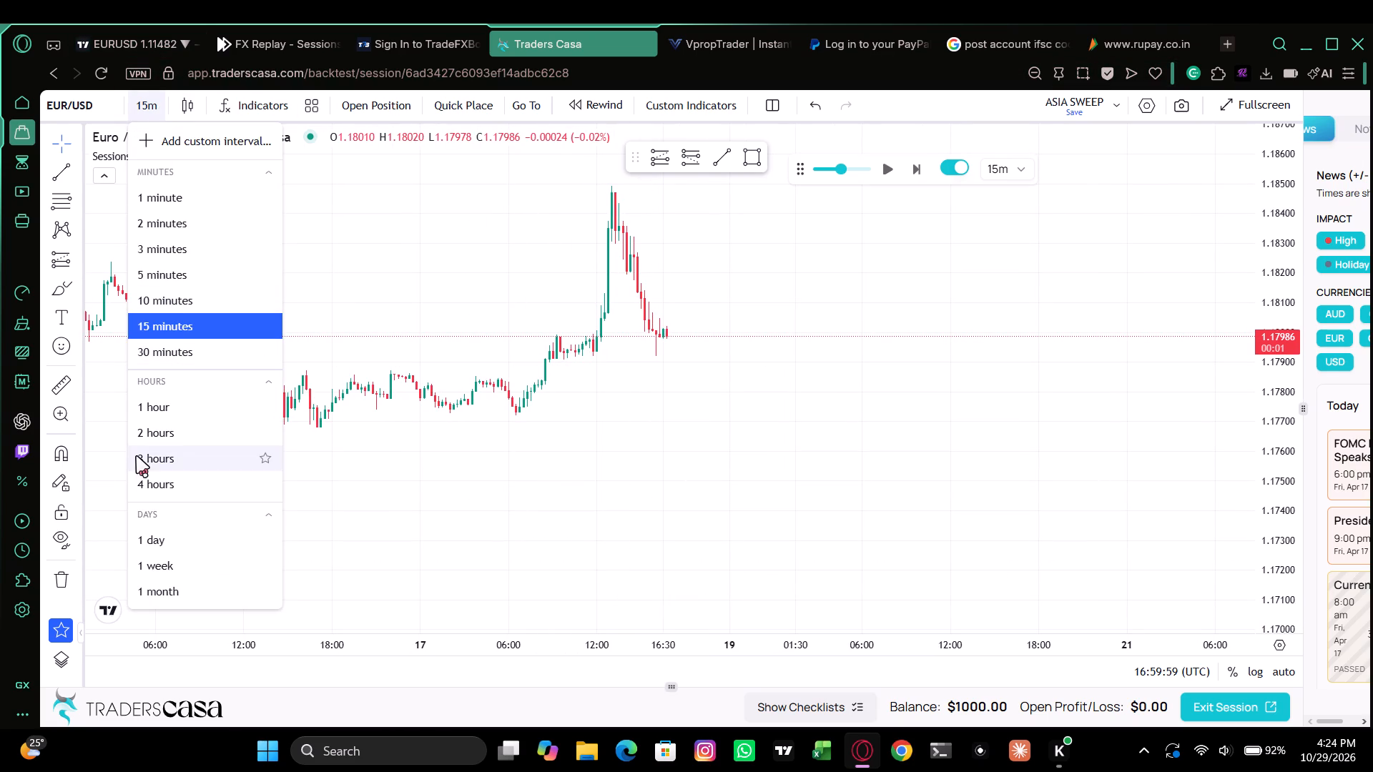
pyautogui.click(187, 484)
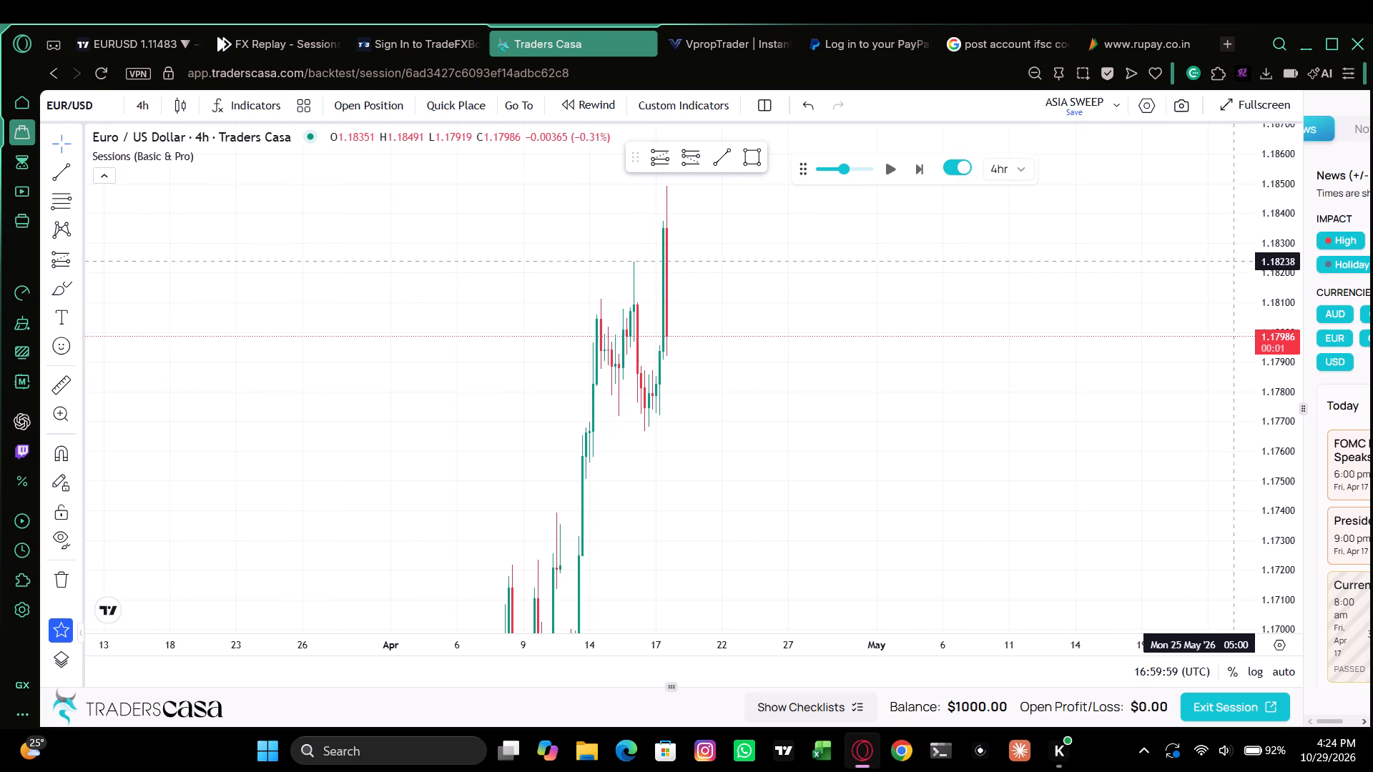
# Draw a rectangle zone from the 16 April low, about 1.1767 to 1.1780, extending to about 26 May.
pyautogui.moveTo(1294, 217); pyautogui.dragTo(1276, 453)
pyautogui.moveTo(747, 538); pyautogui.dragTo(765, 478)
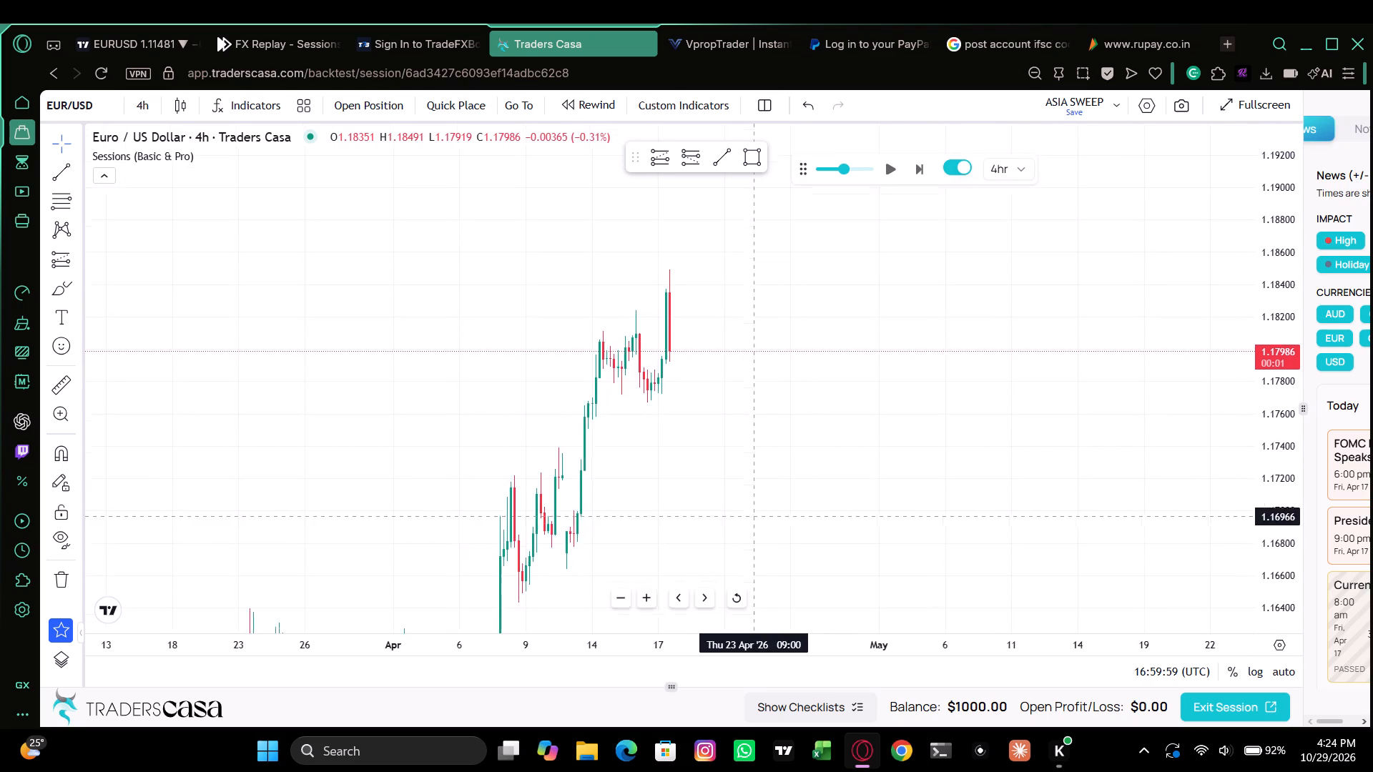
pyautogui.moveTo(765, 478); pyautogui.dragTo(778, 445)
pyautogui.moveTo(771, 396); pyautogui.dragTo(646, 495)
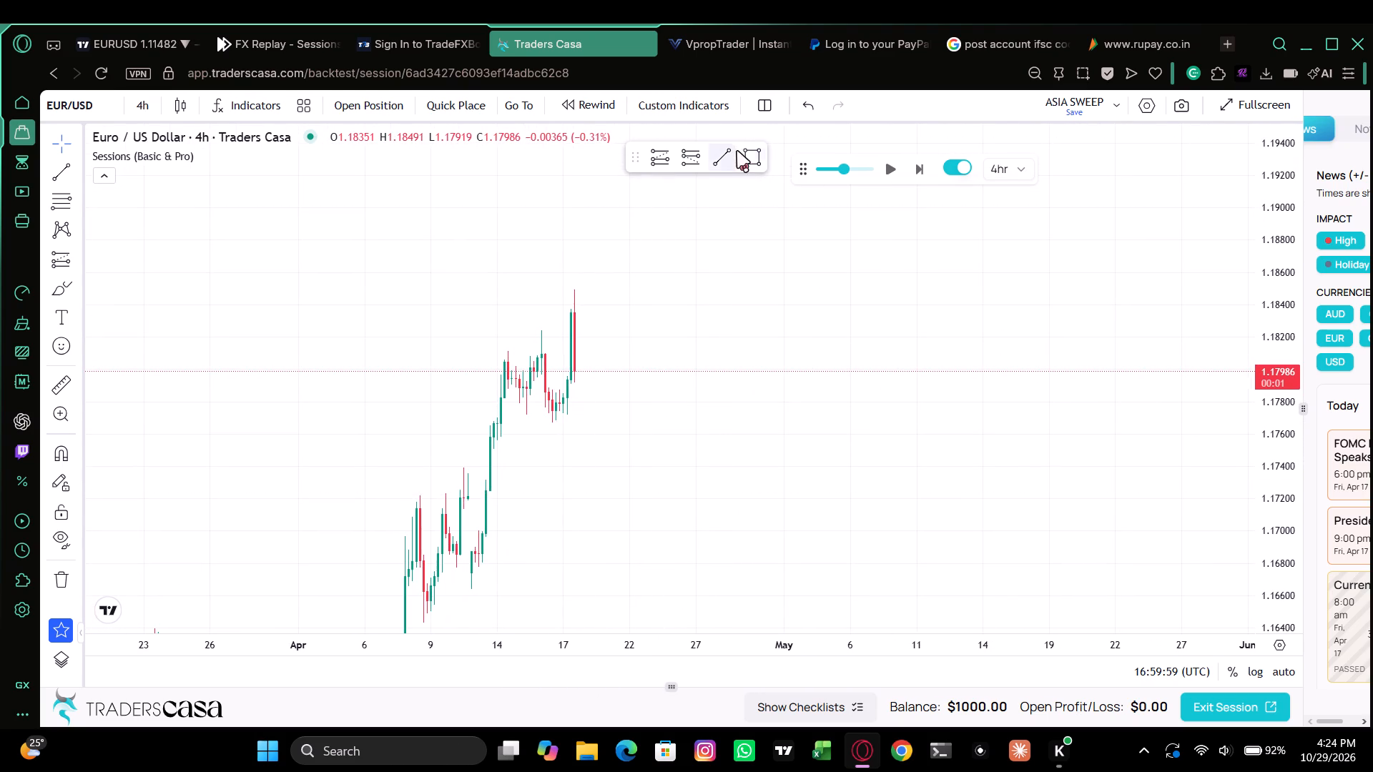
pyautogui.click(752, 162)
pyautogui.rightClick(752, 162)
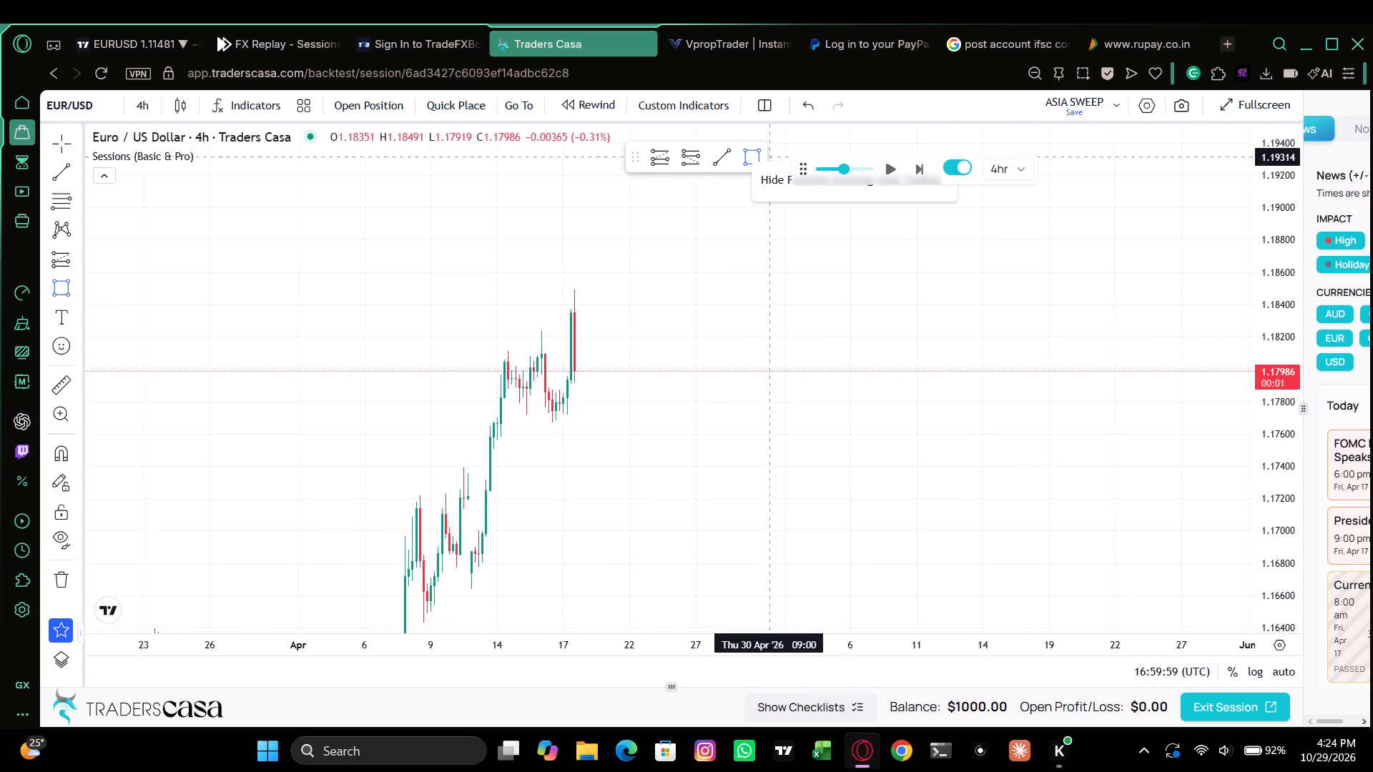
pyautogui.moveTo(551, 422); pyautogui.dragTo(551, 400)
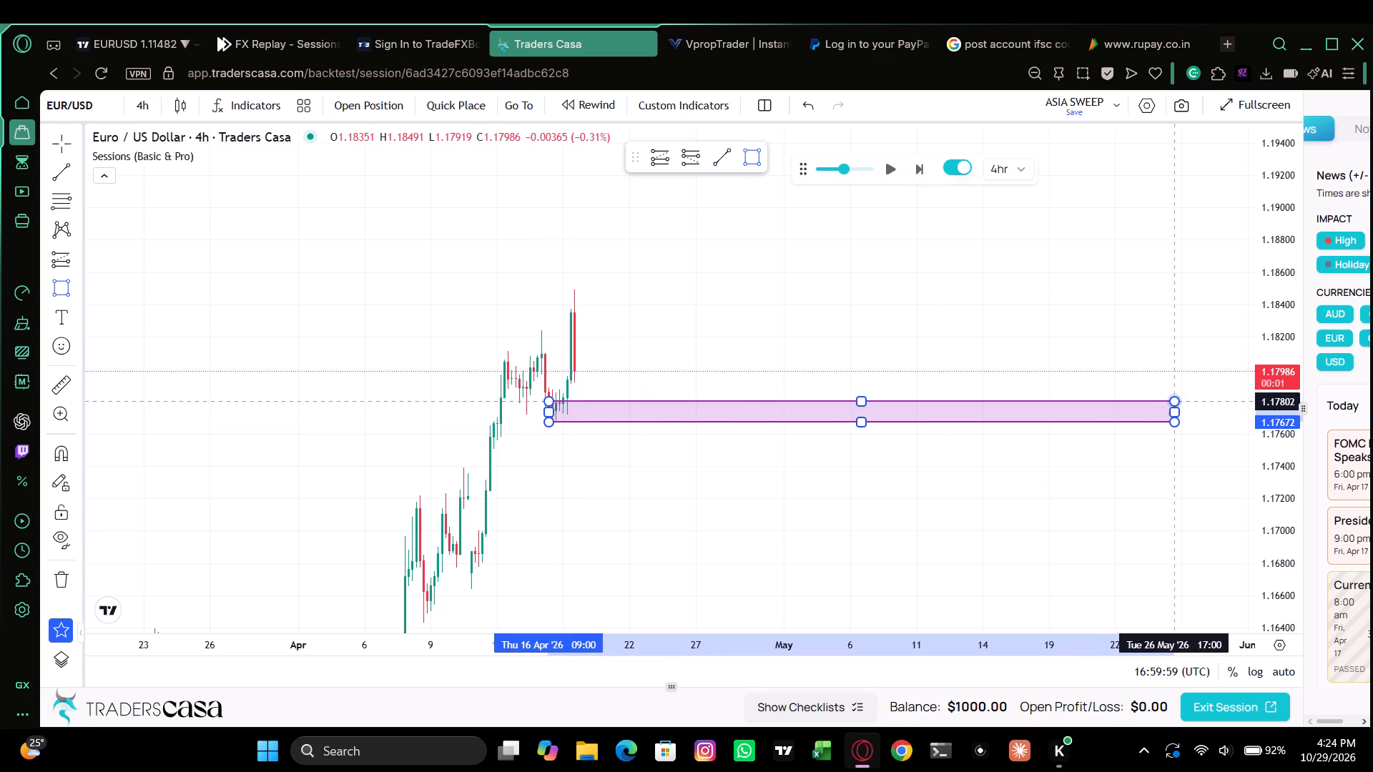
pyautogui.click(1175, 402)
# Turn on Extend right for the rectangle zone drawn from the 16 April low.
pyautogui.rightClick(991, 410)
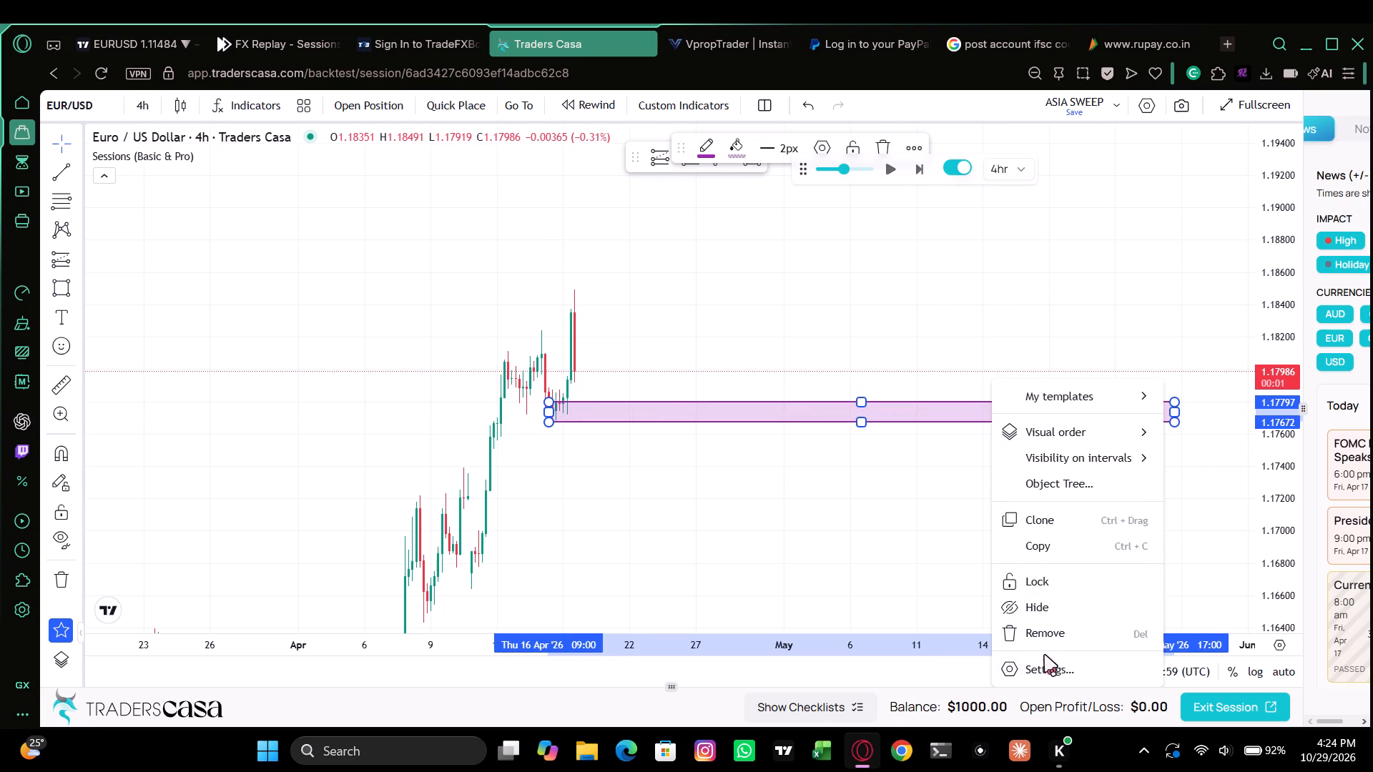
pyautogui.click(1043, 670)
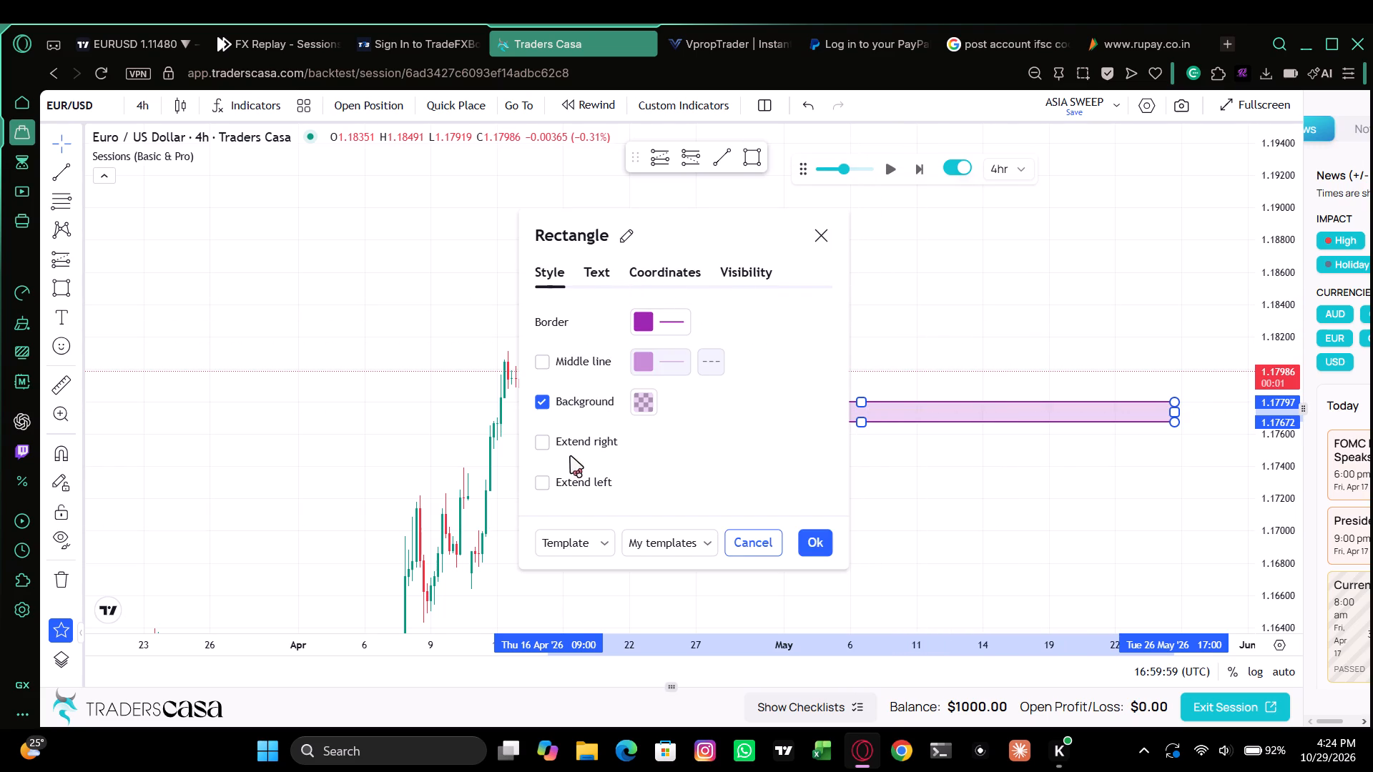
pyautogui.click(534, 447)
pyautogui.click(537, 447)
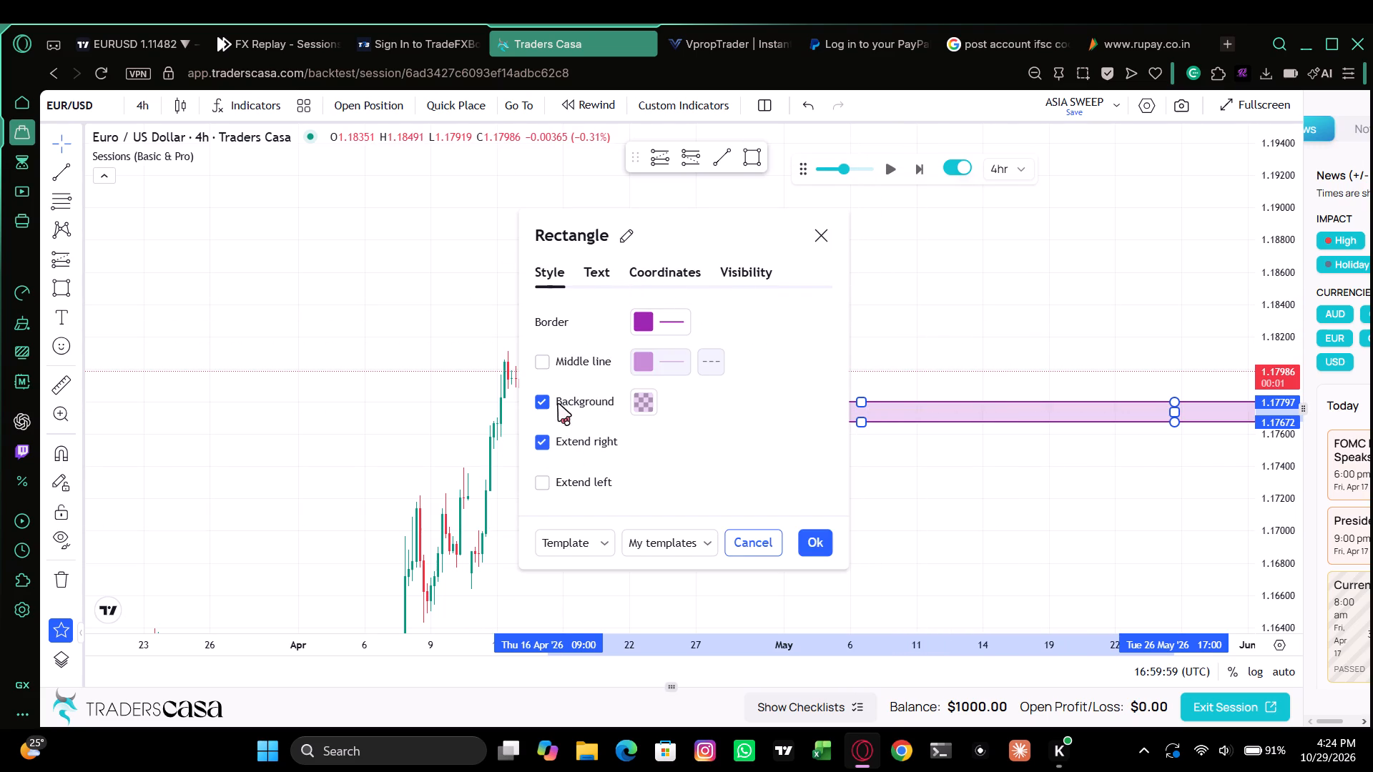
pyautogui.click(822, 535)
pyautogui.click(822, 535)
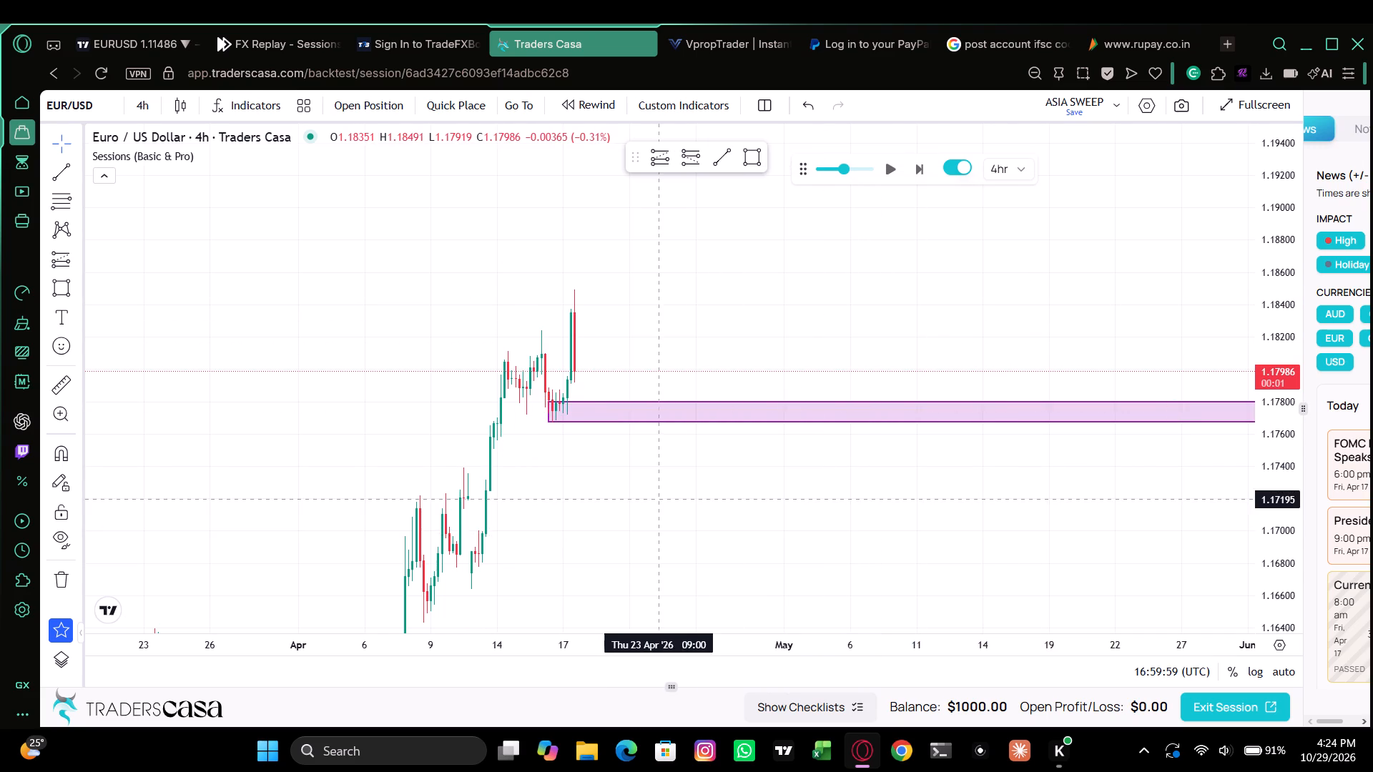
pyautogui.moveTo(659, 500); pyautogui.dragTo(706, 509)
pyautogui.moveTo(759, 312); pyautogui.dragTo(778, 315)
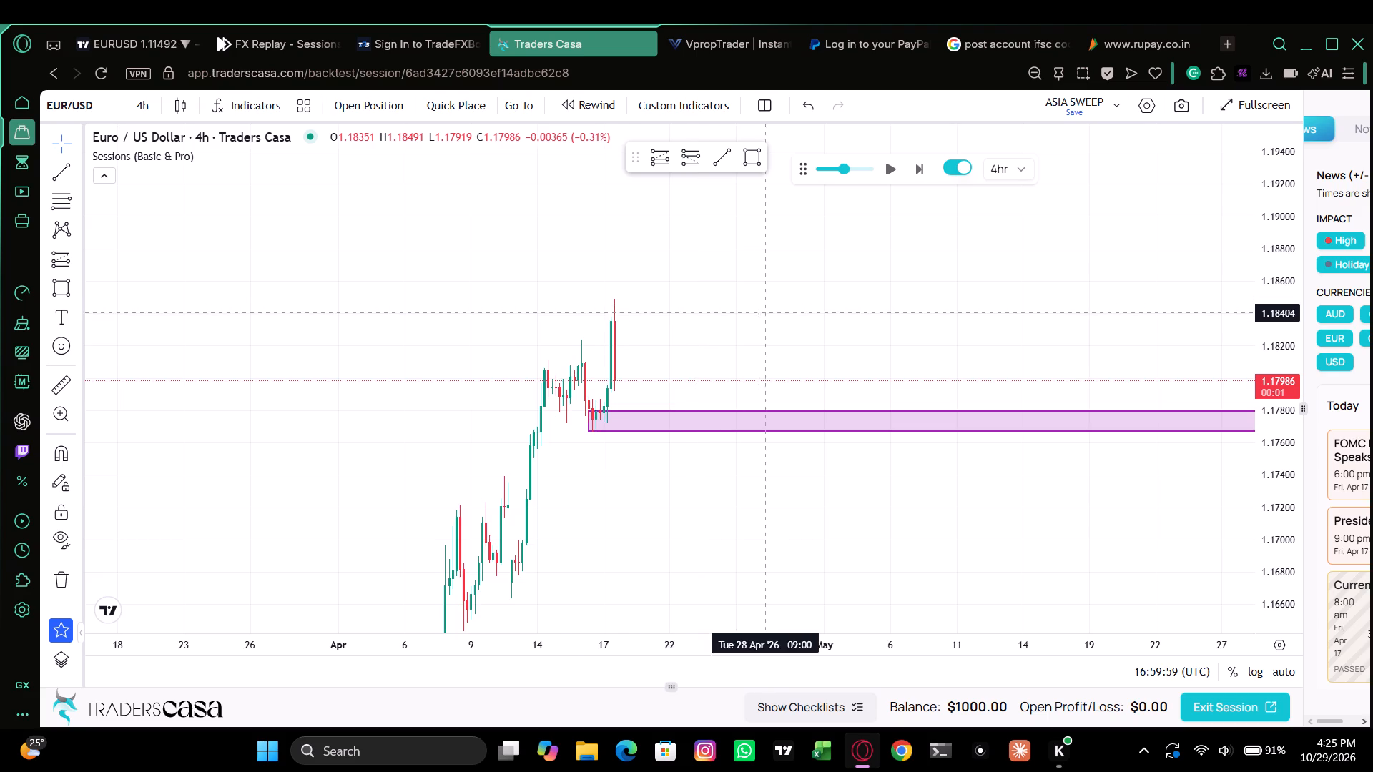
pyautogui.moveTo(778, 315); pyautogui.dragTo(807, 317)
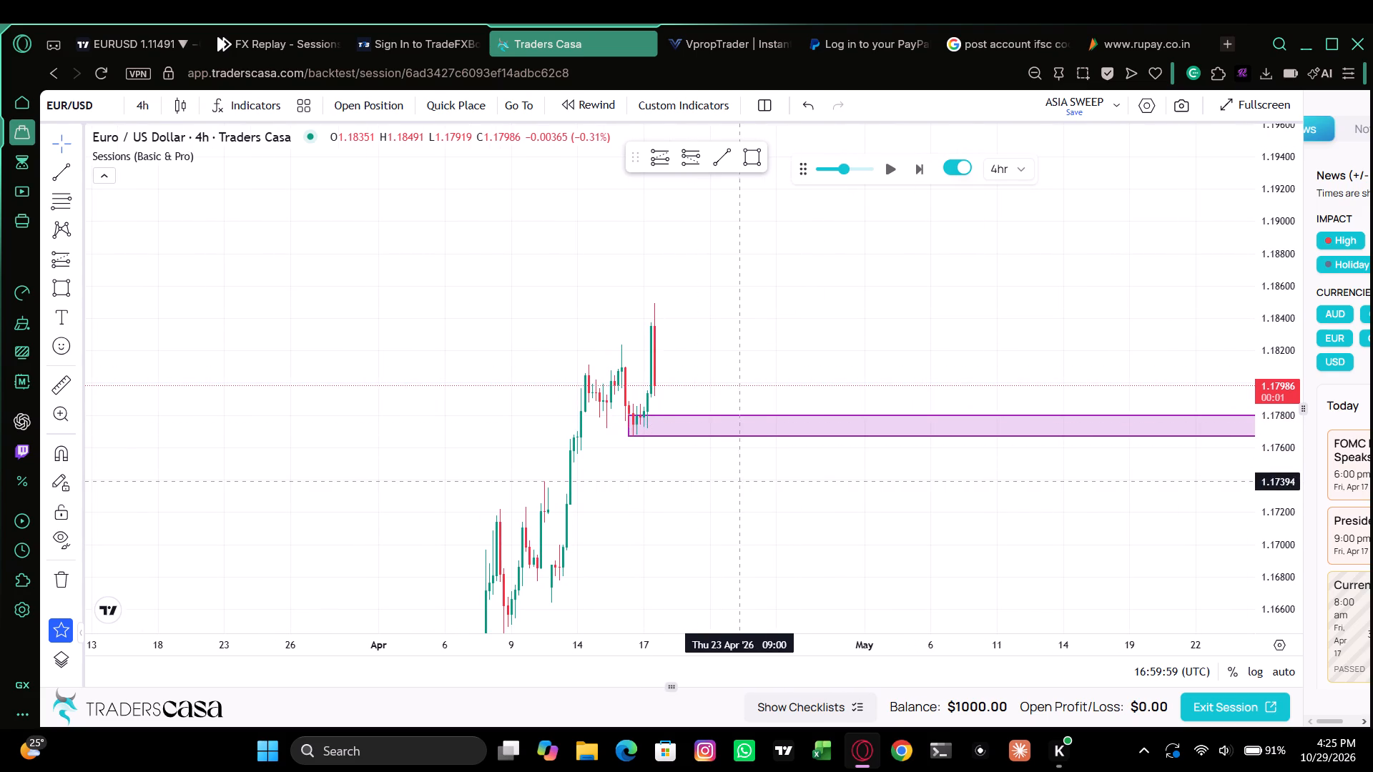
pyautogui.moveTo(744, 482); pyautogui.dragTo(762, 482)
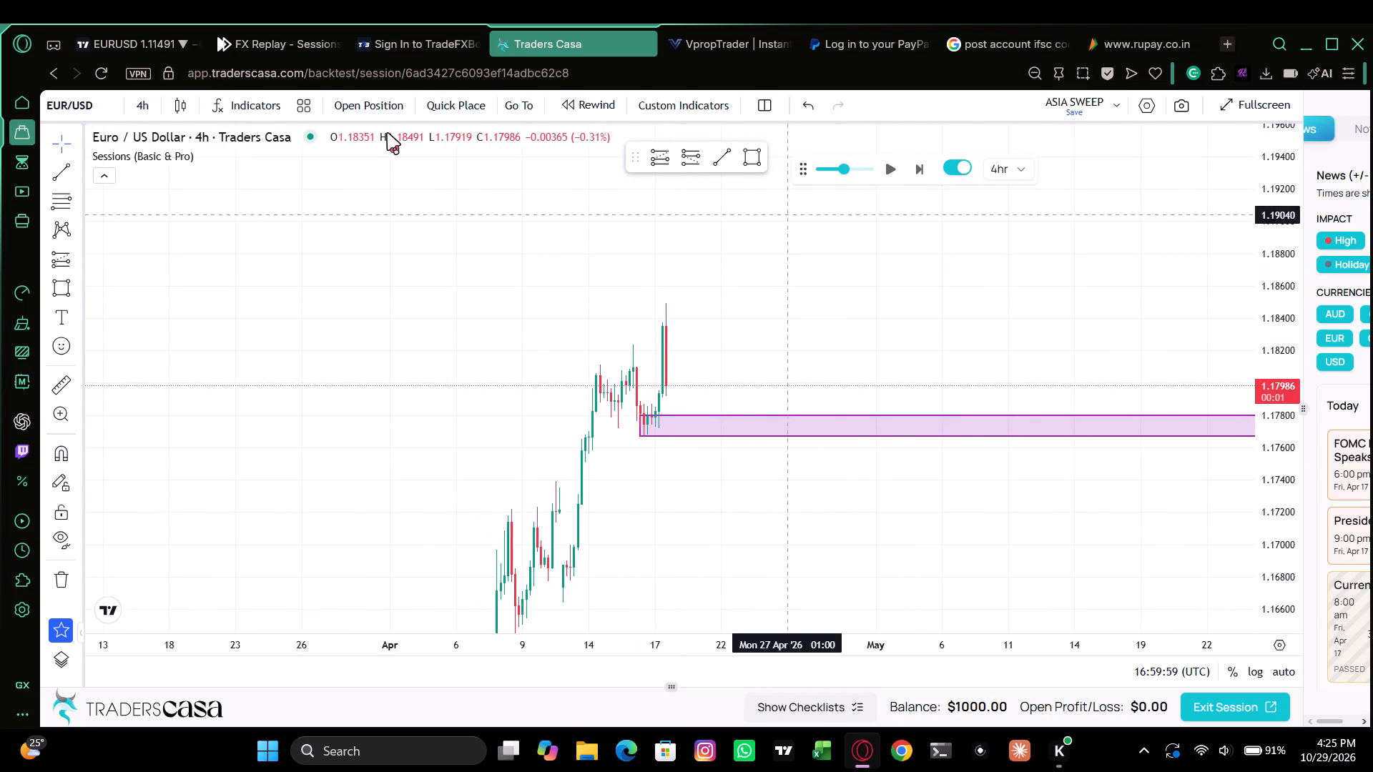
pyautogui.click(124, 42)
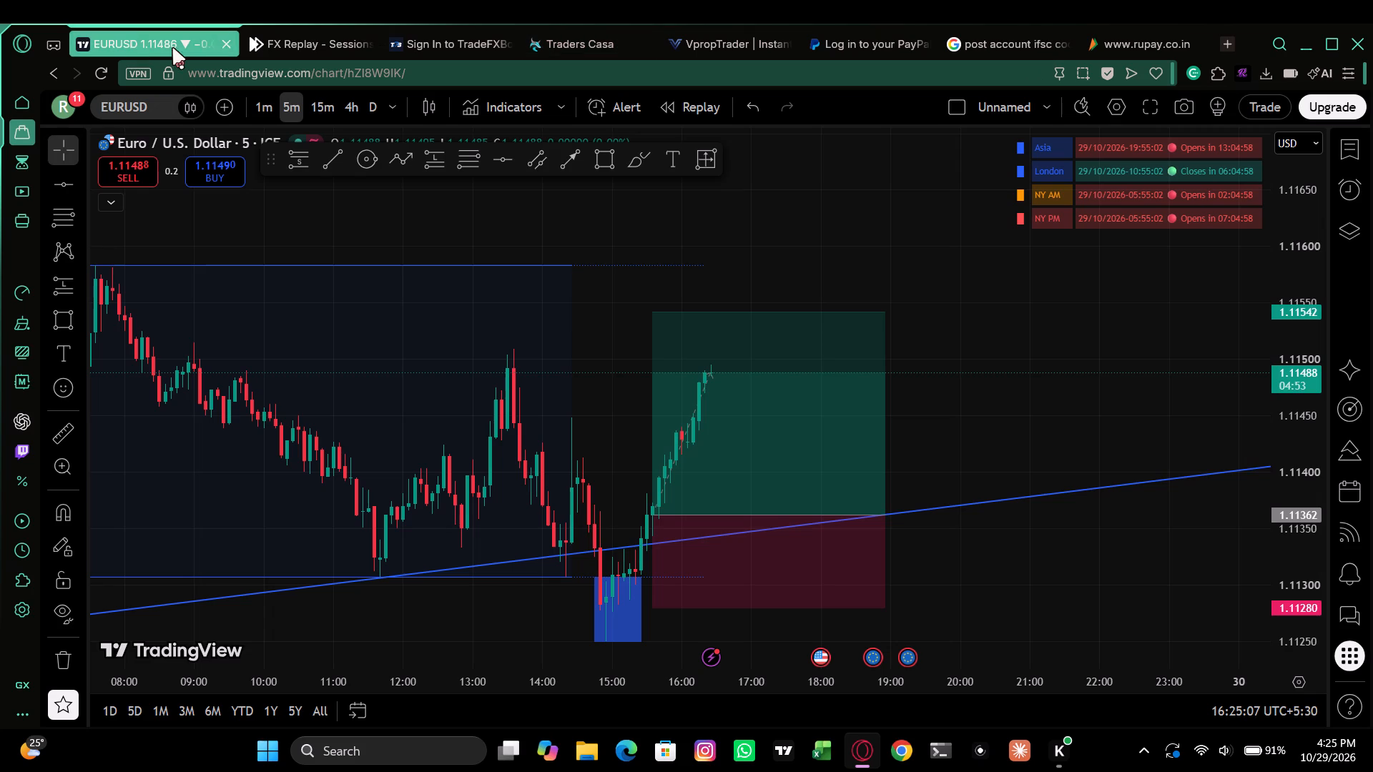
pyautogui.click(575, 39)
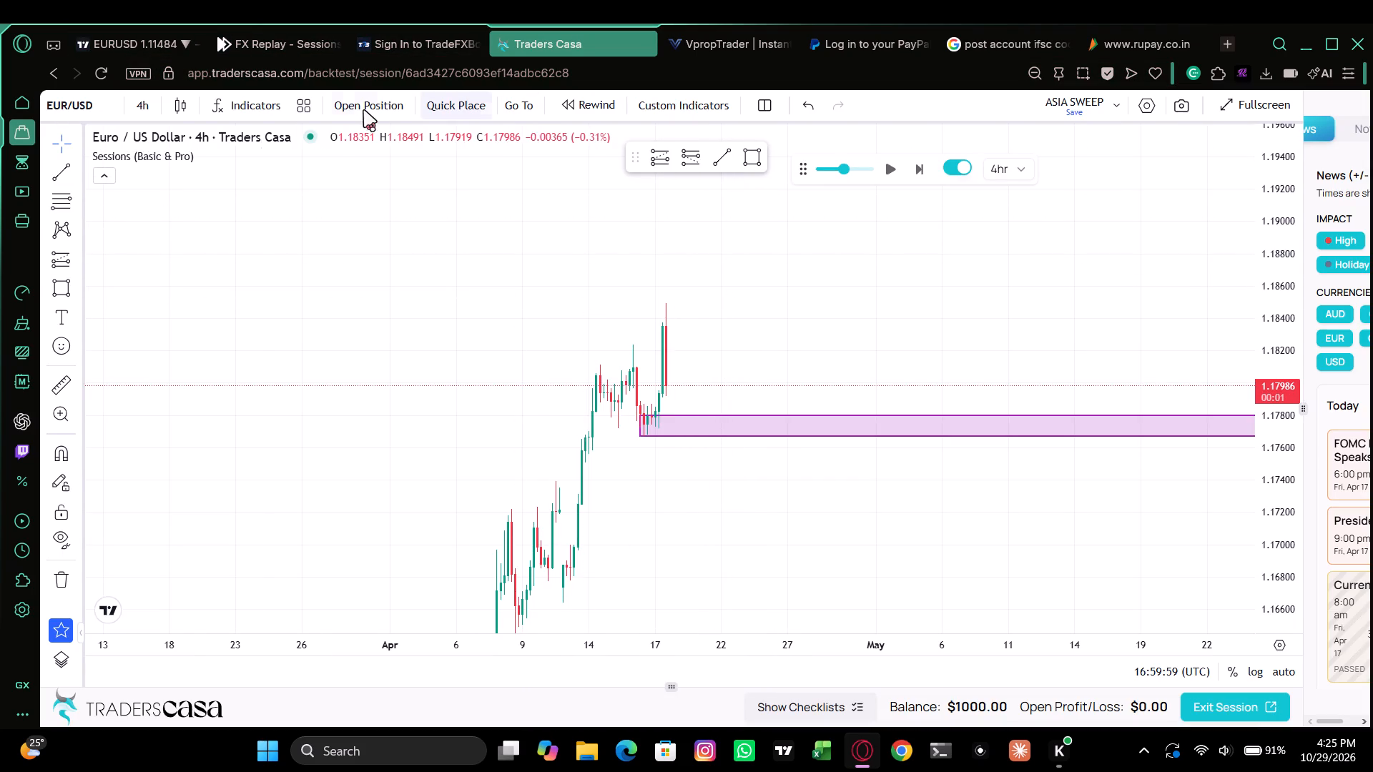
# Switch the EUR/USD chart to the 15-minute interval and examine the 16–17 April price action around the rectangle zone.
pyautogui.click(143, 111)
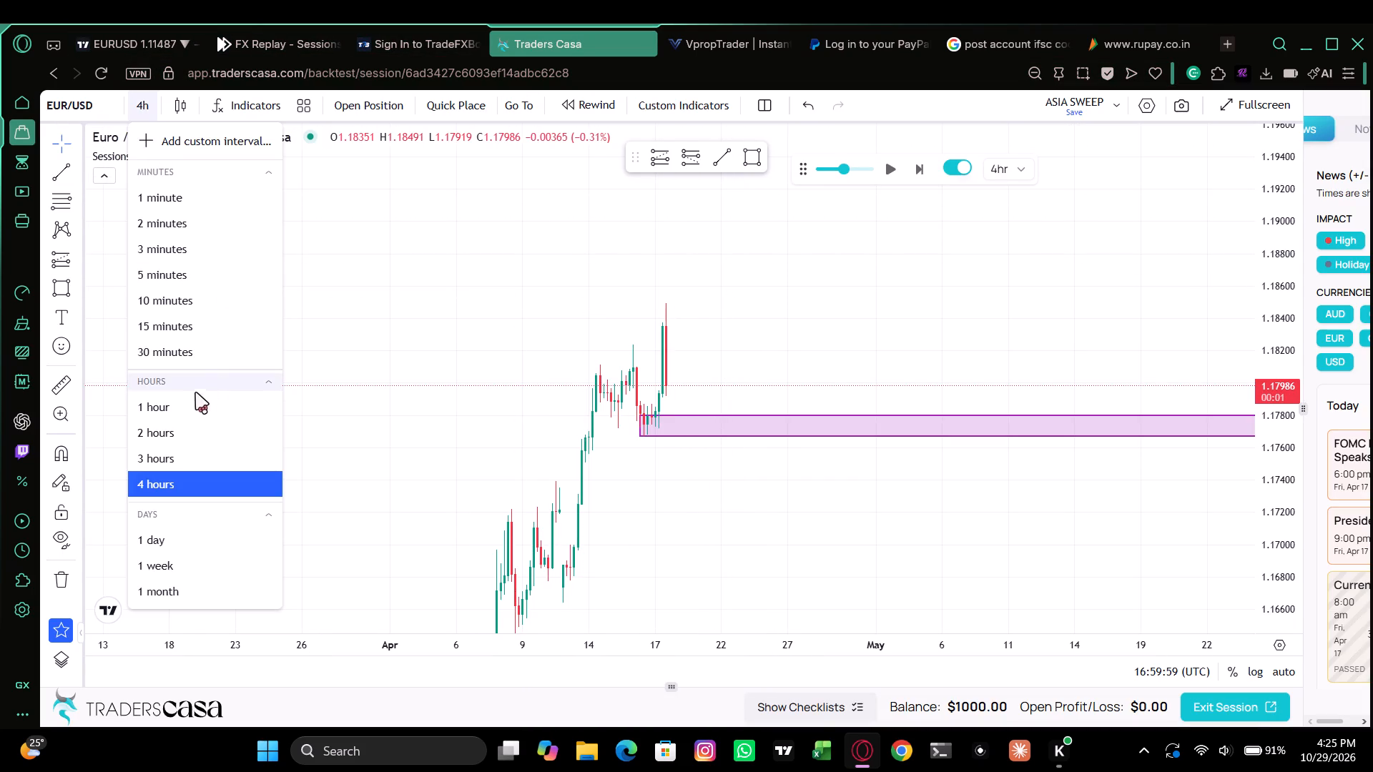
pyautogui.click(198, 325)
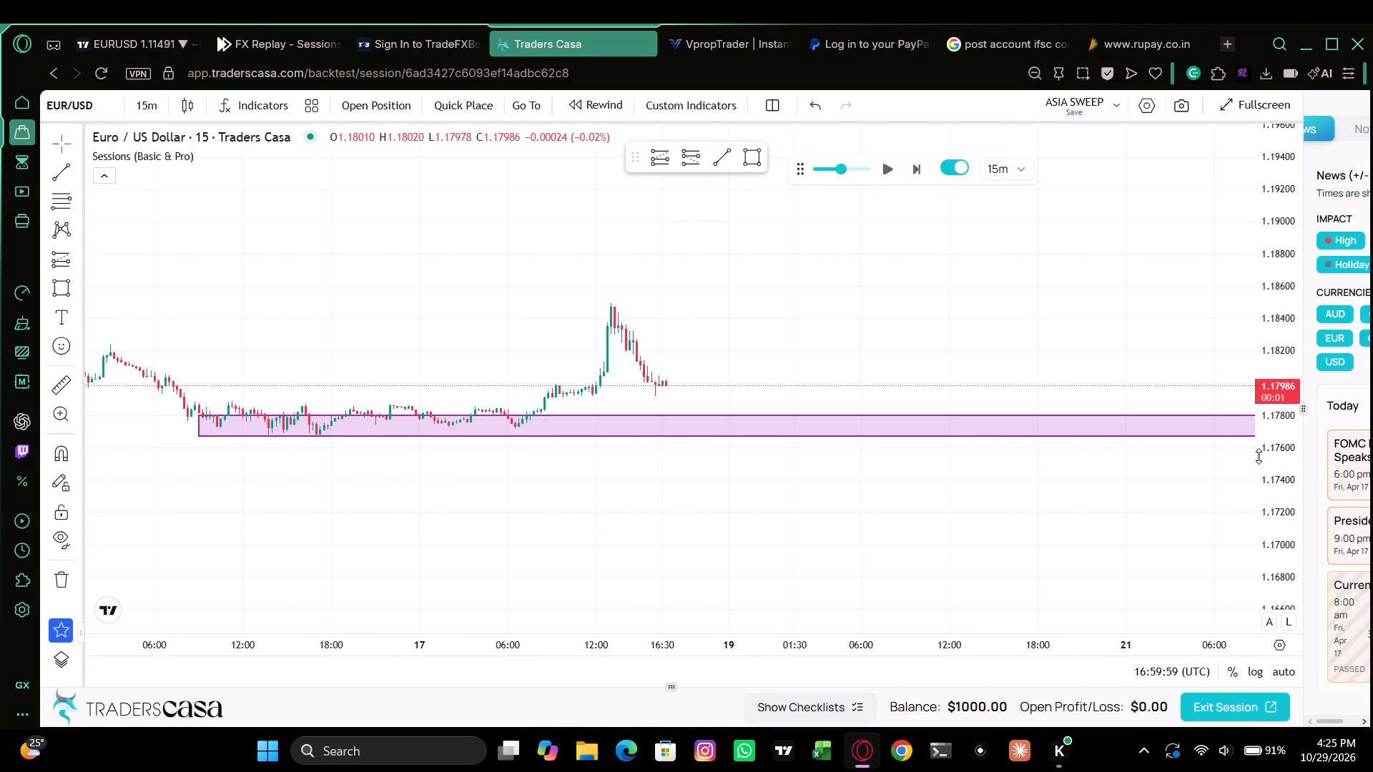
pyautogui.moveTo(1273, 469); pyautogui.dragTo(1310, 154)
pyautogui.moveTo(813, 323); pyautogui.dragTo(681, 342)
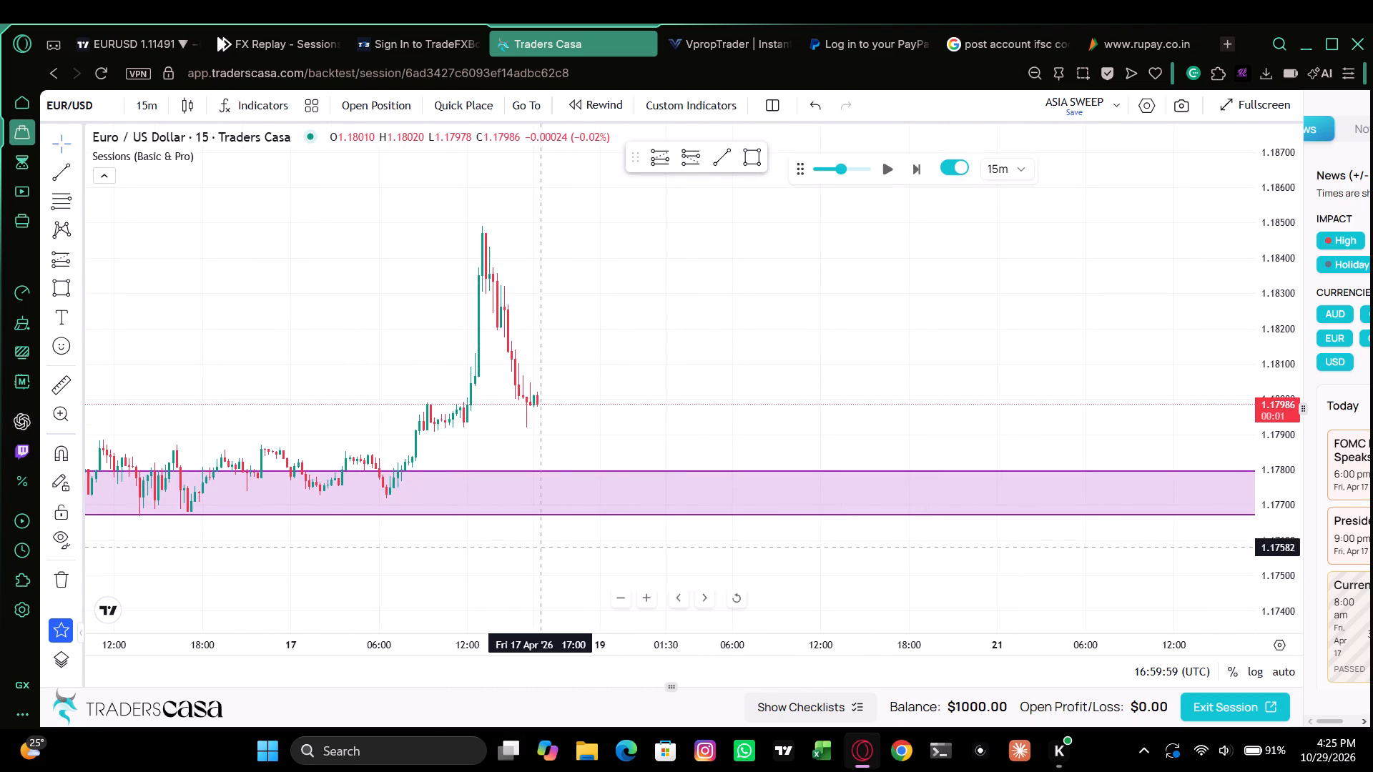
pyautogui.moveTo(654, 395); pyautogui.dragTo(685, 437)
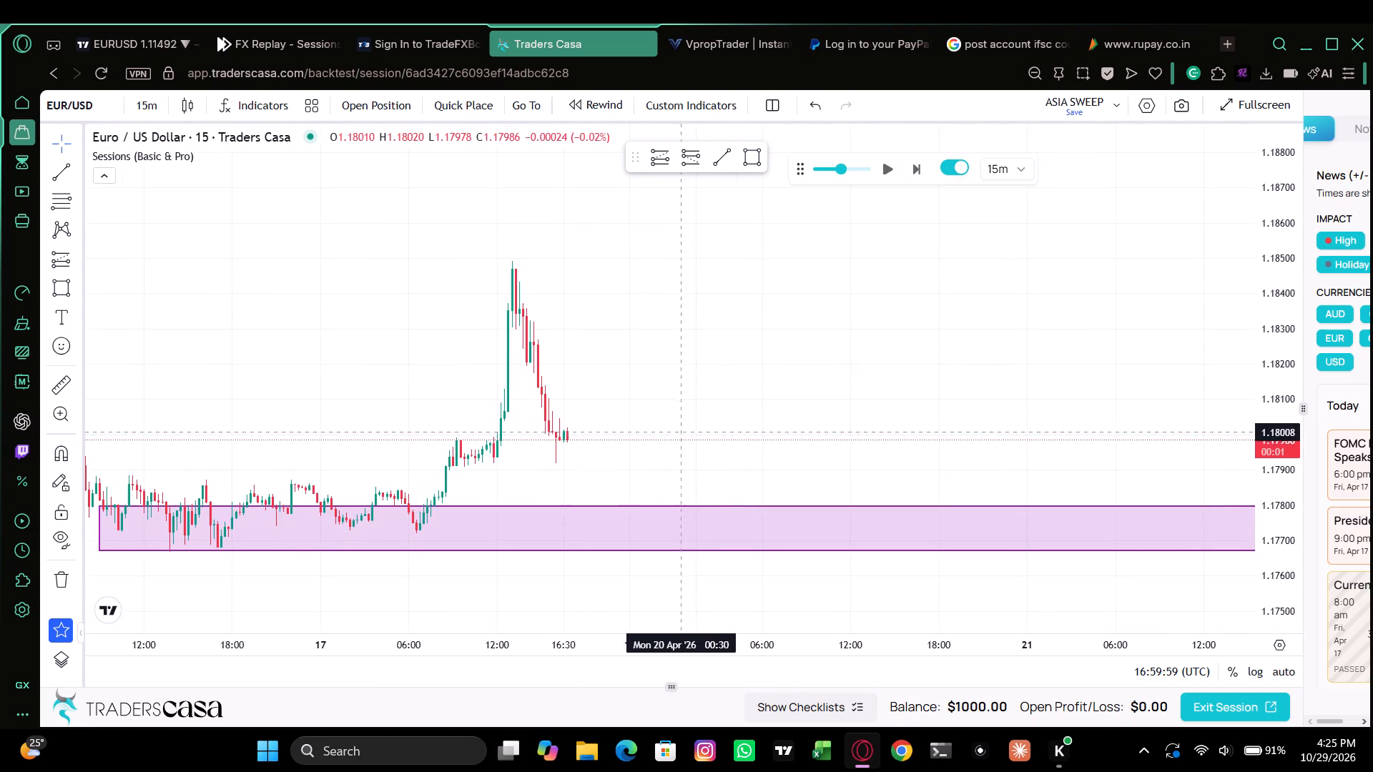
pyautogui.moveTo(586, 578); pyautogui.dragTo(714, 569)
pyautogui.moveTo(739, 568); pyautogui.dragTo(798, 568)
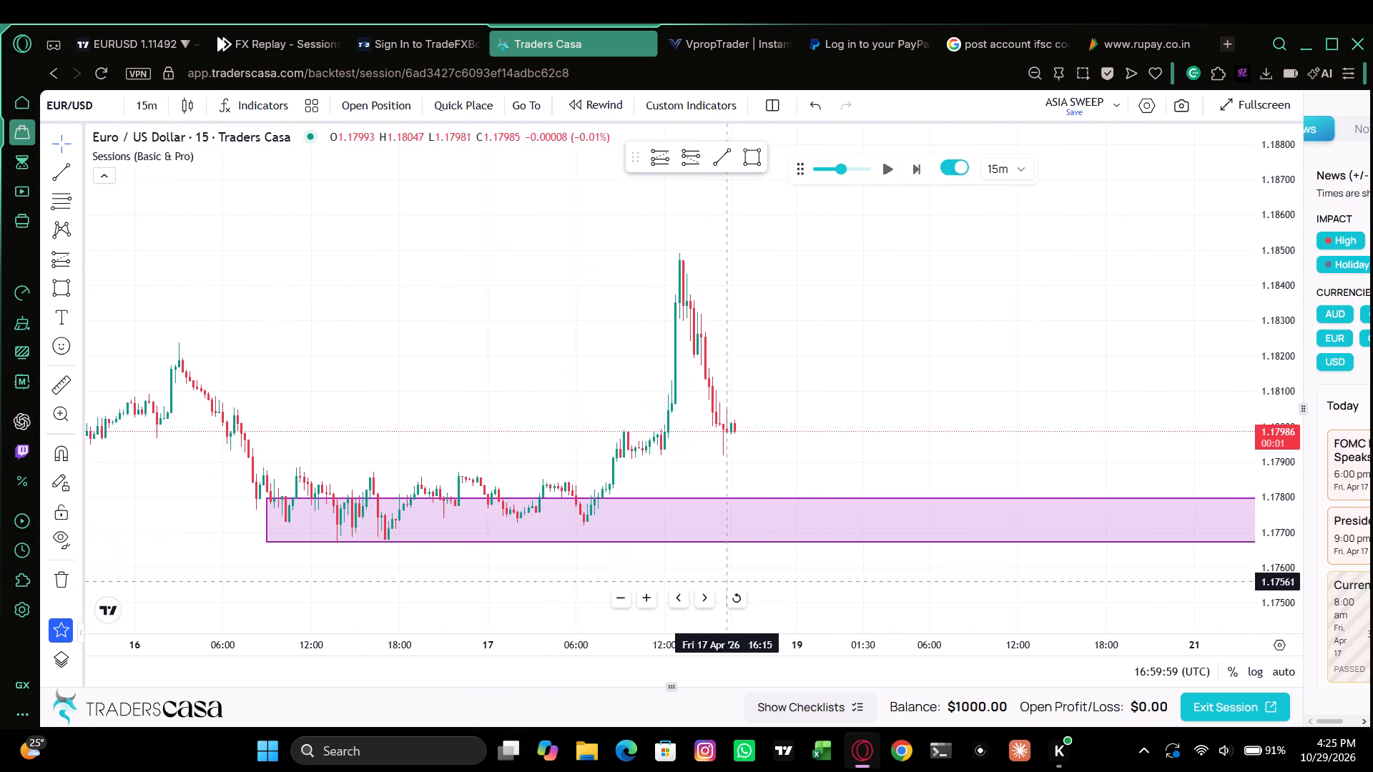
pyautogui.moveTo(617, 583); pyautogui.dragTo(332, 553)
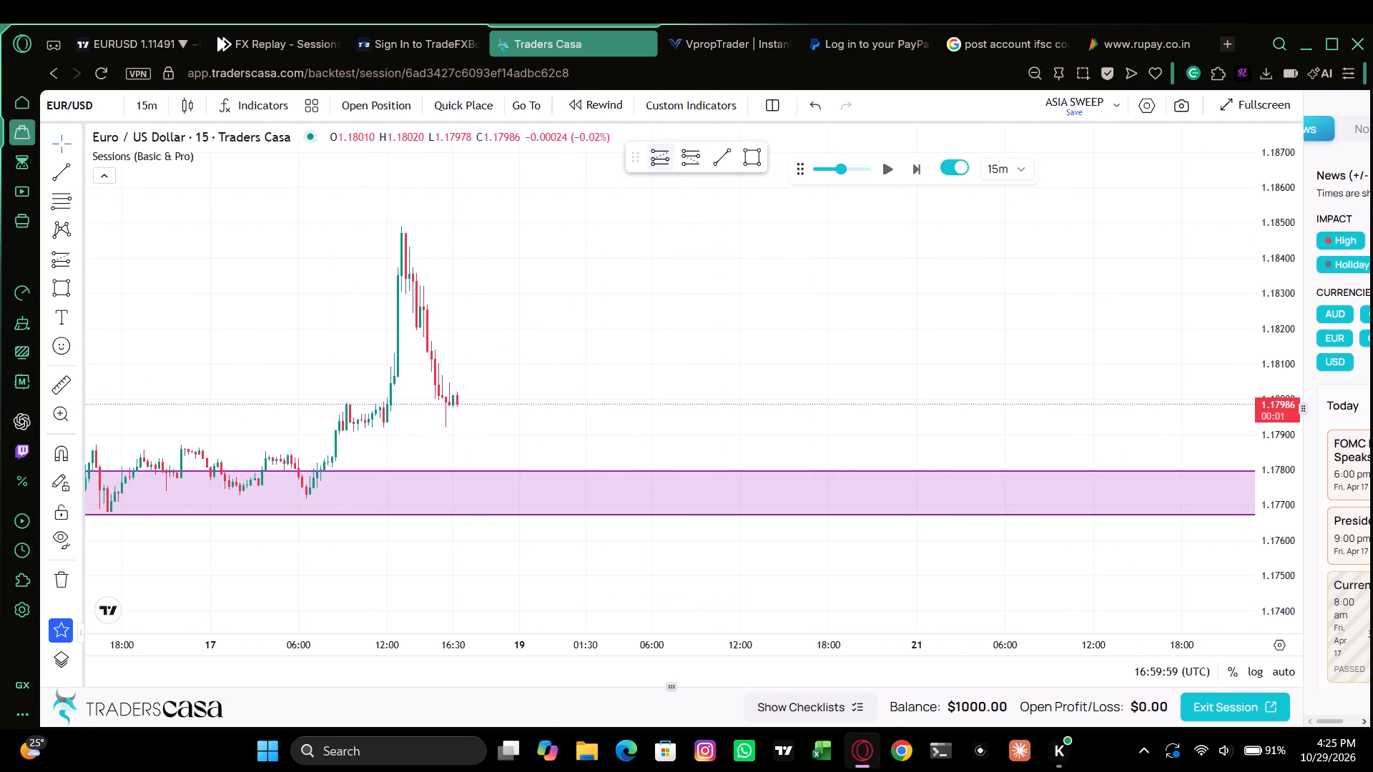
# Step the replay forward candle by candle on the 15-minute chart to about 19:15 UTC on 17 April.
pyautogui.doubleClick(912, 173)
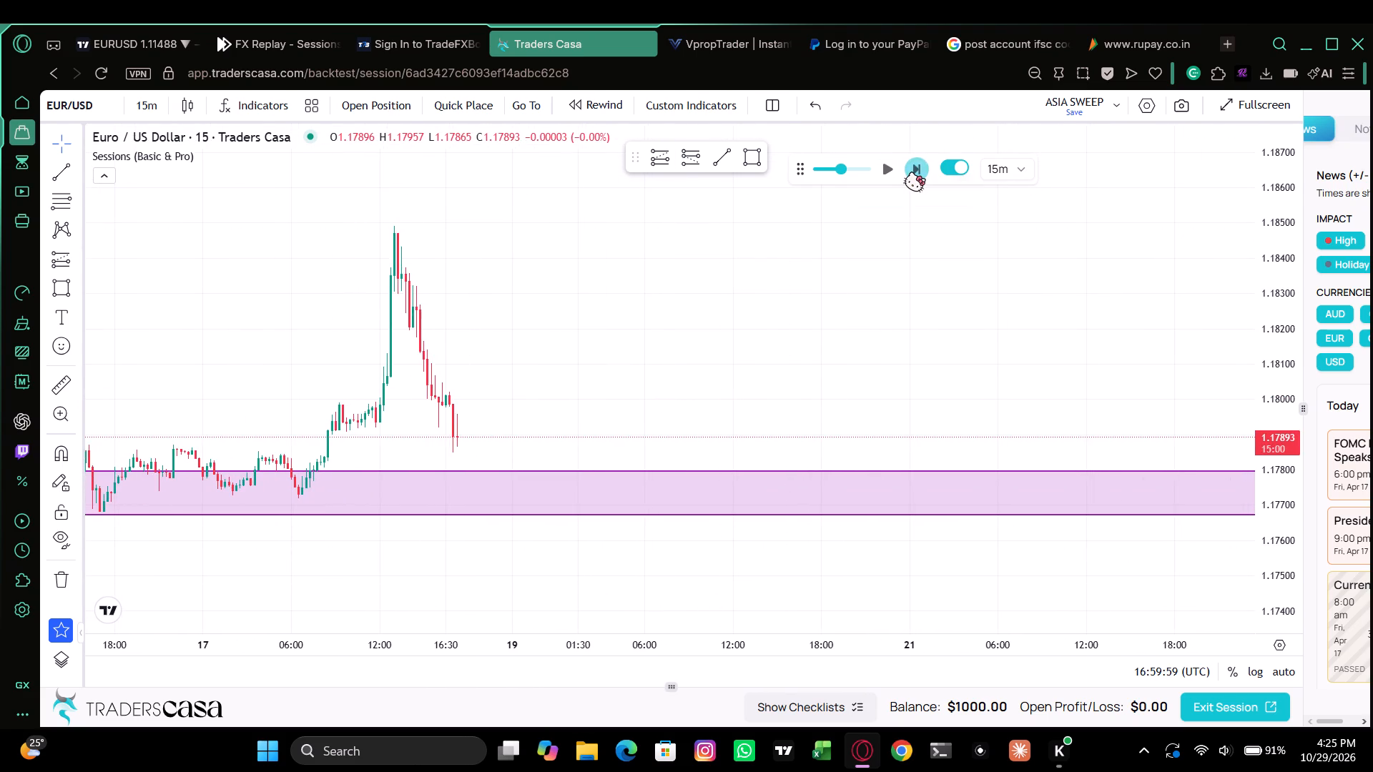
pyautogui.click(912, 173)
pyautogui.click(912, 173)
pyautogui.click(912, 173)
pyautogui.tripleClick(912, 173)
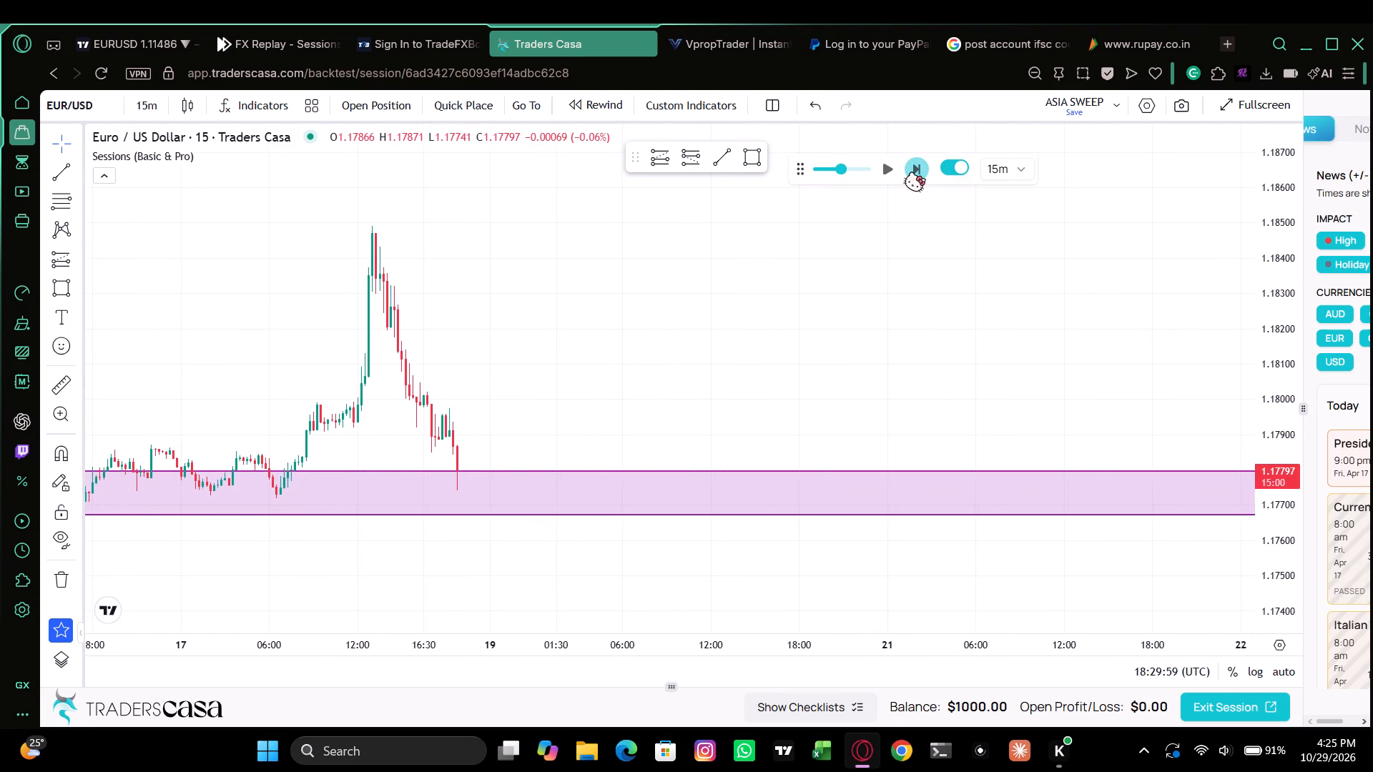
pyautogui.click(912, 173)
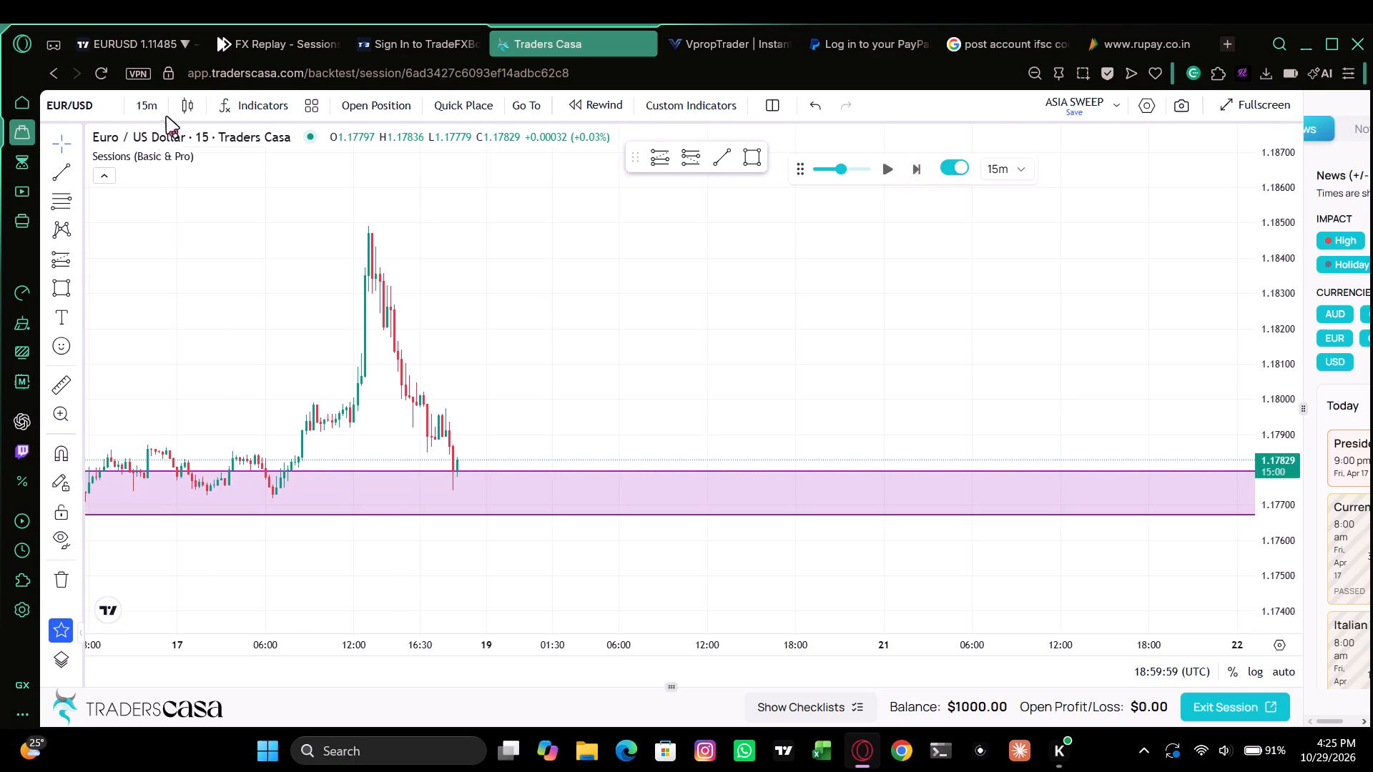
# On the 5-minute interval, draw a horizontal trend line at about 1.1797 from the 18:25 high to 20:35 on 17 April.
pyautogui.click(151, 109)
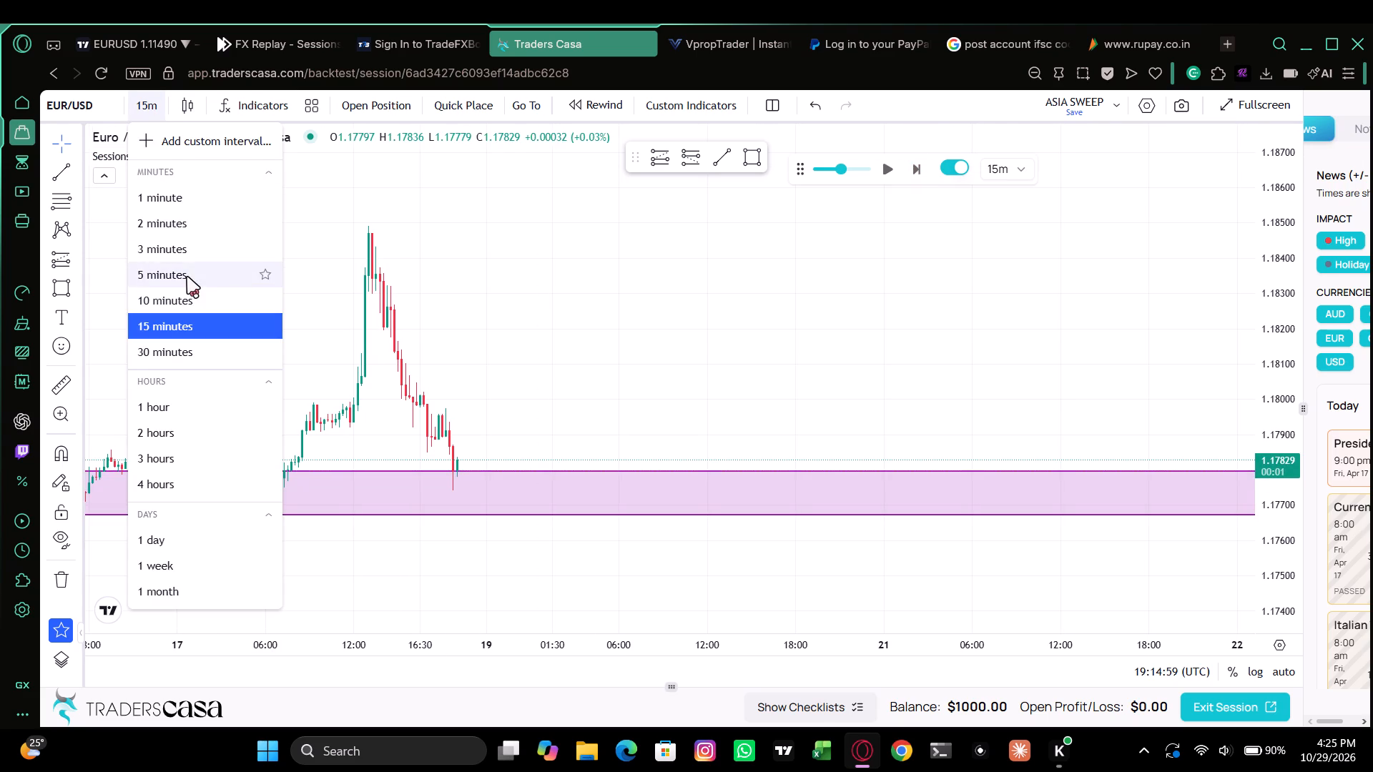
pyautogui.click(187, 277)
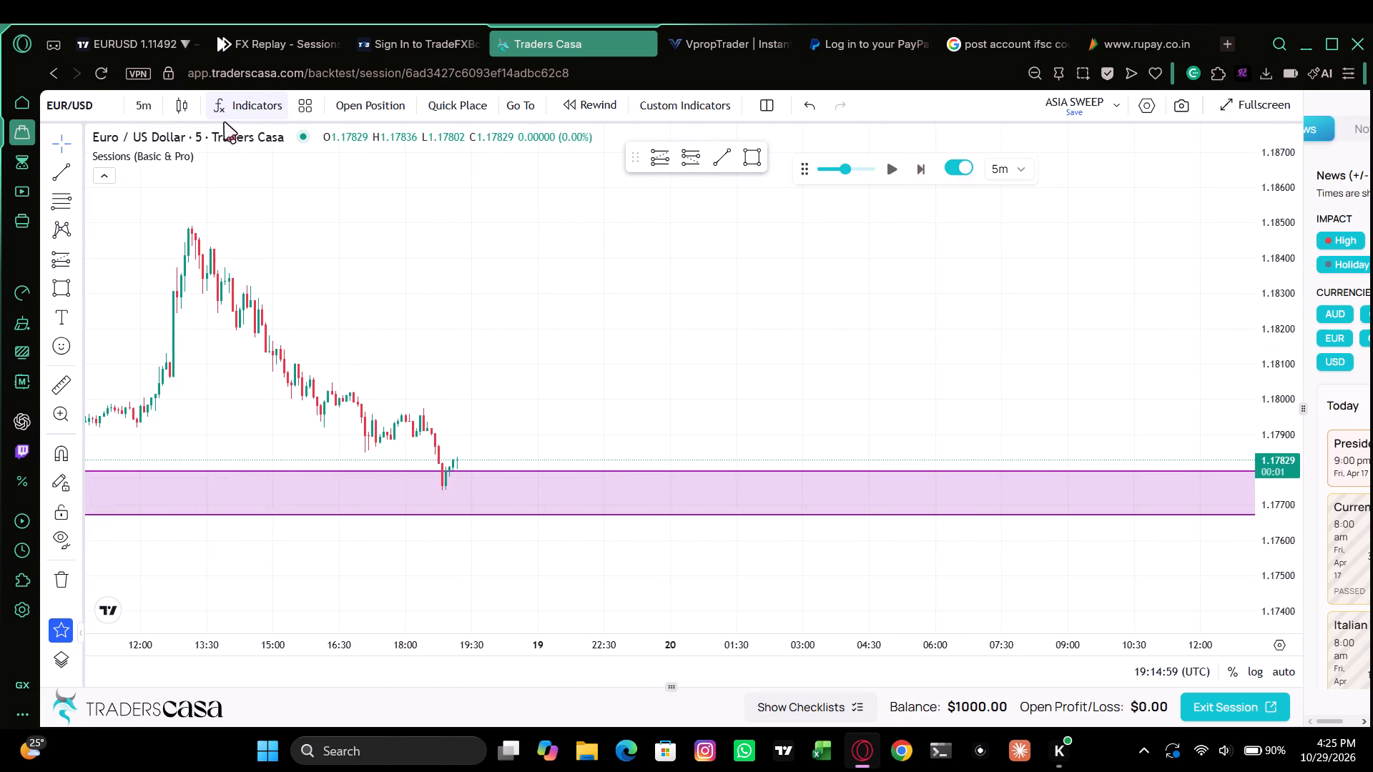
pyautogui.click(713, 162)
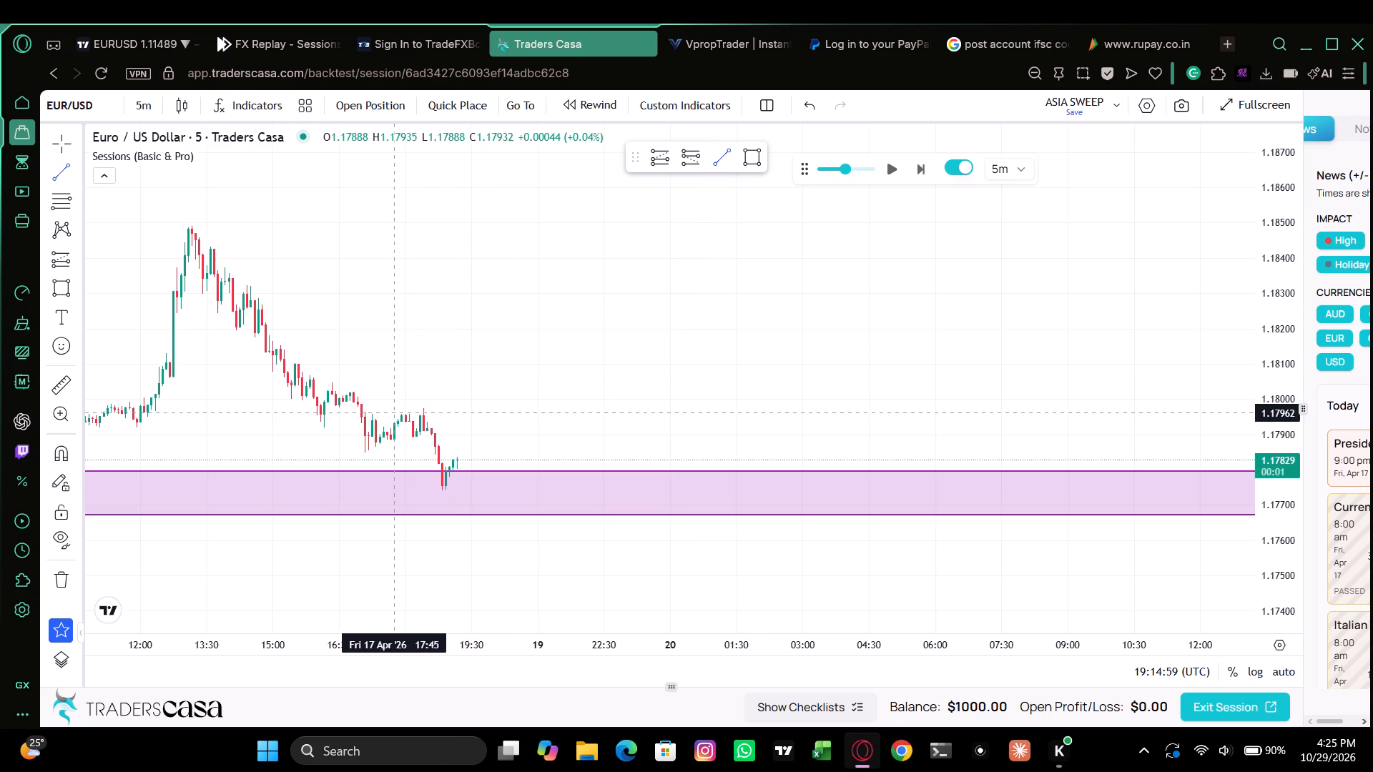
pyautogui.click(424, 410)
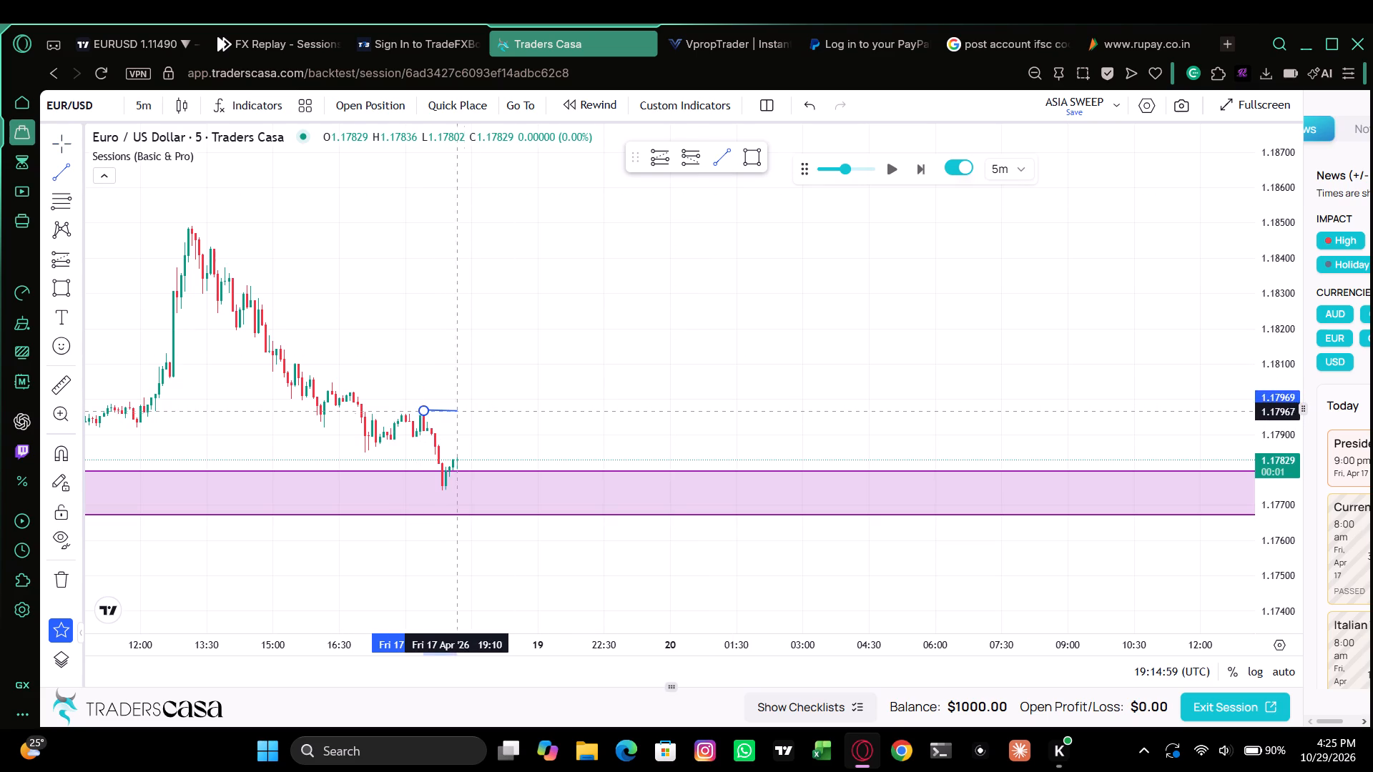
pyautogui.click(521, 410)
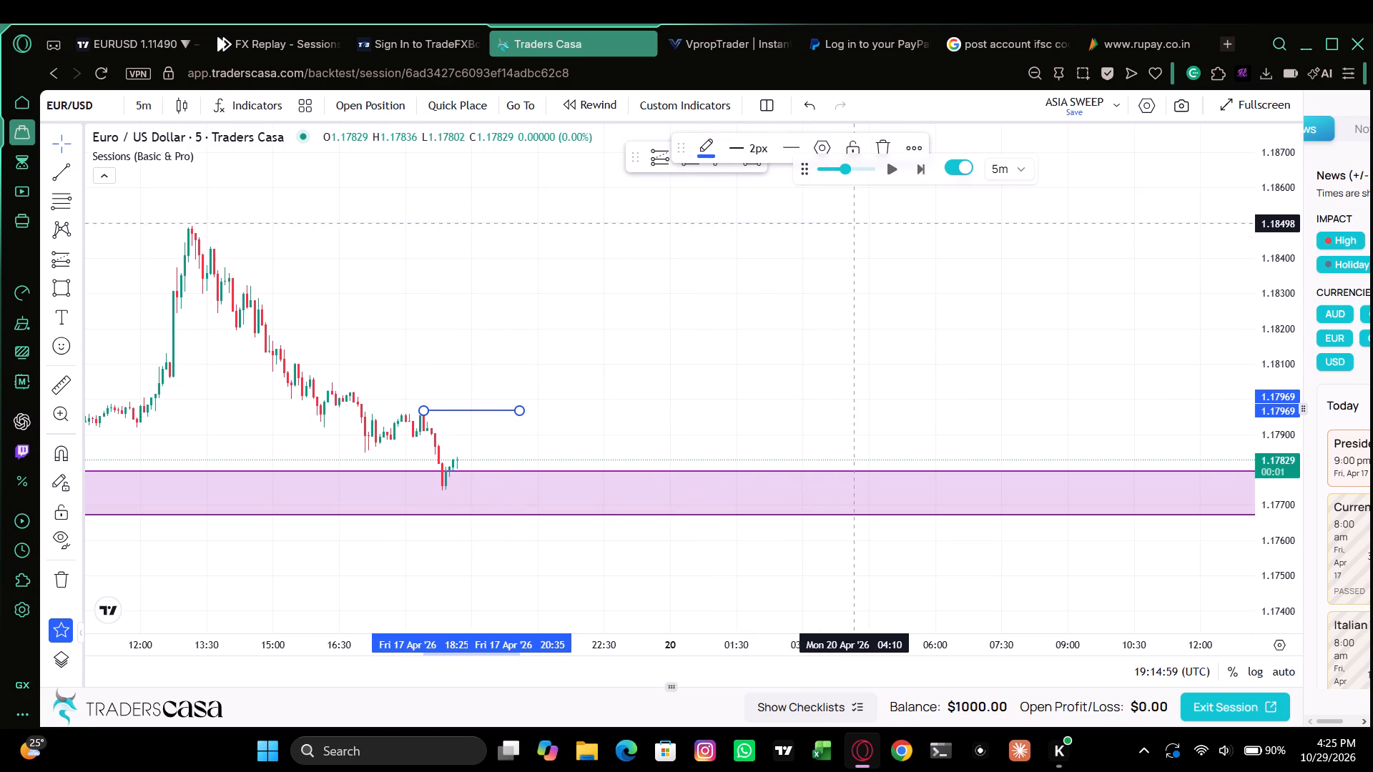
pyautogui.moveTo(852, 227); pyautogui.dragTo(854, 221)
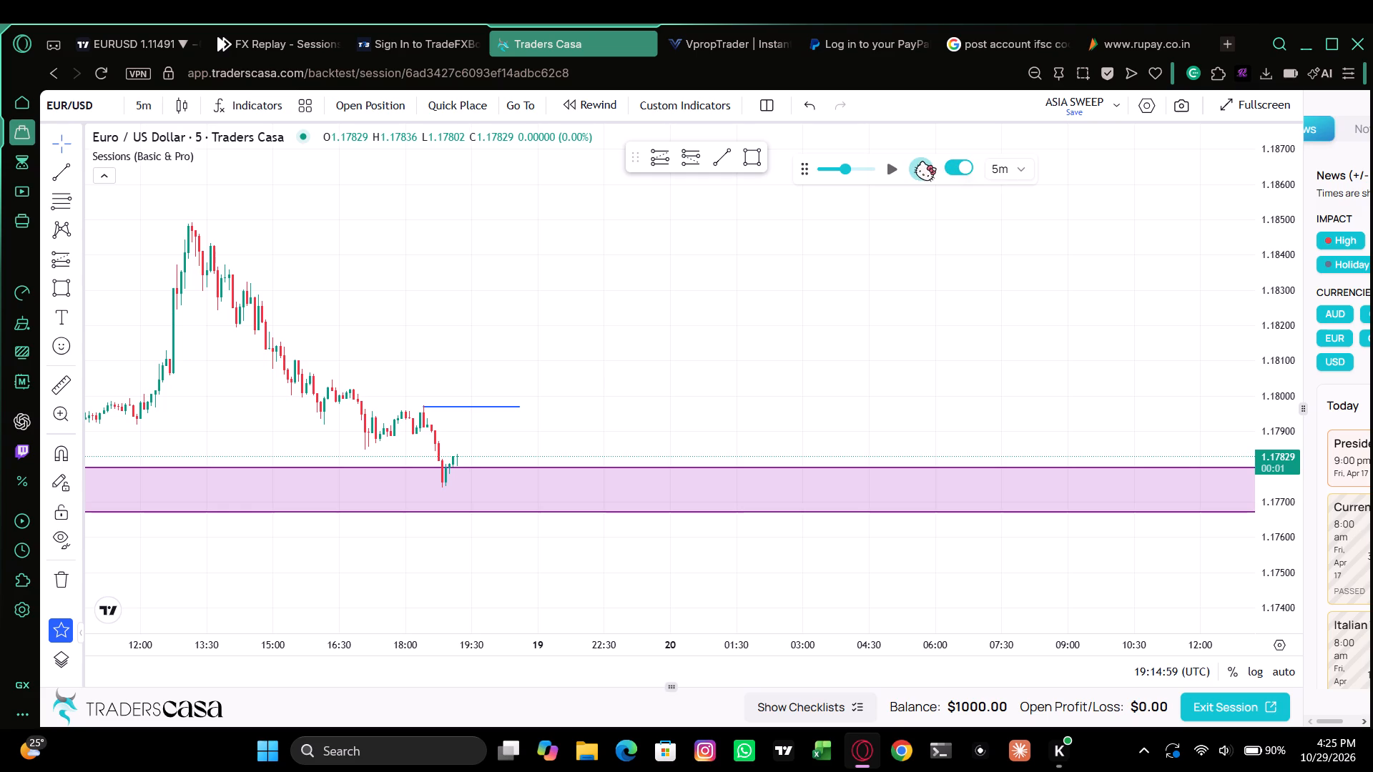
# Step the replay forward candle by candle on the 5-minute chart to about 21:15 UTC on 19 April.
pyautogui.click(923, 163)
pyautogui.click(923, 163)
pyautogui.click(923, 163)
pyautogui.click(923, 163)
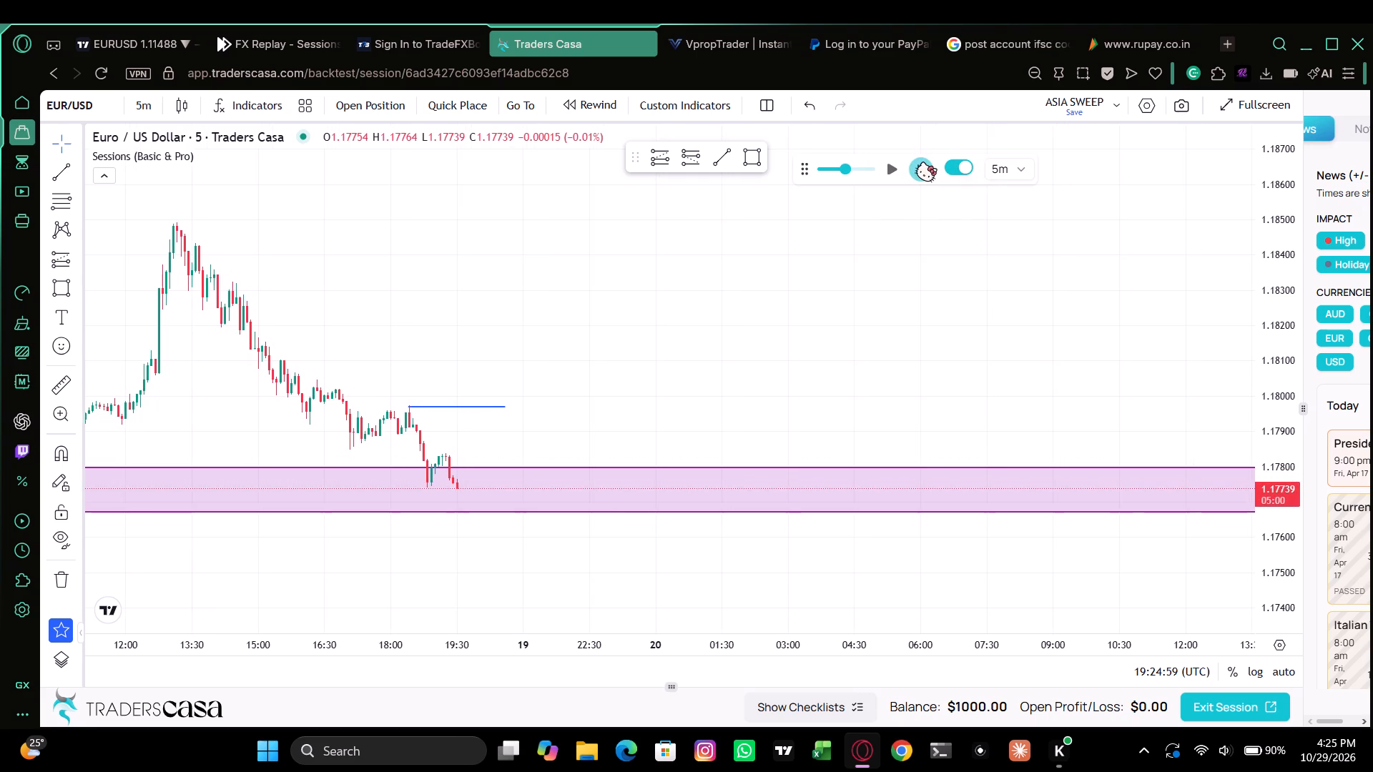
pyautogui.doubleClick(923, 163)
pyautogui.click(923, 163)
pyautogui.tripleClick(923, 163)
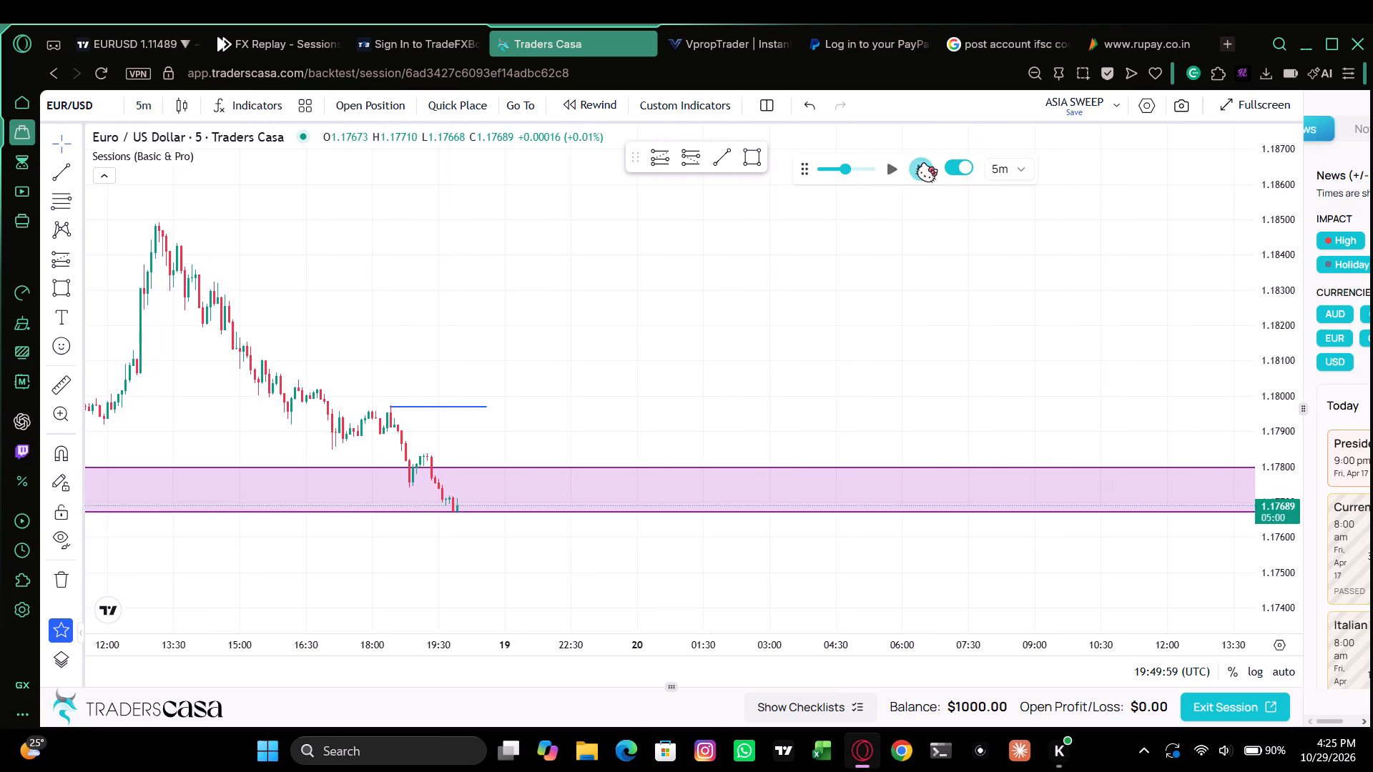
pyautogui.tripleClick(924, 164)
pyautogui.tripleClick(924, 164)
pyautogui.tripleClick(924, 164)
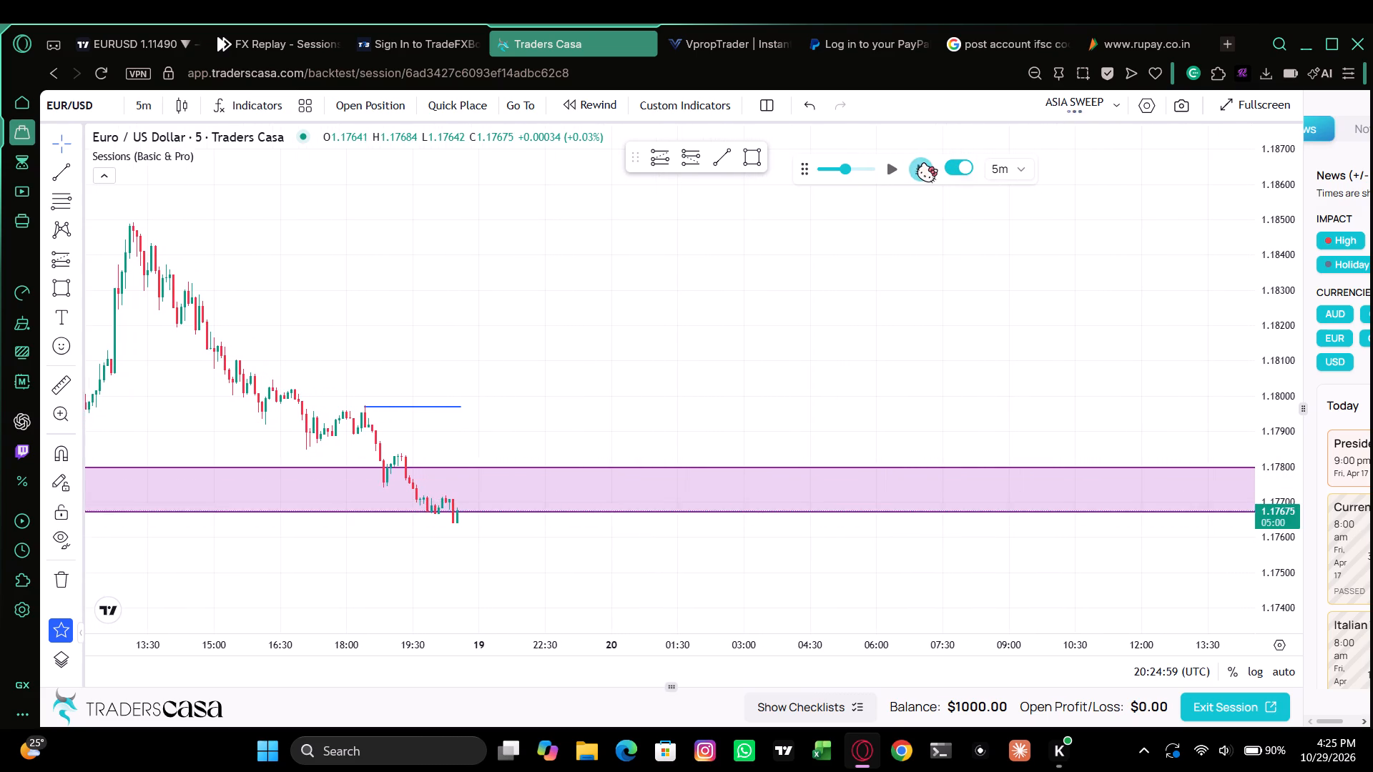
pyautogui.tripleClick(924, 164)
pyautogui.doubleClick(924, 164)
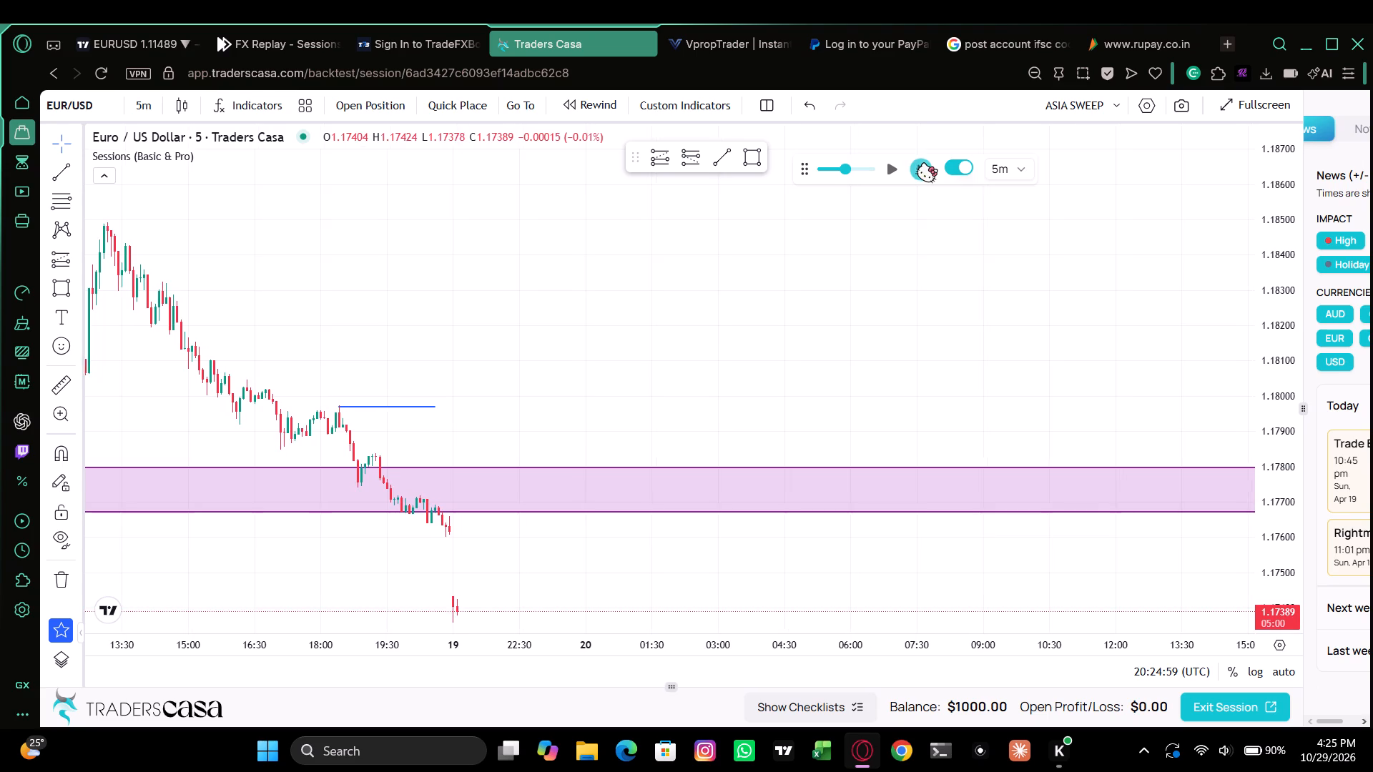
# Return the EUR/USD chart to the 4-hour interval and examine the latest price action around the rectangle zone.
pyautogui.moveTo(712, 317); pyautogui.dragTo(787, 199)
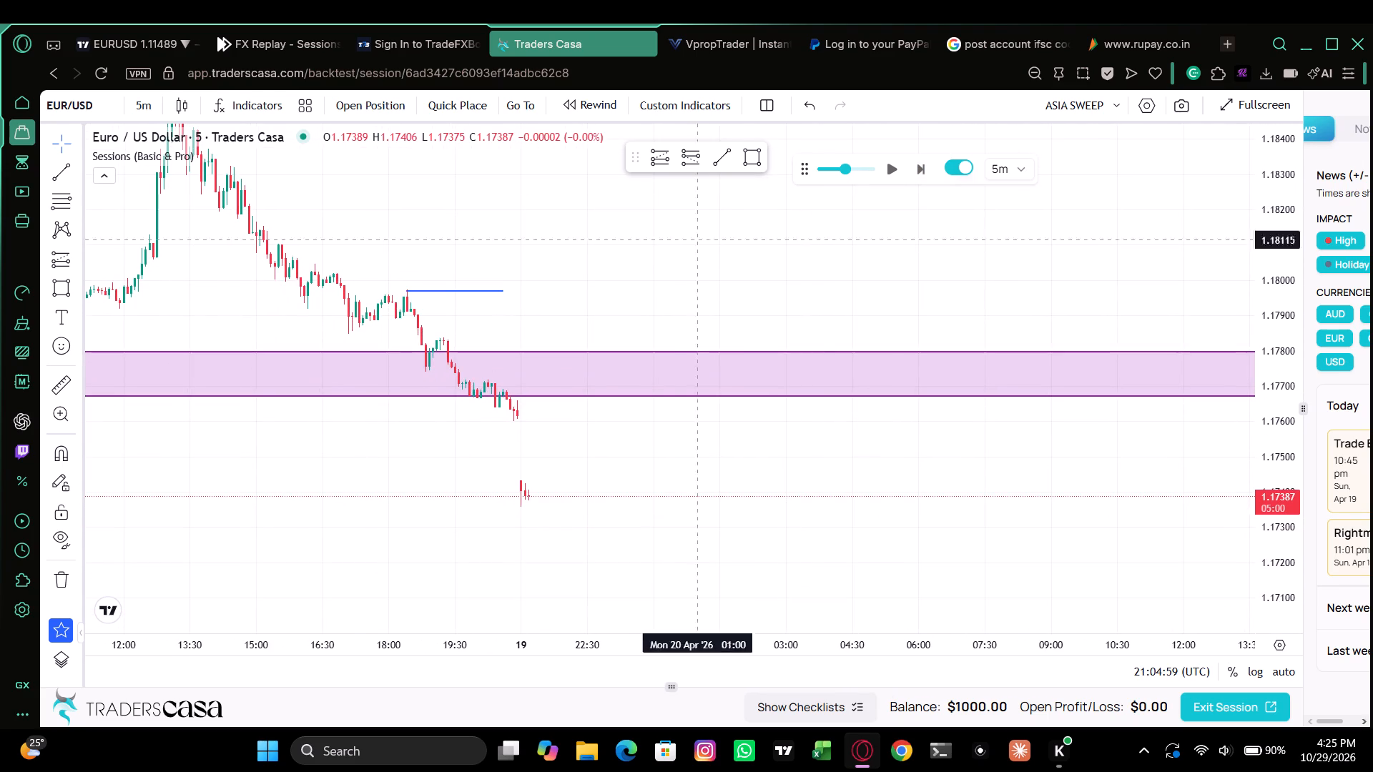
pyautogui.moveTo(1270, 390); pyautogui.dragTo(1275, 297)
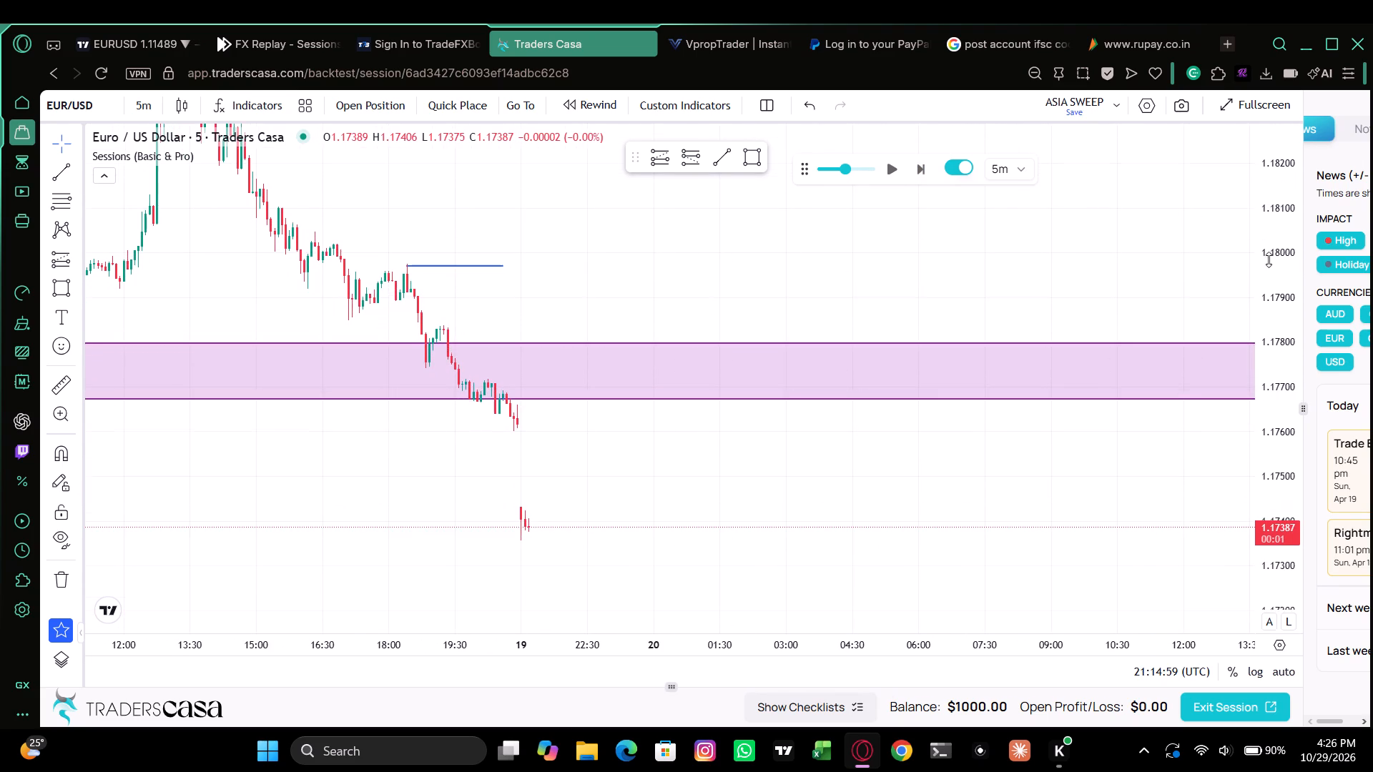
pyautogui.moveTo(553, 652); pyautogui.dragTo(711, 647)
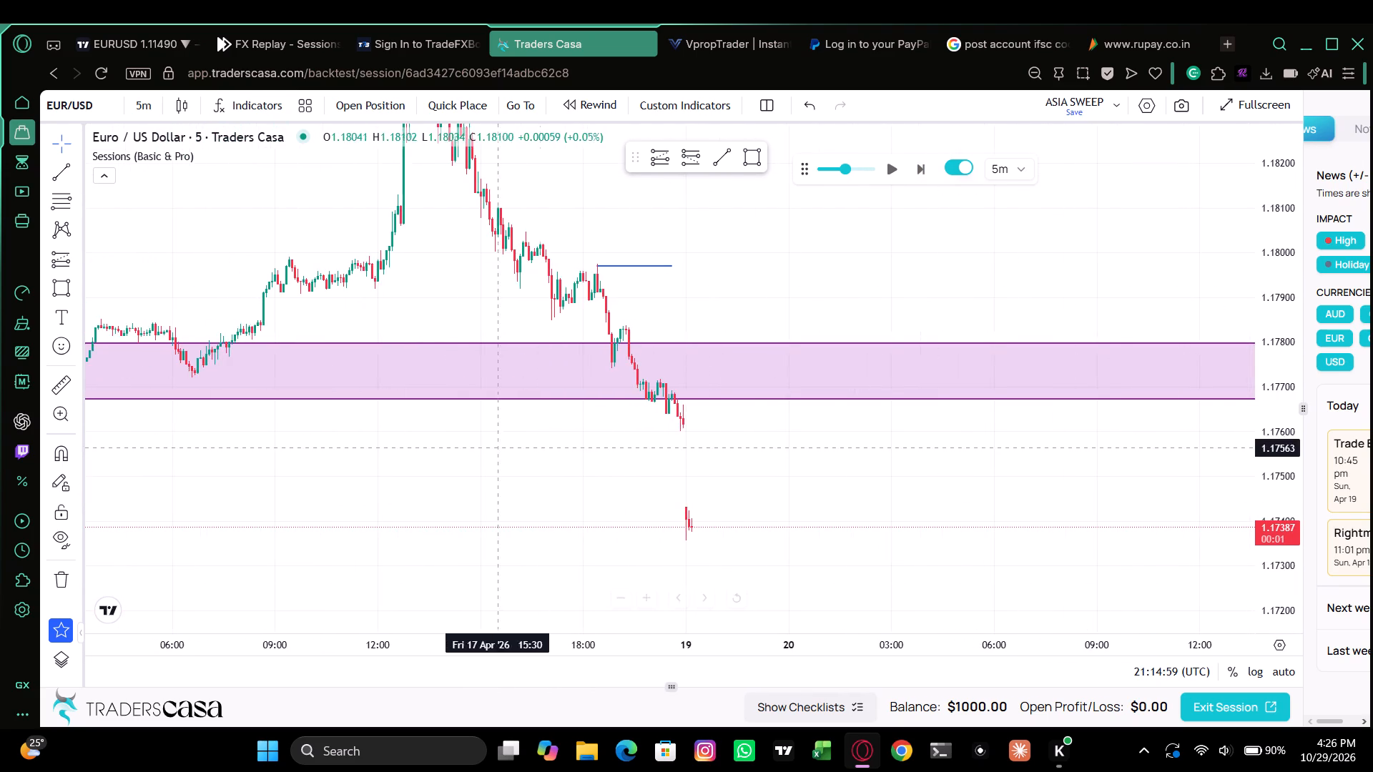
pyautogui.moveTo(446, 445); pyautogui.dragTo(516, 428)
pyautogui.click(149, 110)
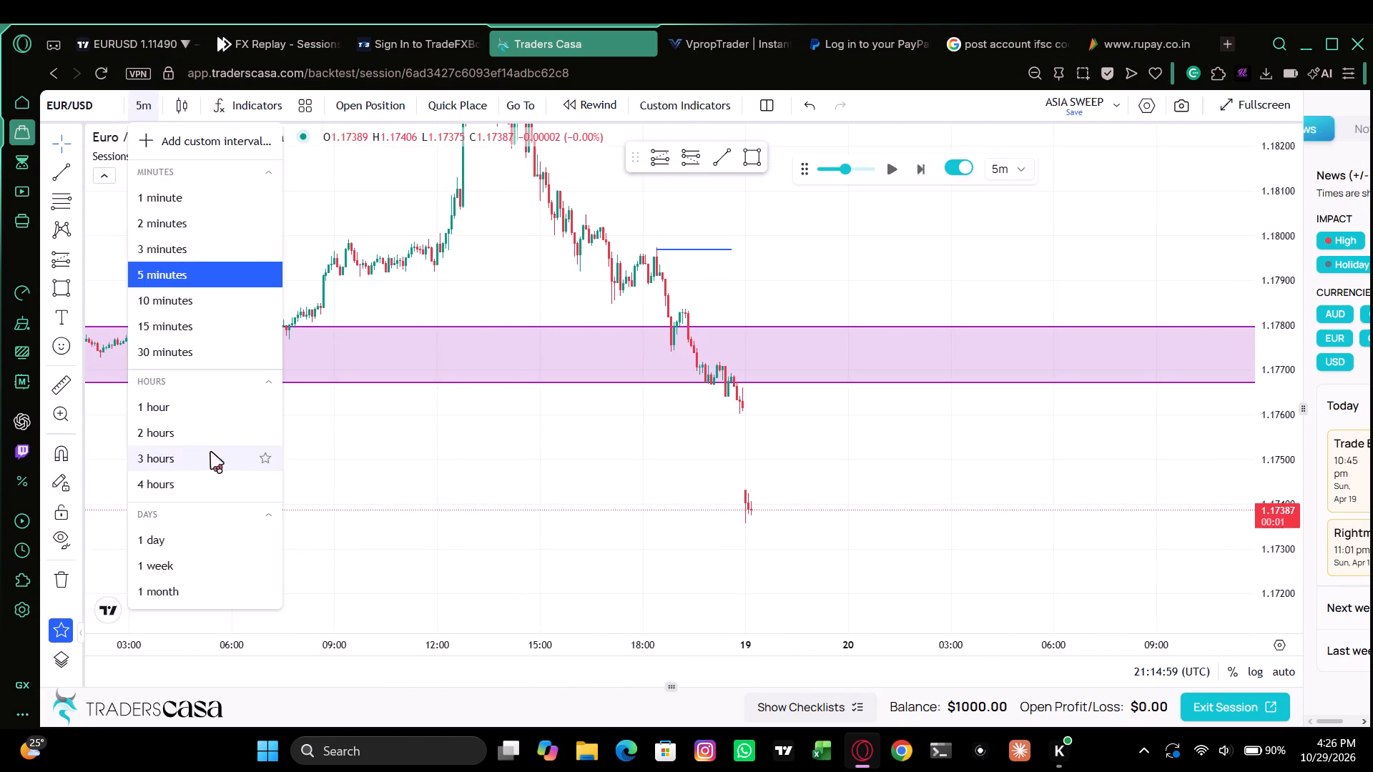
pyautogui.click(191, 489)
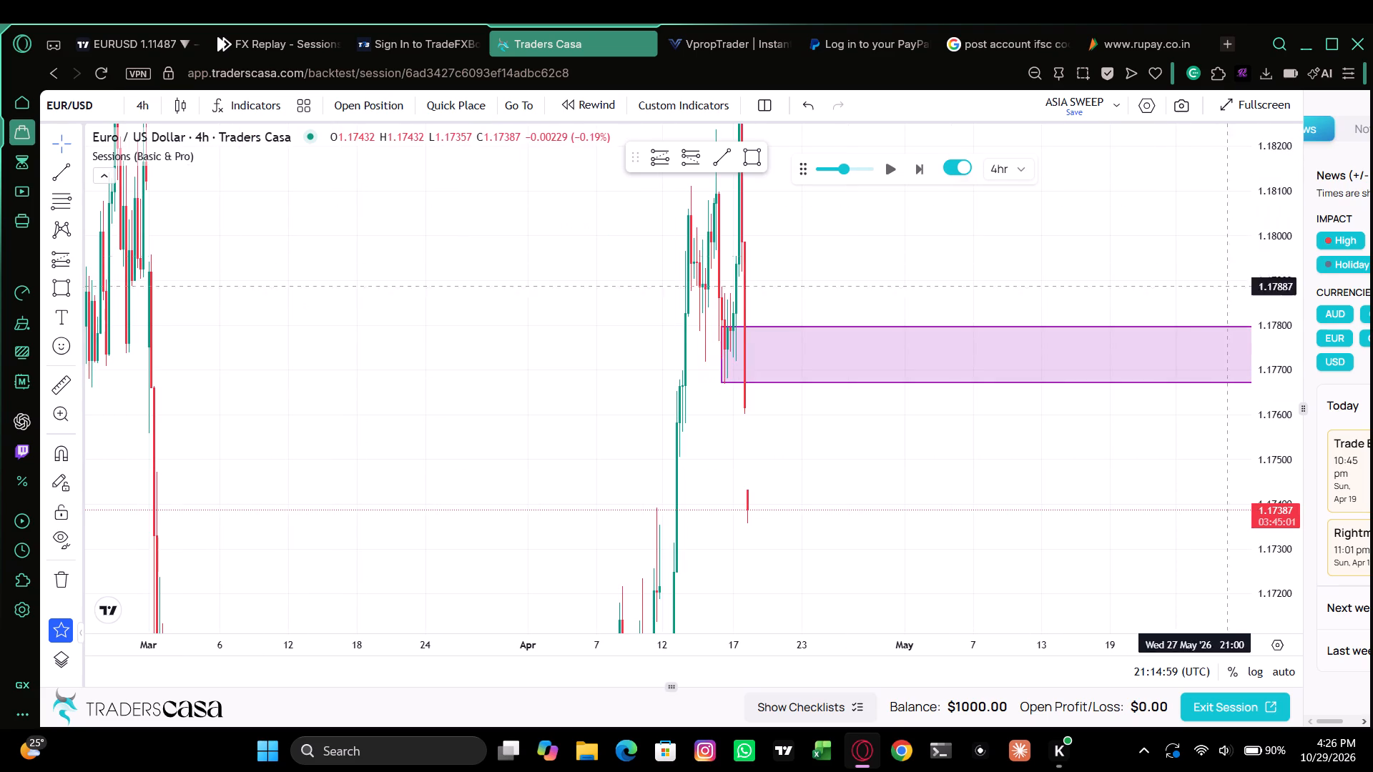
pyautogui.moveTo(1299, 218); pyautogui.dragTo(1270, 593)
pyautogui.moveTo(968, 510); pyautogui.dragTo(822, 526)
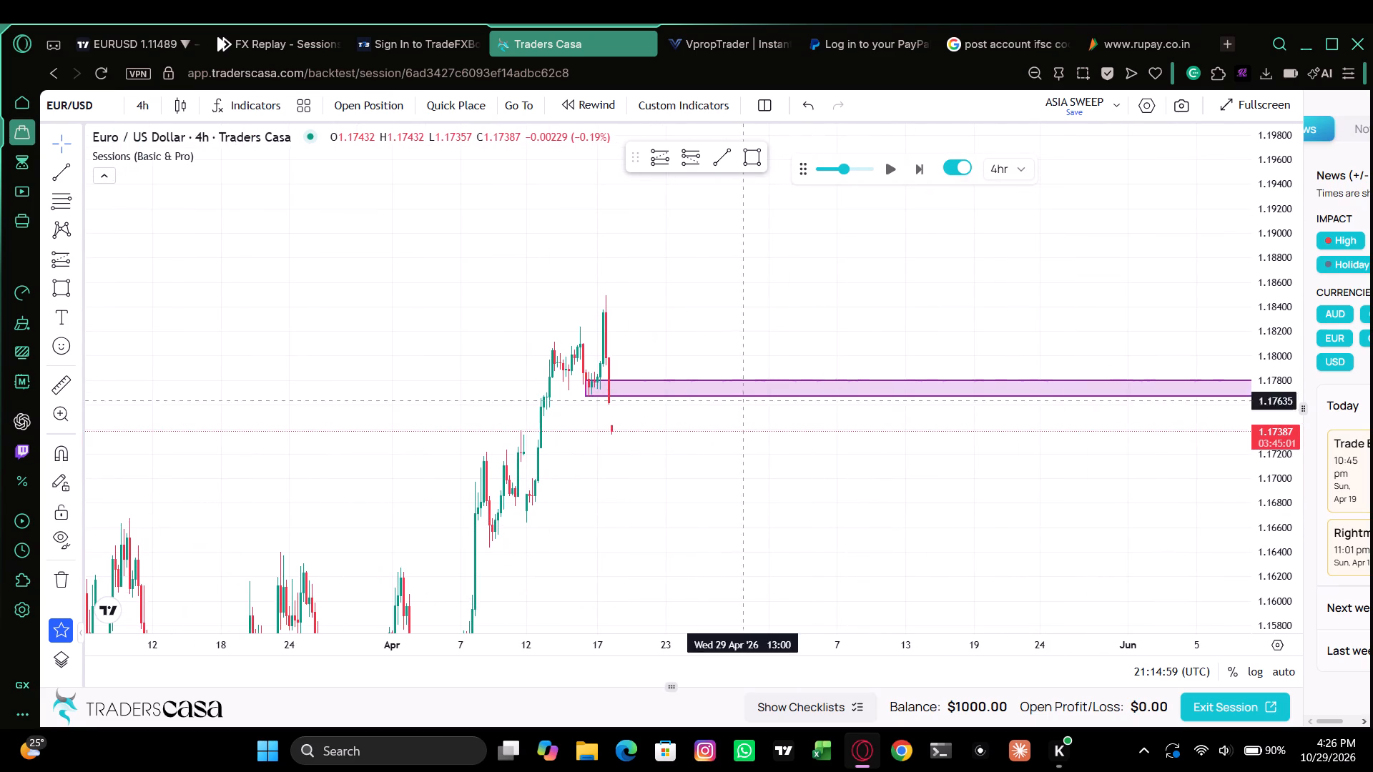
pyautogui.moveTo(656, 471); pyautogui.dragTo(624, 465)
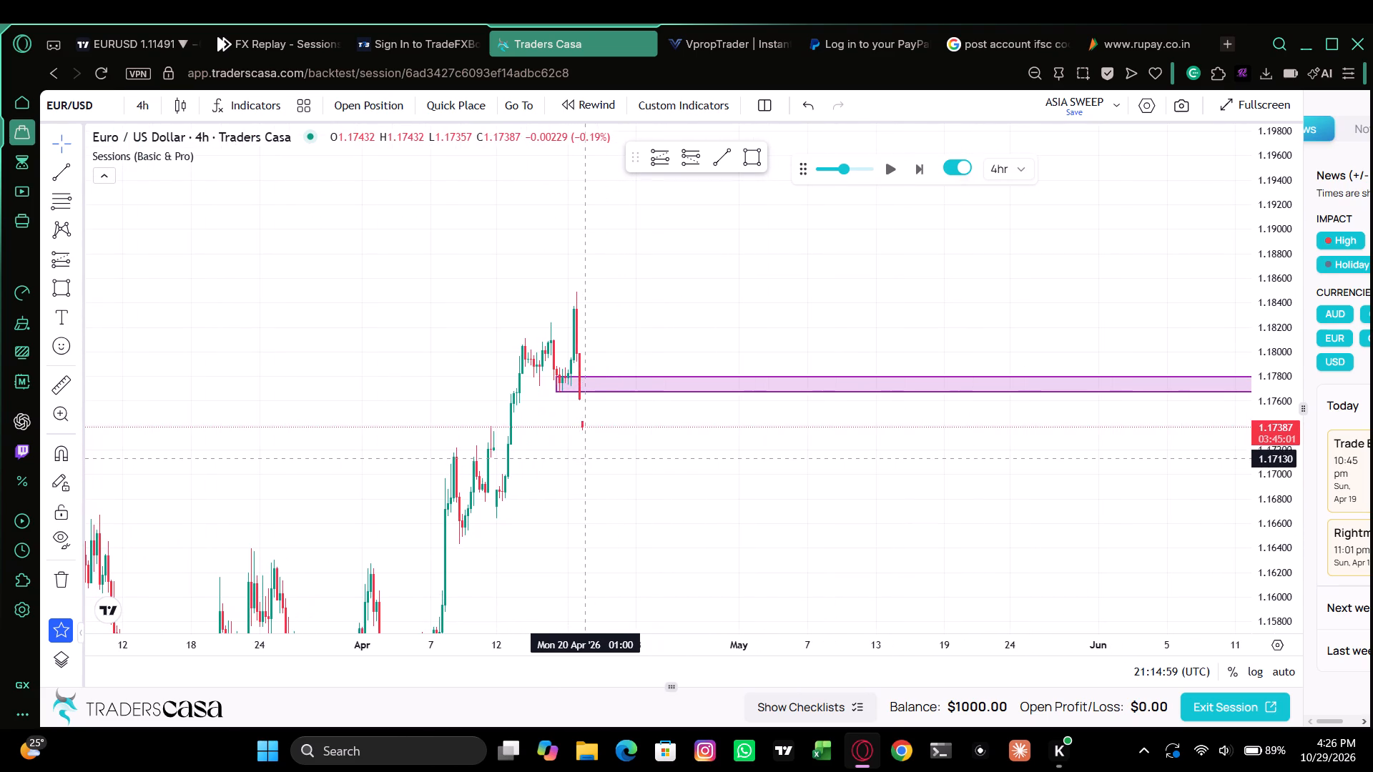
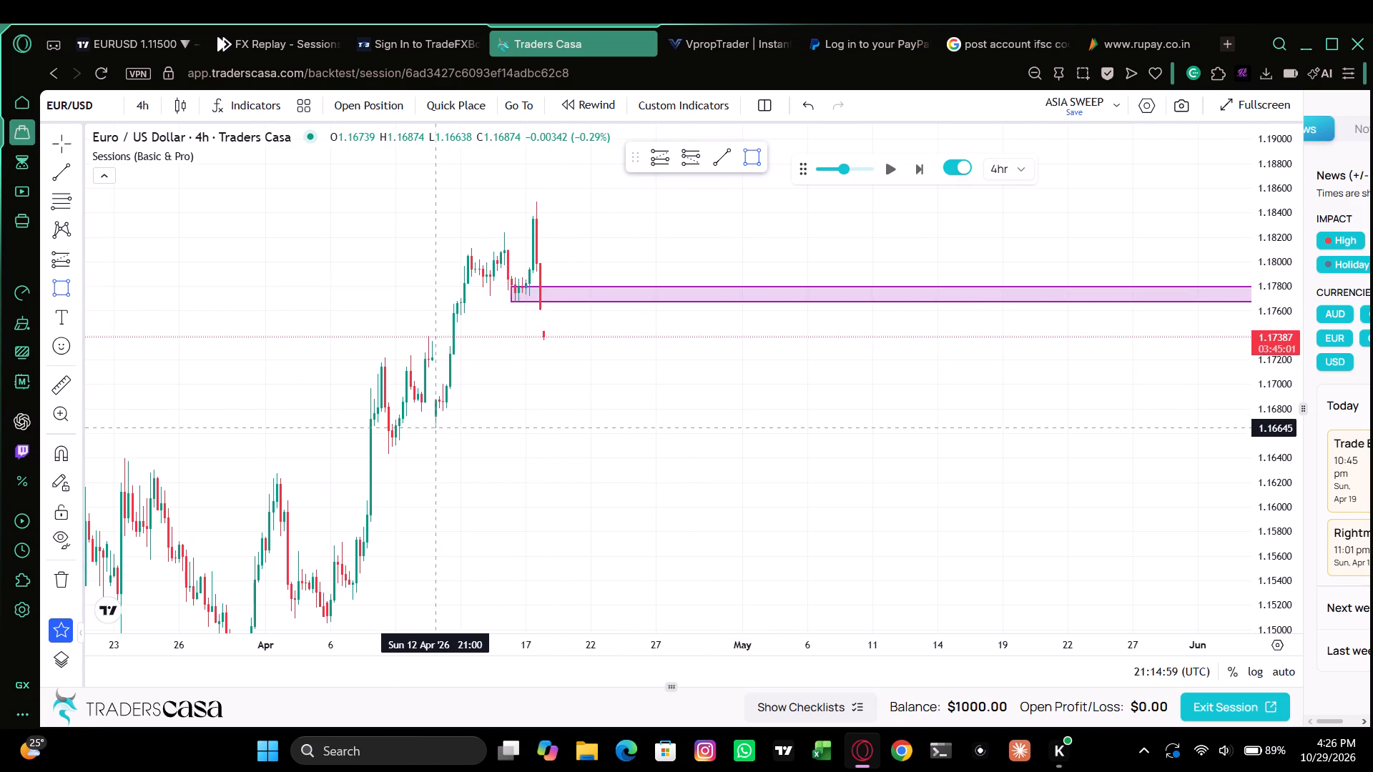
# Draw a rectangle zone on the 4-hour chart from 12 April 21:00, spanning about 1.16645 to 1.16855.
pyautogui.moveTo(436, 428); pyautogui.dragTo(438, 420)
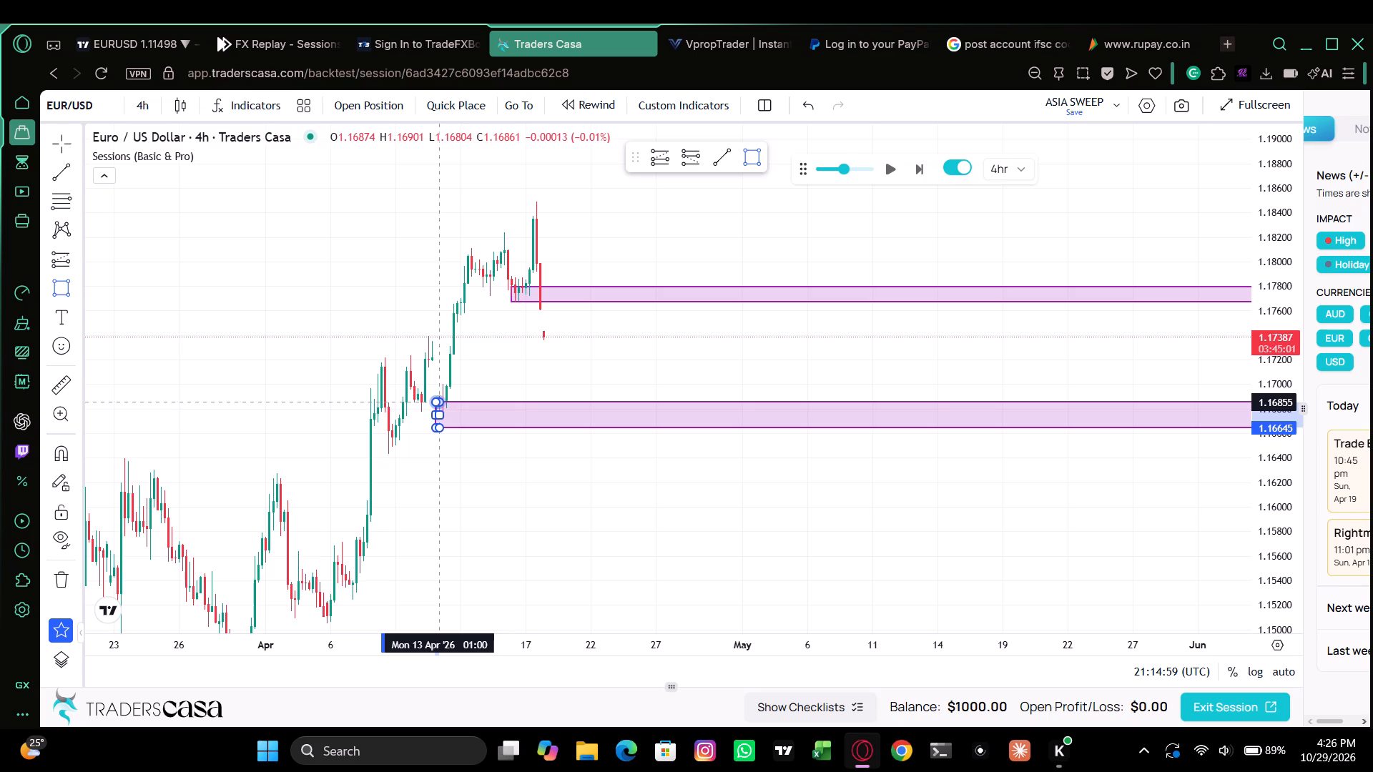
pyautogui.click(441, 402)
pyautogui.click(508, 475)
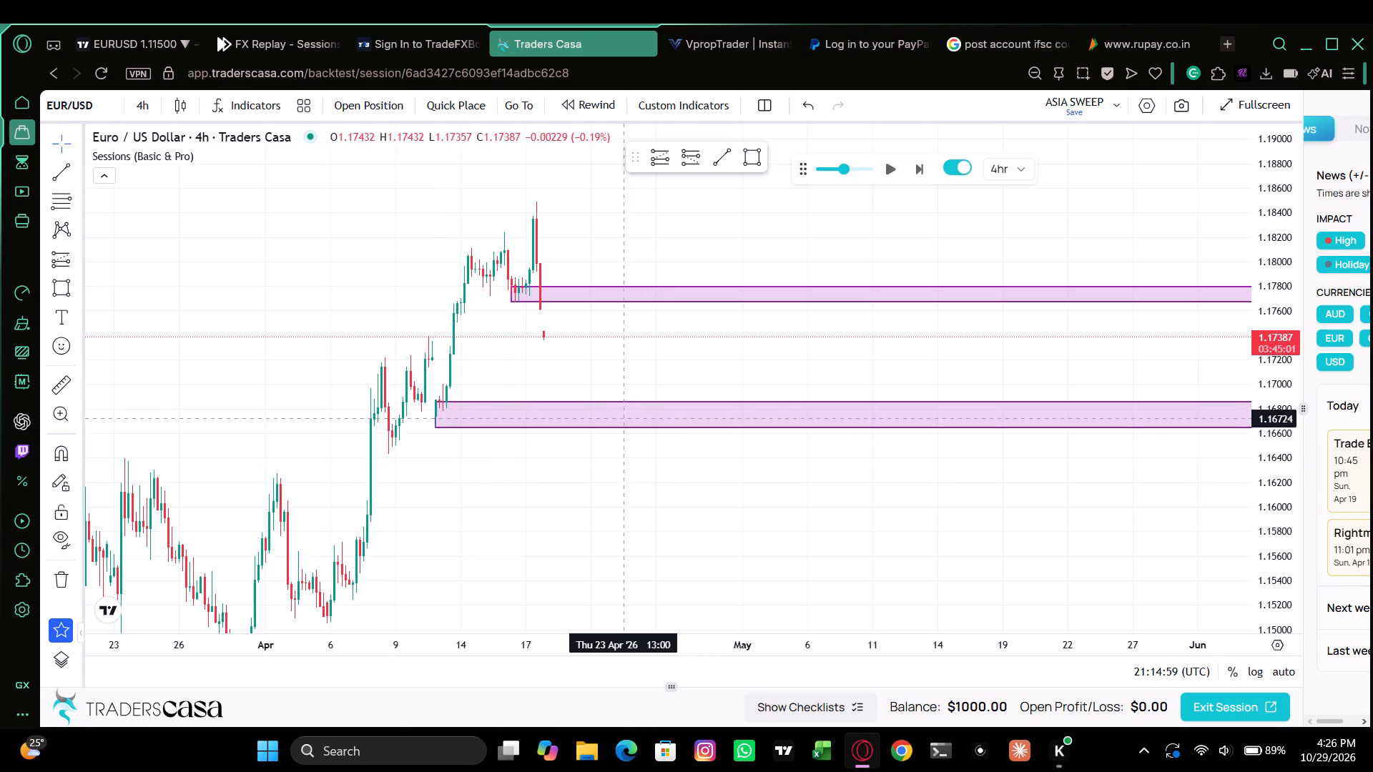
# Switch the EUR/USD chart to the 15-minute interval to follow price between the two marked zones.
pyautogui.moveTo(611, 354); pyautogui.dragTo(534, 358)
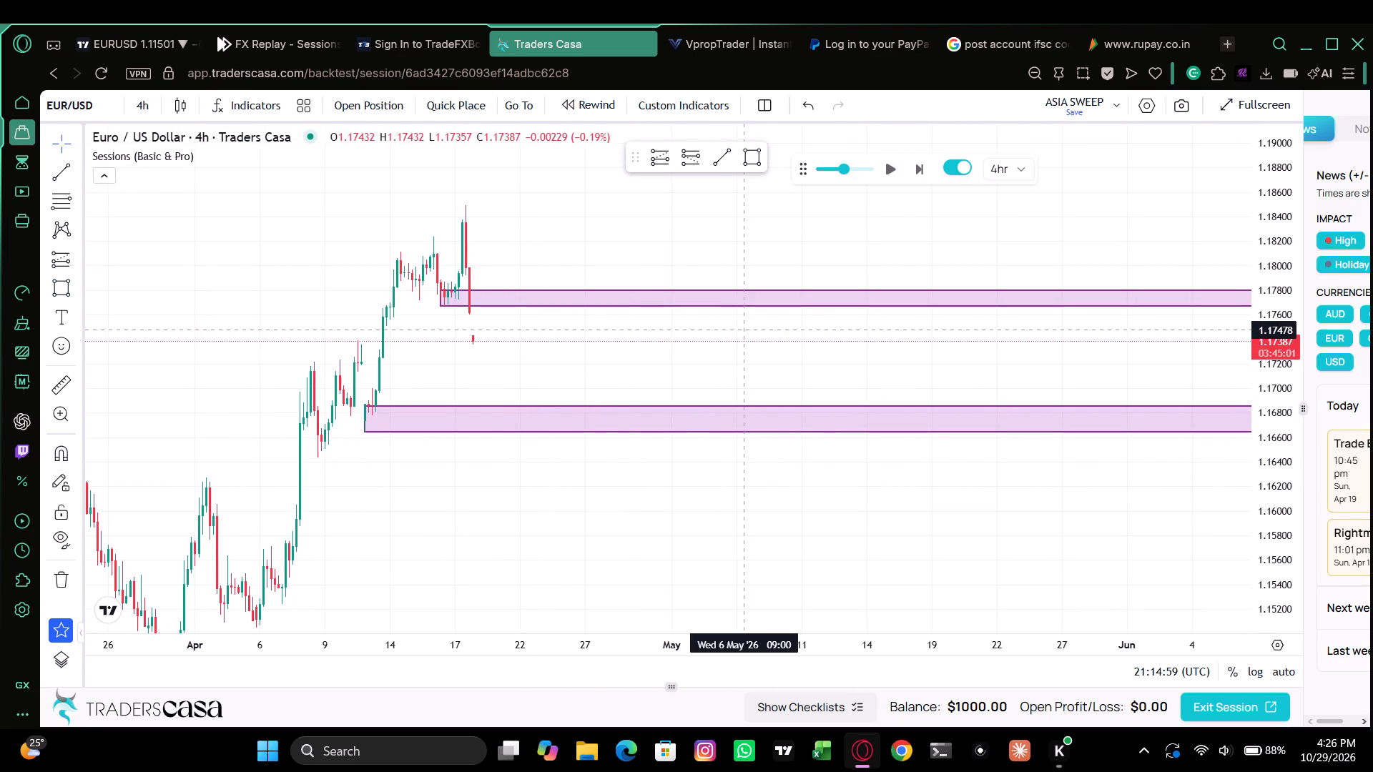
pyautogui.moveTo(815, 310); pyautogui.dragTo(867, 298)
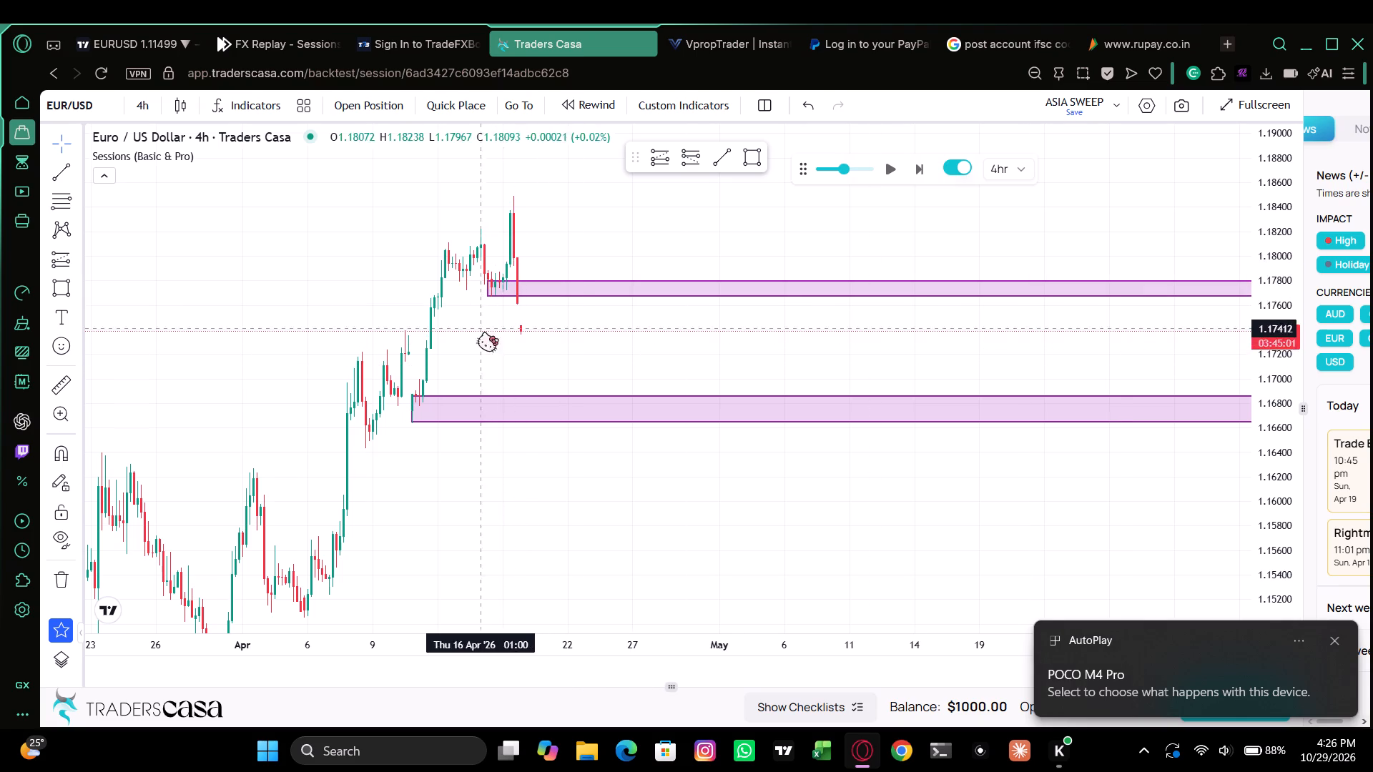
pyautogui.moveTo(613, 346); pyautogui.dragTo(591, 346)
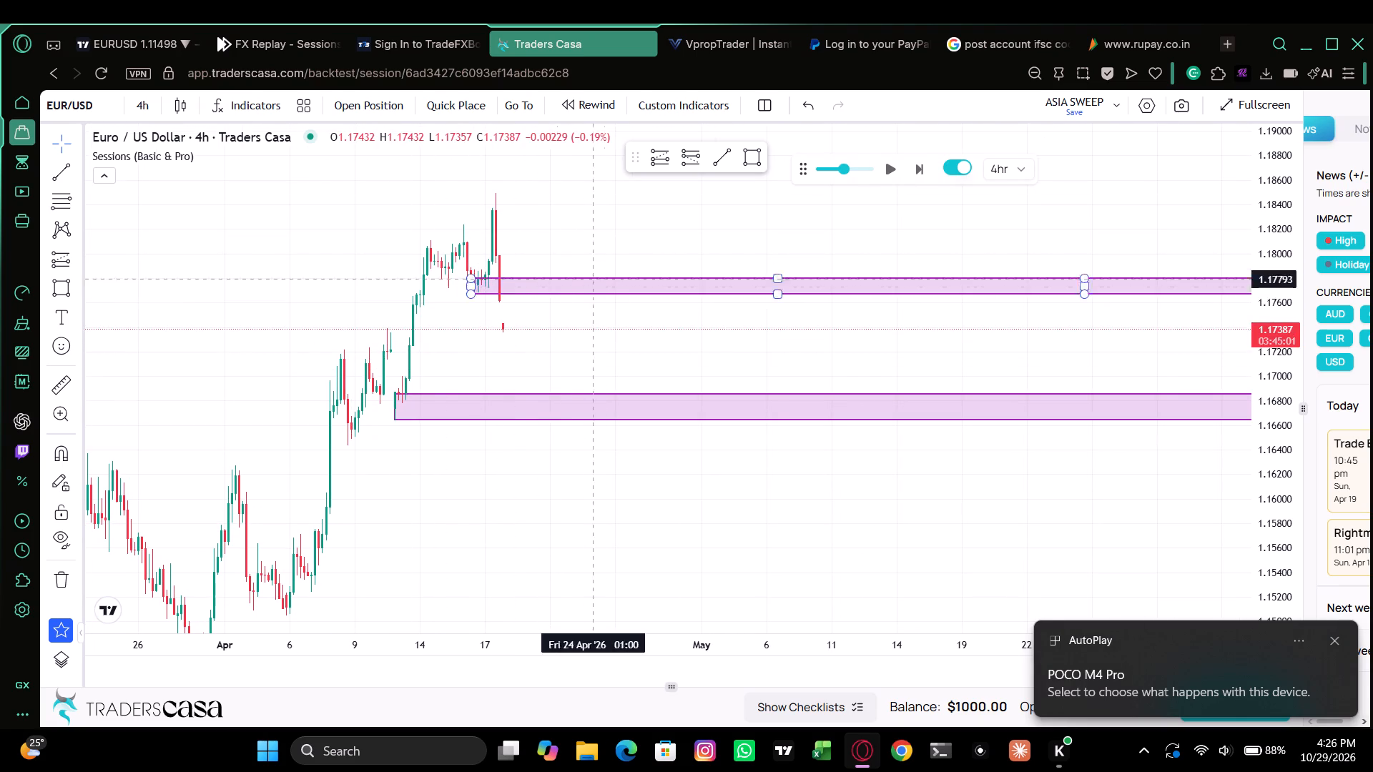
pyautogui.moveTo(777, 331); pyautogui.dragTo(686, 367)
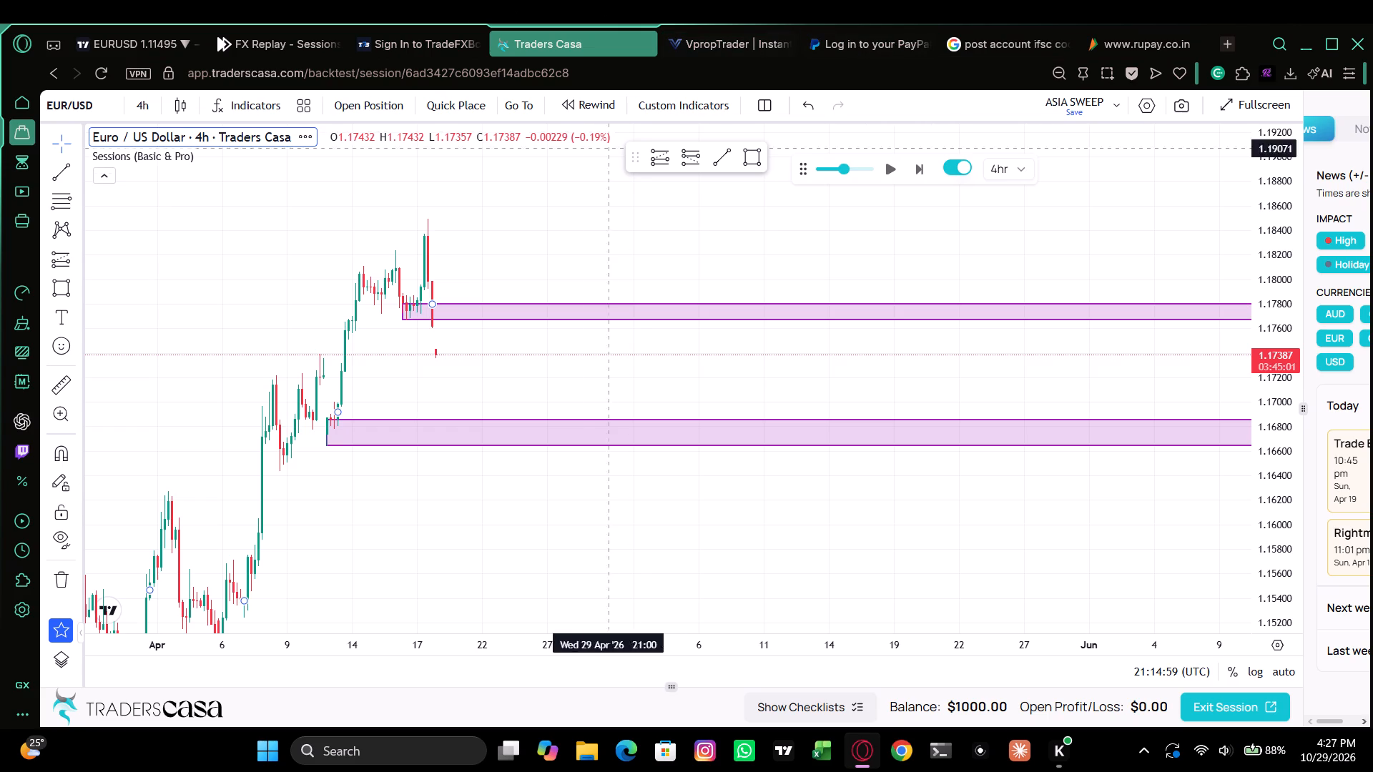
pyautogui.click(140, 108)
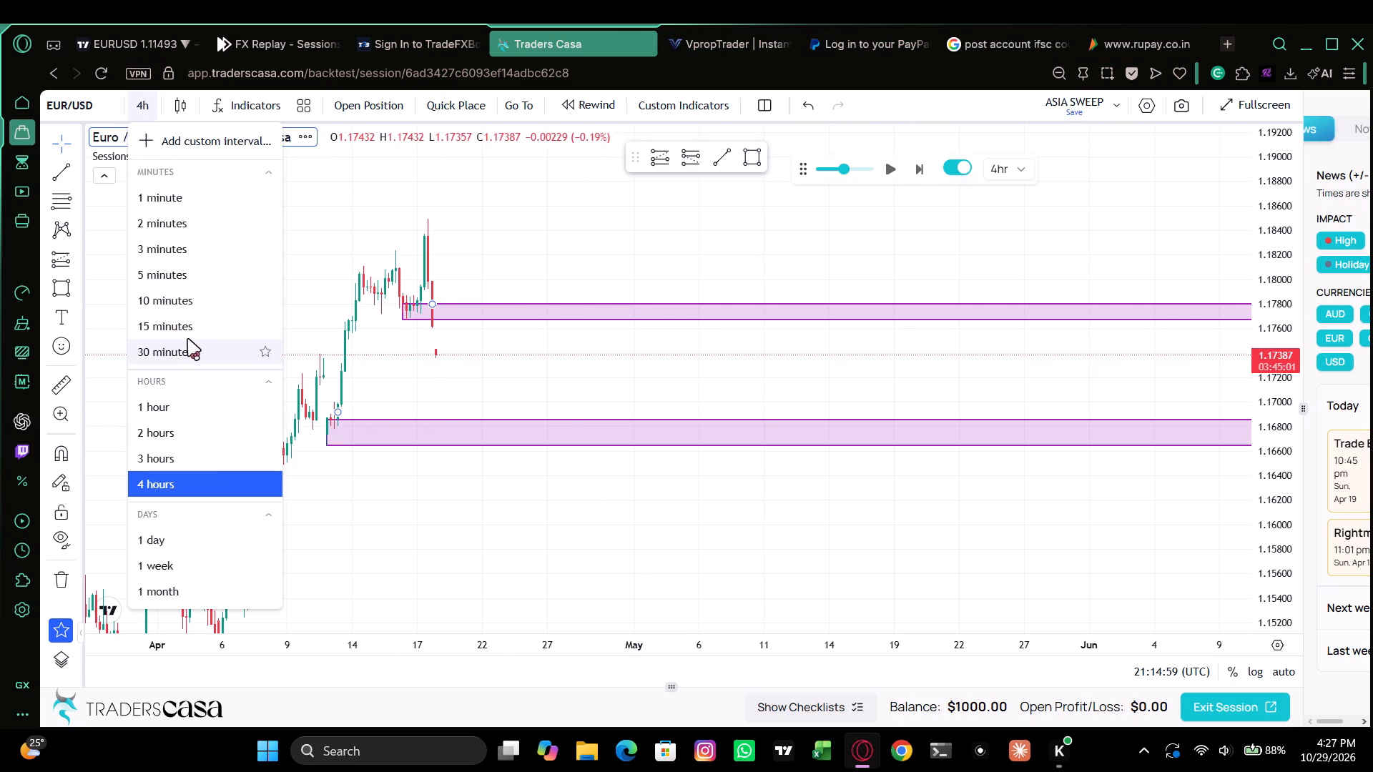
pyautogui.click(187, 335)
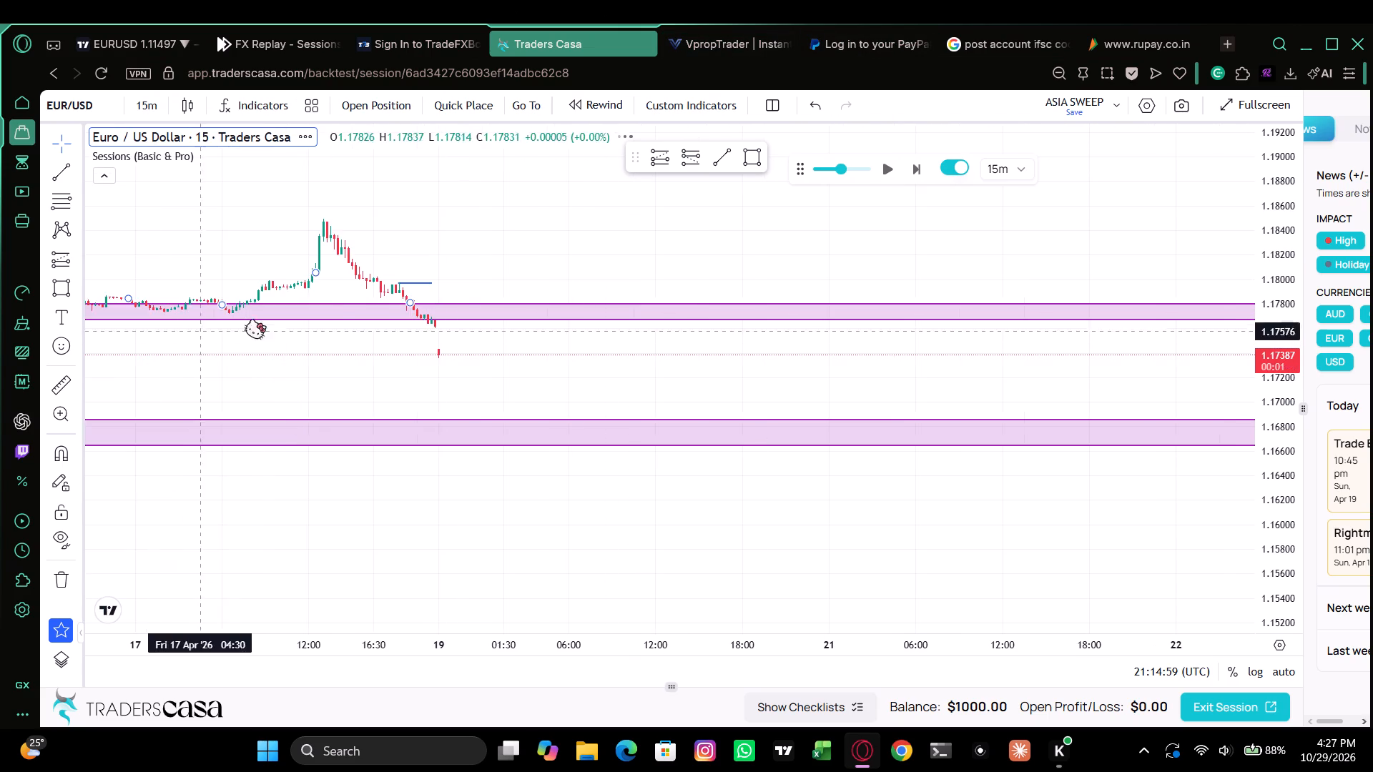
pyautogui.moveTo(394, 366); pyautogui.dragTo(671, 362)
pyautogui.moveTo(1286, 414); pyautogui.dragTo(1297, 255)
pyautogui.moveTo(433, 395); pyautogui.dragTo(477, 391)
pyautogui.moveTo(541, 388); pyautogui.dragTo(431, 388)
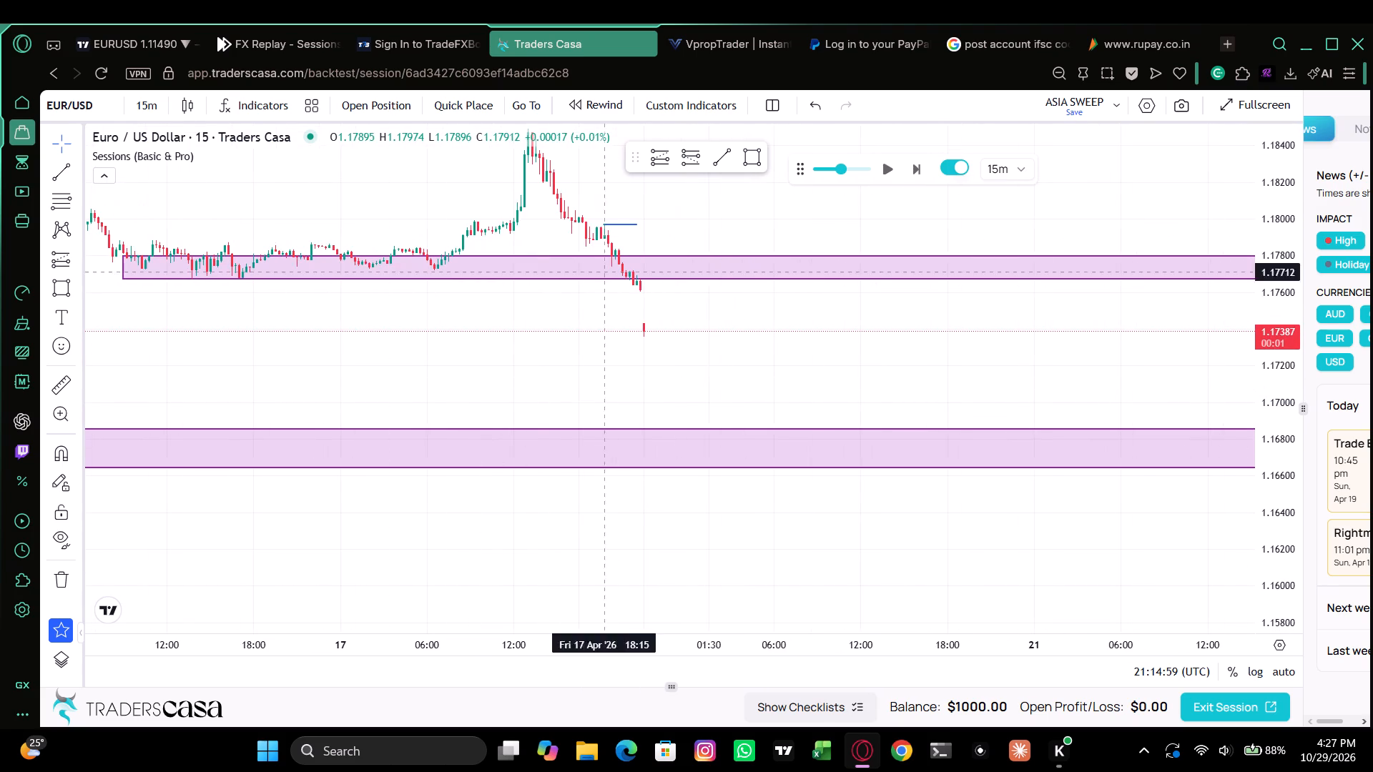
# Step the replay forward candle by candle on the 15-minute chart to about 18:00 UTC on 20 April.
pyautogui.click(920, 174)
pyautogui.click(920, 174)
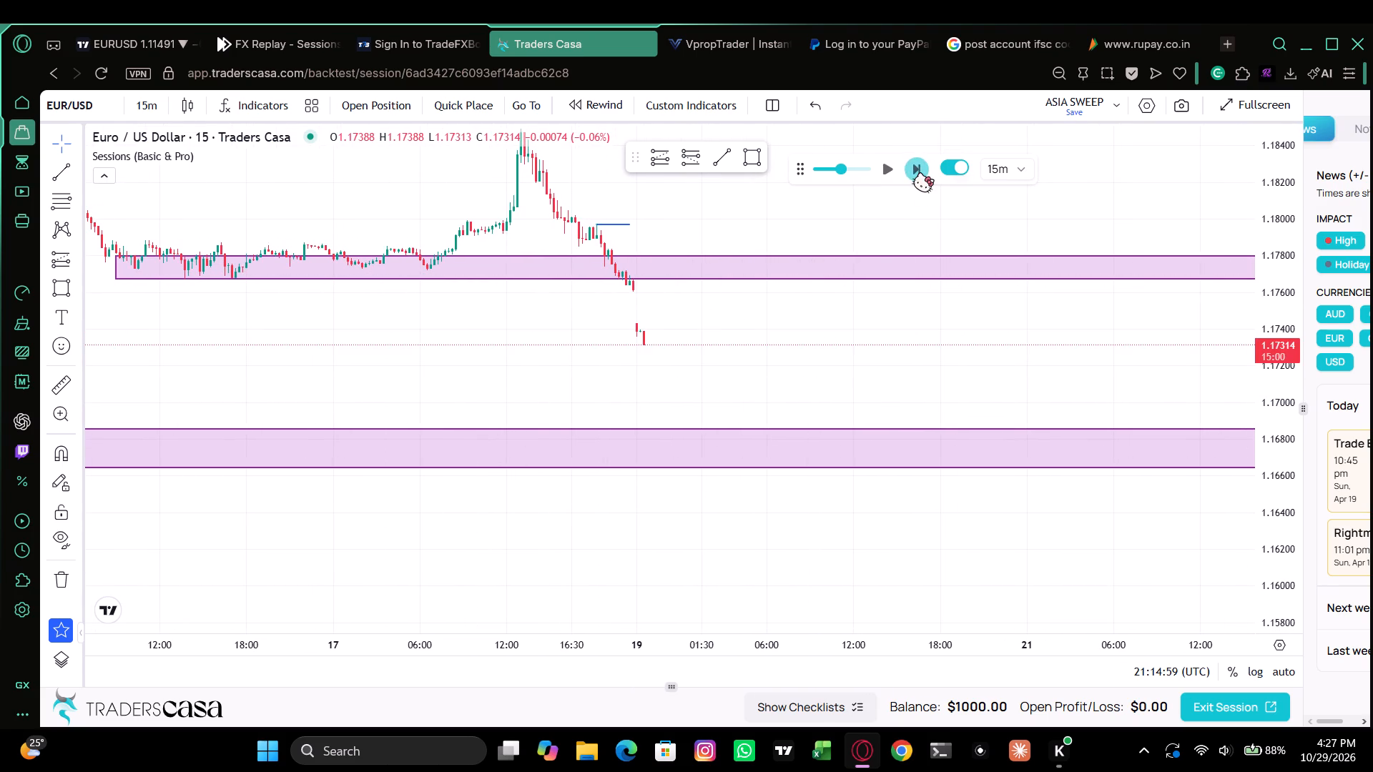
pyautogui.click(920, 174)
pyautogui.click(920, 174)
pyautogui.click(920, 174)
pyautogui.click(920, 174)
pyautogui.click(920, 174)
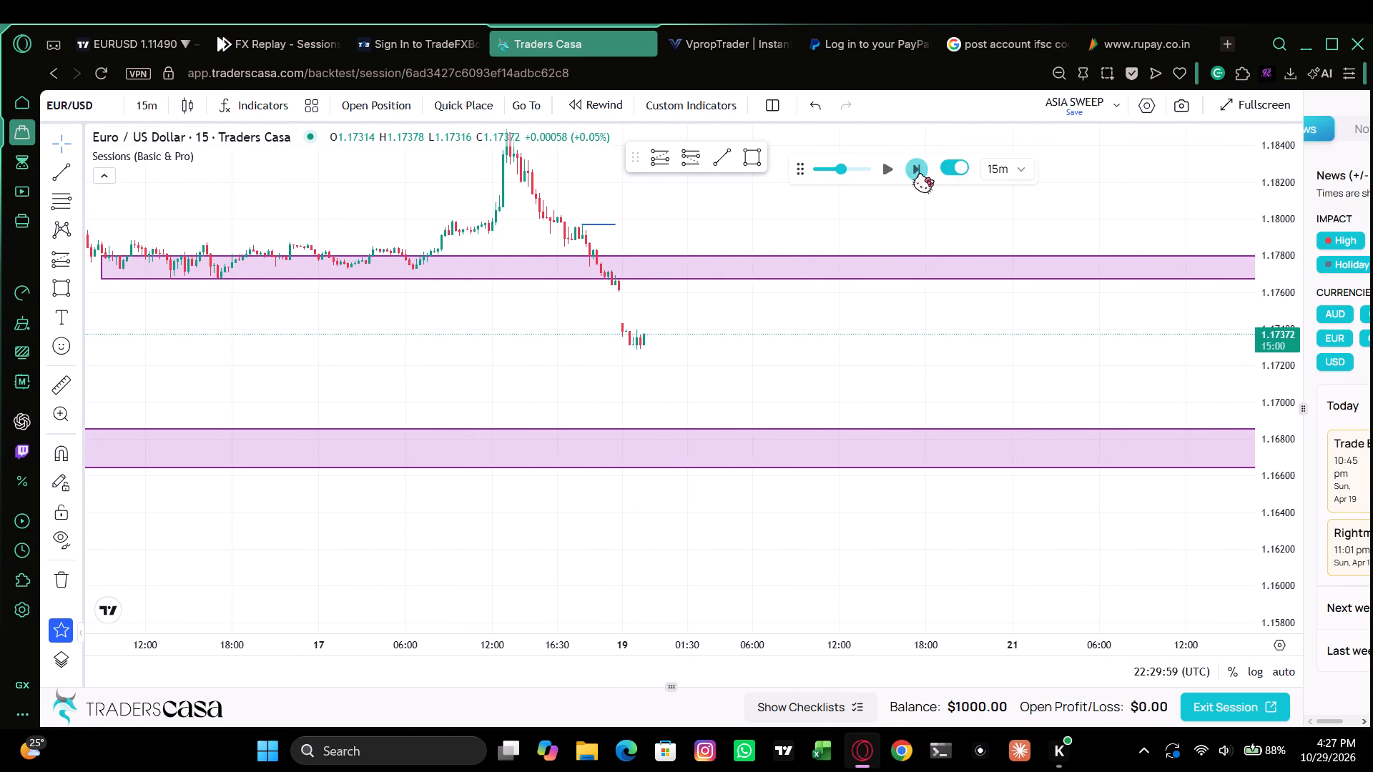
pyautogui.tripleClick(920, 174)
pyautogui.tripleClick(920, 174)
pyautogui.tripleClick(920, 174)
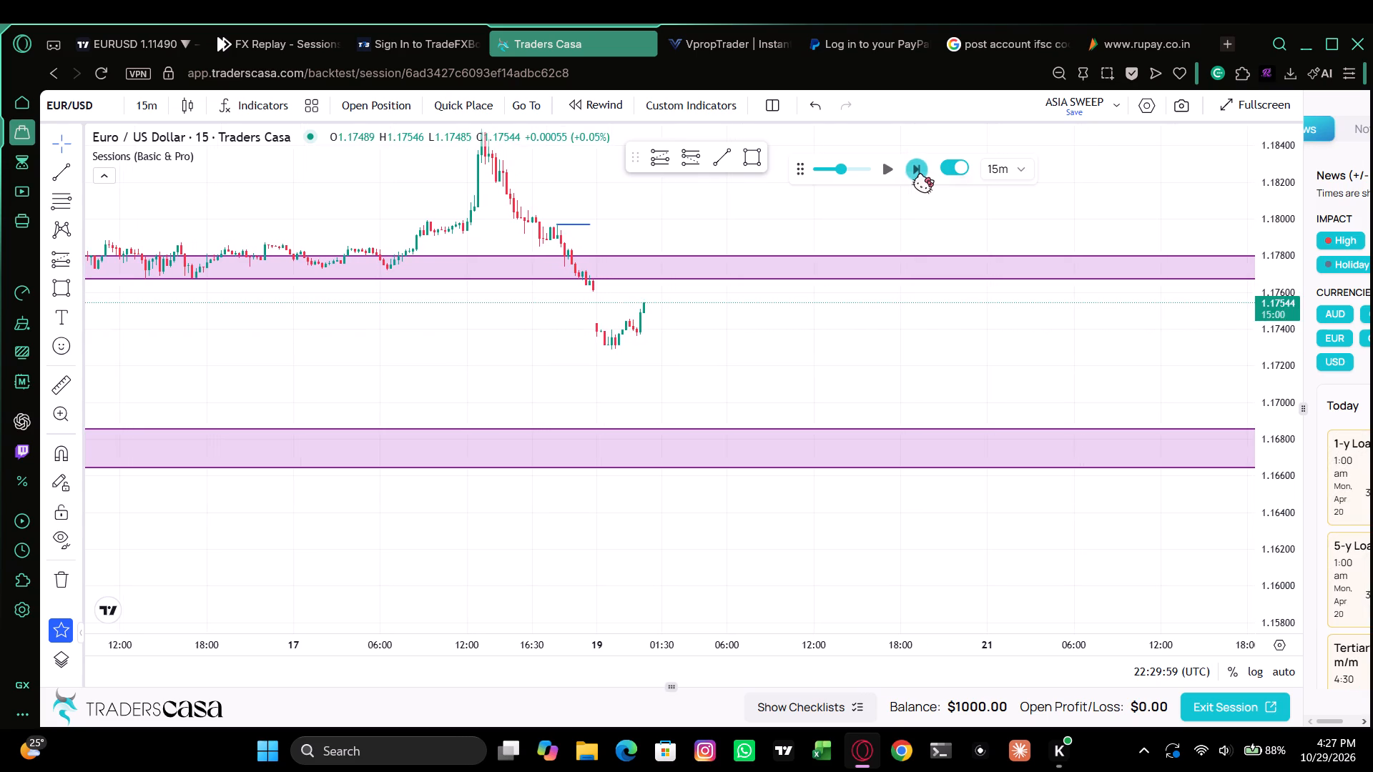
pyautogui.tripleClick(920, 174)
pyautogui.tripleClick(921, 174)
pyautogui.tripleClick(921, 174)
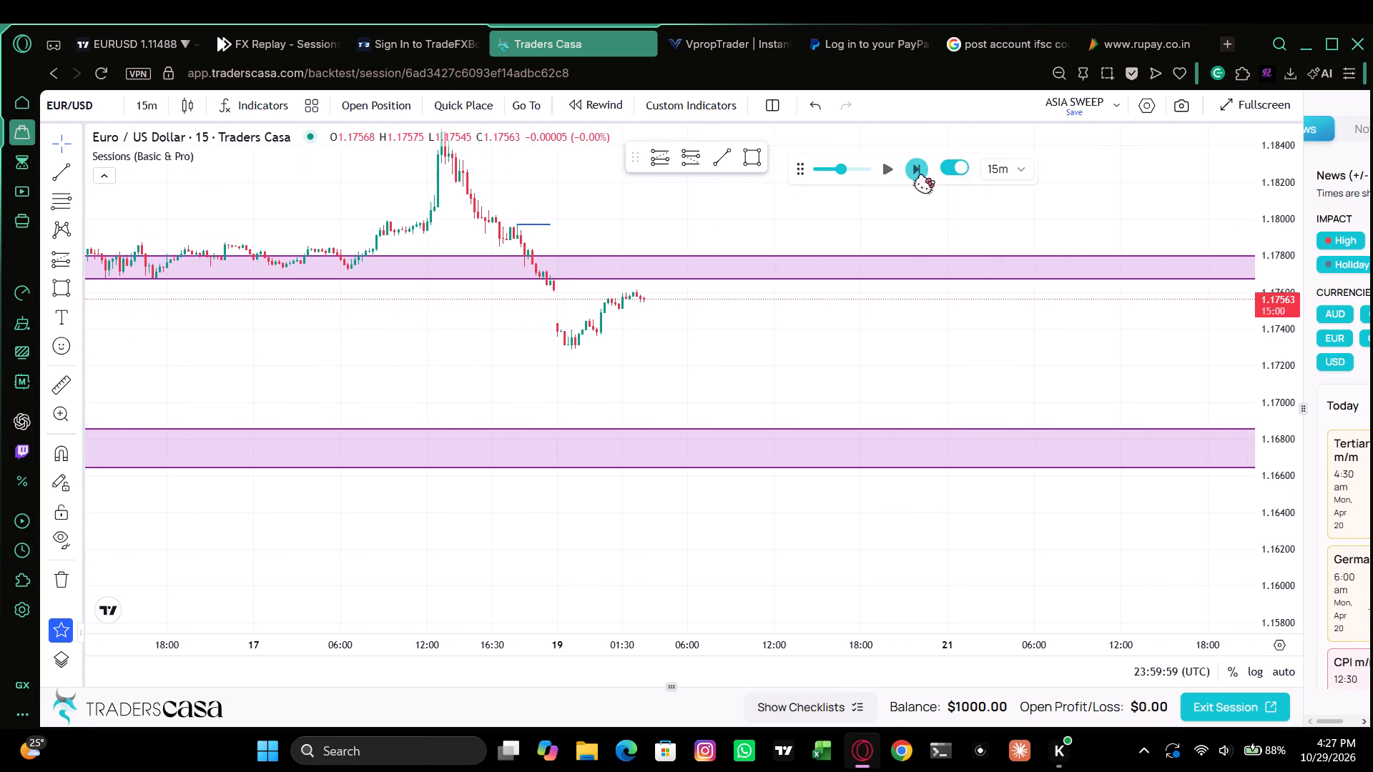
pyautogui.tripleClick(920, 175)
pyautogui.tripleClick(920, 175)
pyautogui.tripleClick(920, 176)
pyautogui.tripleClick(920, 175)
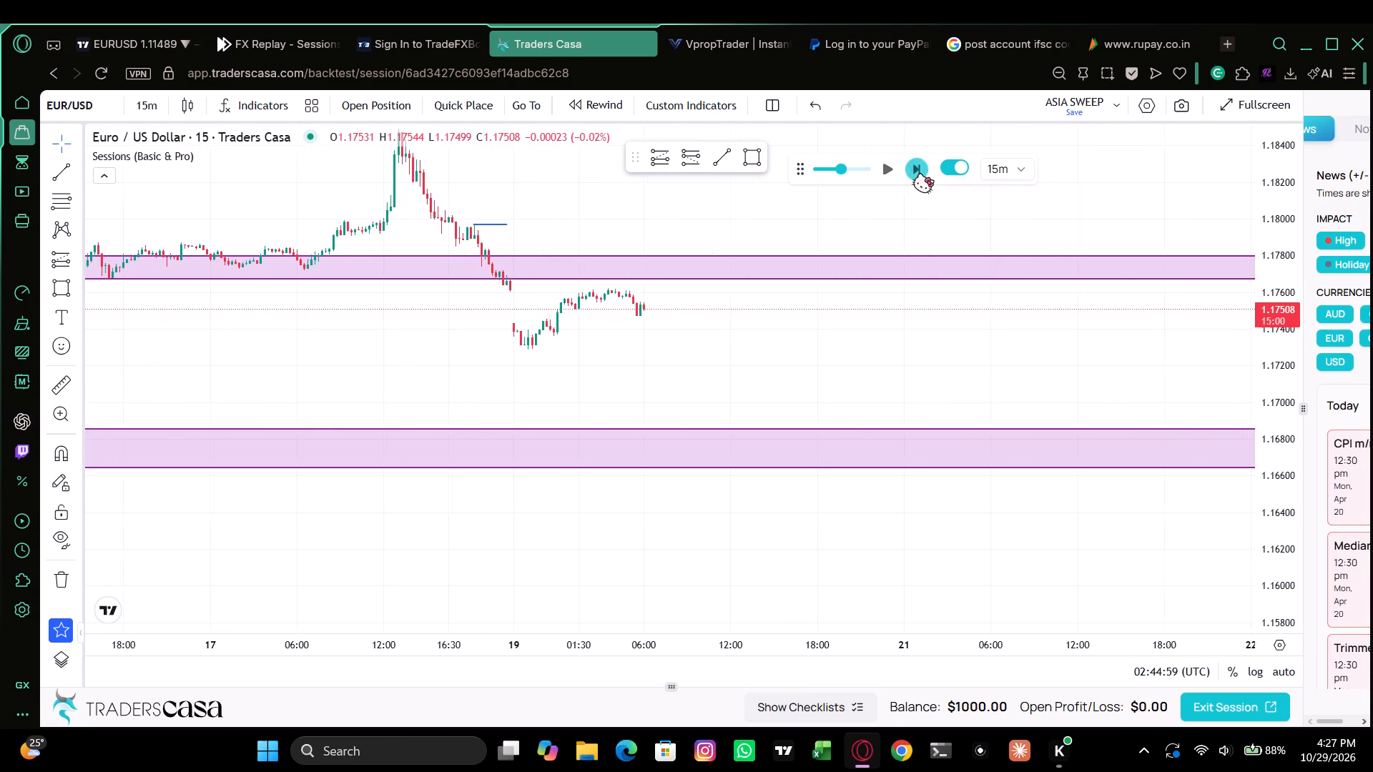
pyautogui.tripleClick(920, 174)
pyautogui.tripleClick(920, 174)
pyautogui.tripleClick(919, 174)
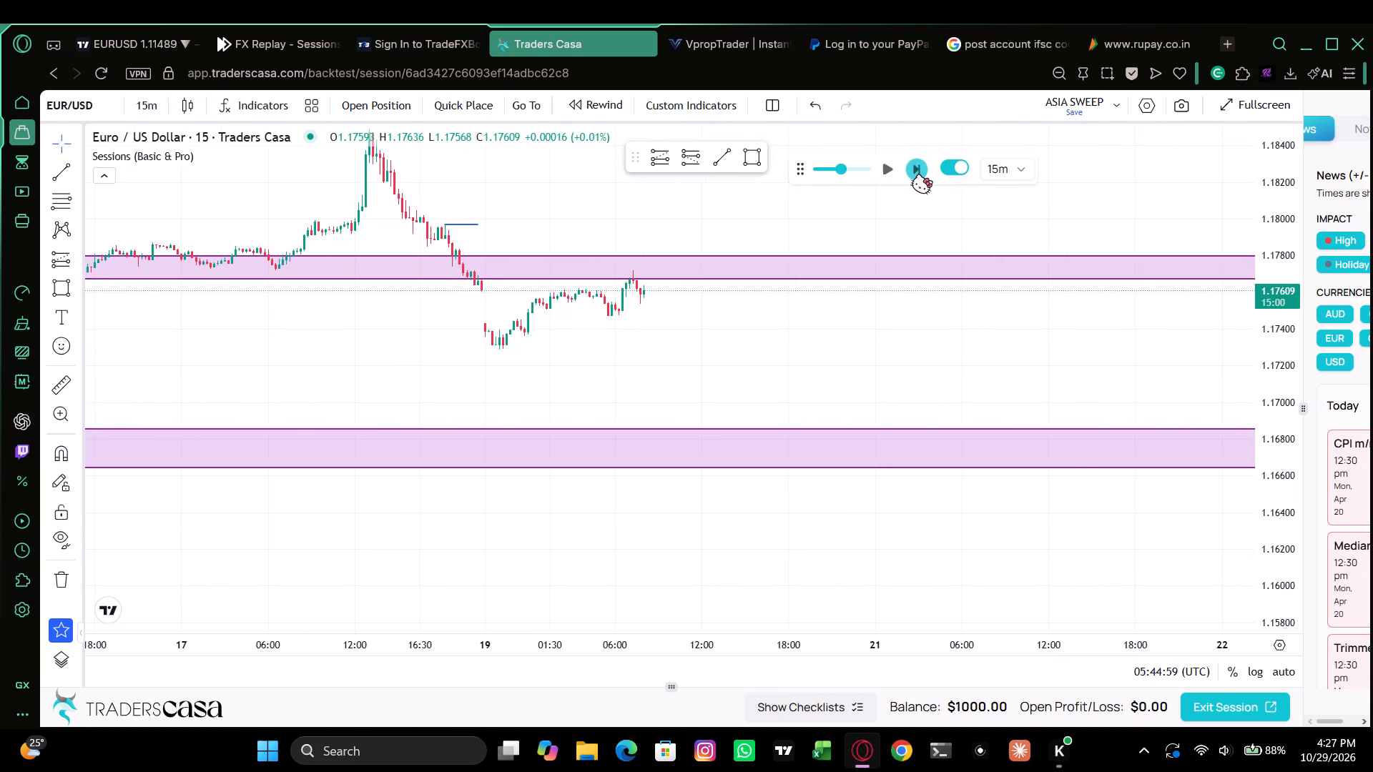
pyautogui.tripleClick(919, 175)
pyautogui.tripleClick(919, 176)
pyautogui.tripleClick(918, 176)
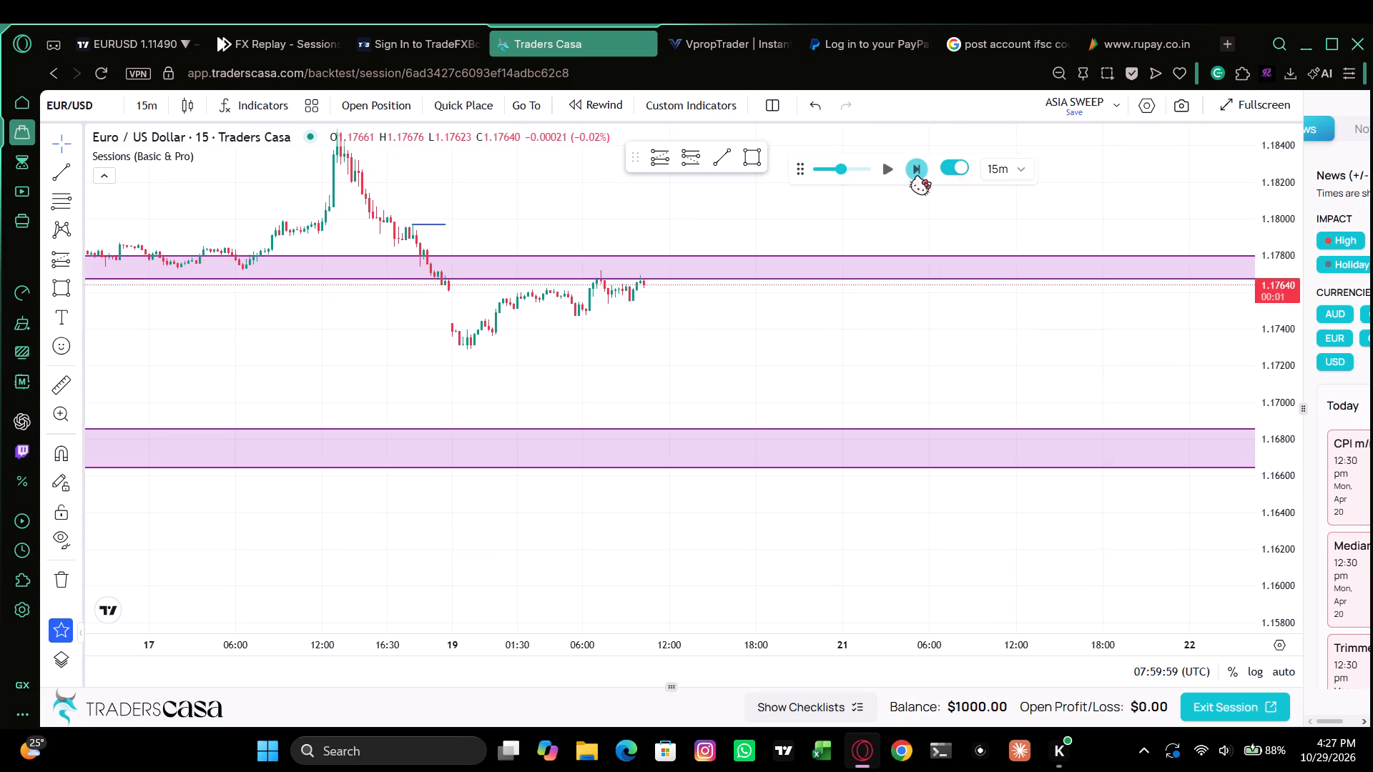
pyautogui.tripleClick(917, 177)
pyautogui.tripleClick(917, 177)
pyautogui.tripleClick(917, 177)
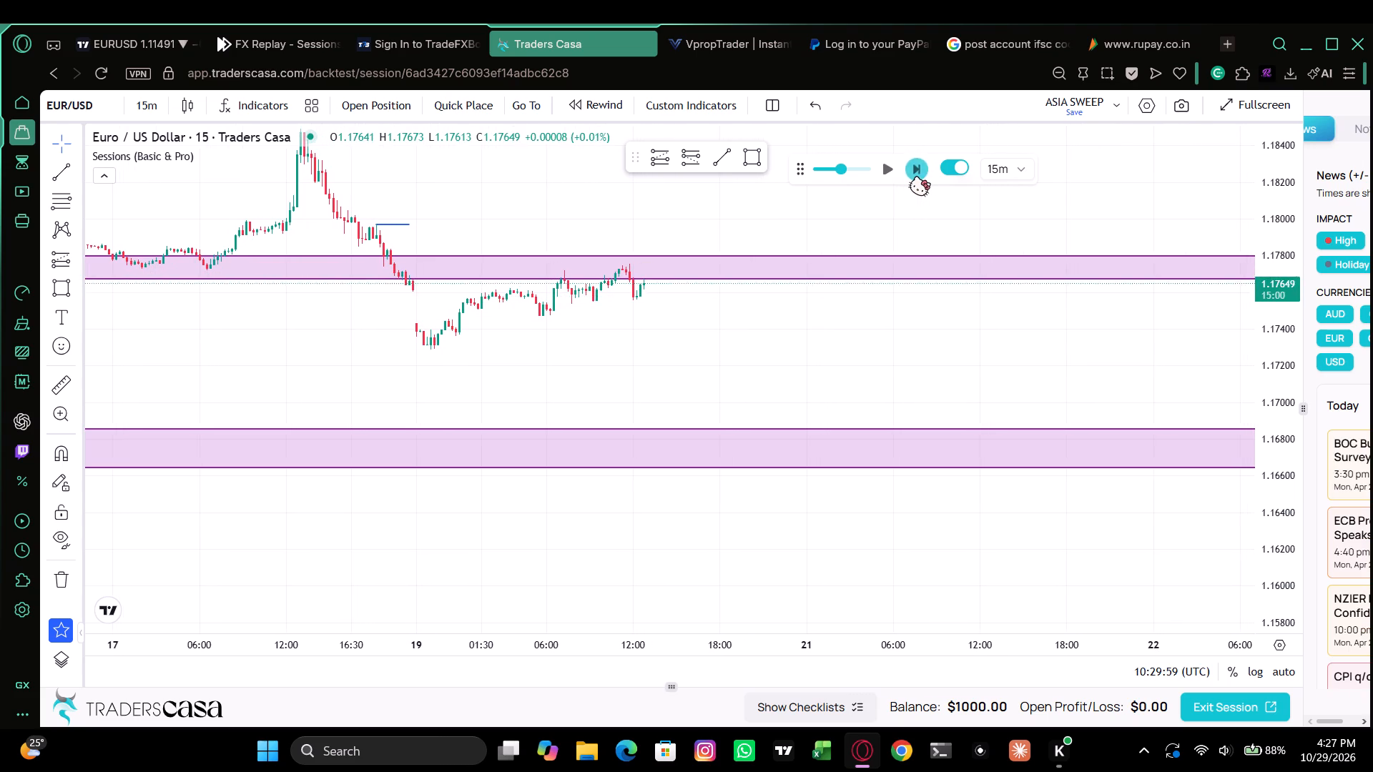
pyautogui.tripleClick(916, 177)
pyautogui.tripleClick(915, 177)
pyautogui.tripleClick(913, 177)
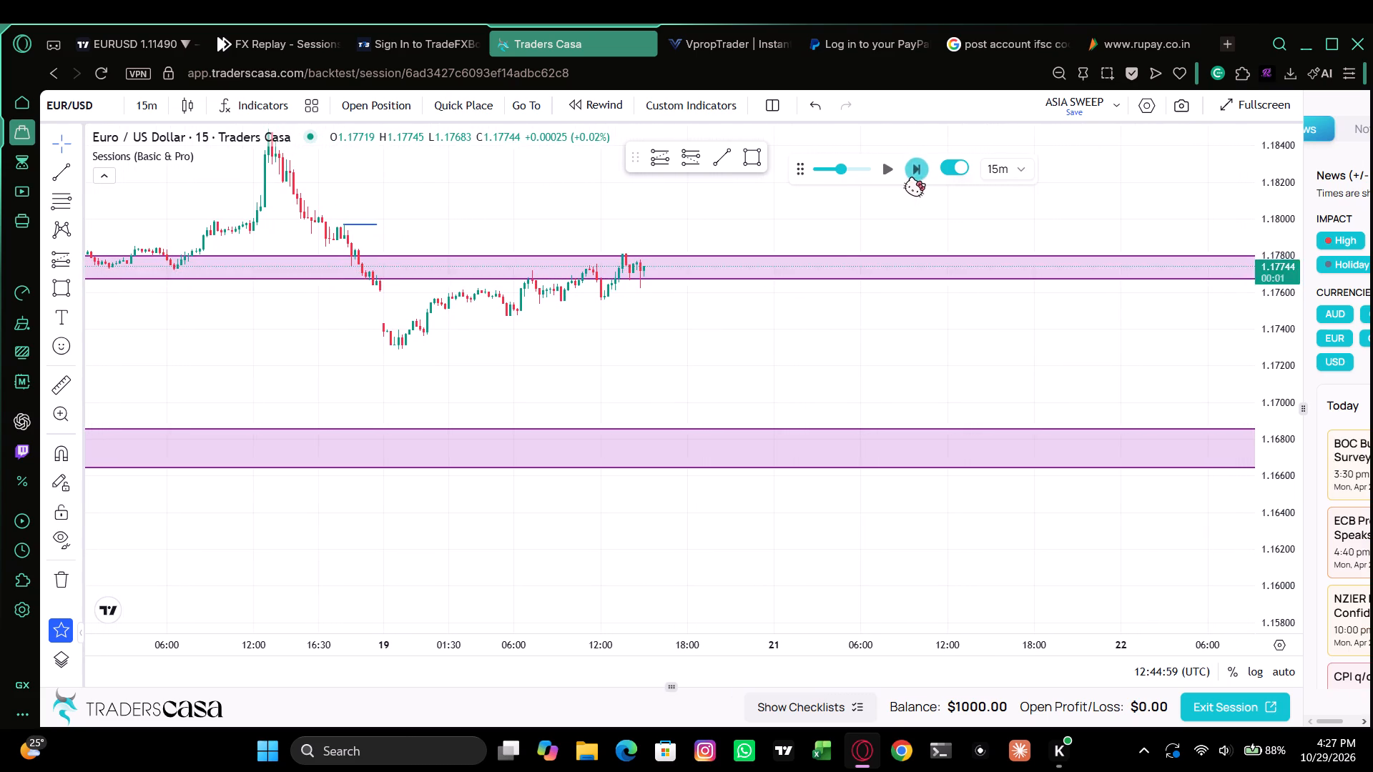
pyautogui.tripleClick(911, 179)
pyautogui.click(909, 182)
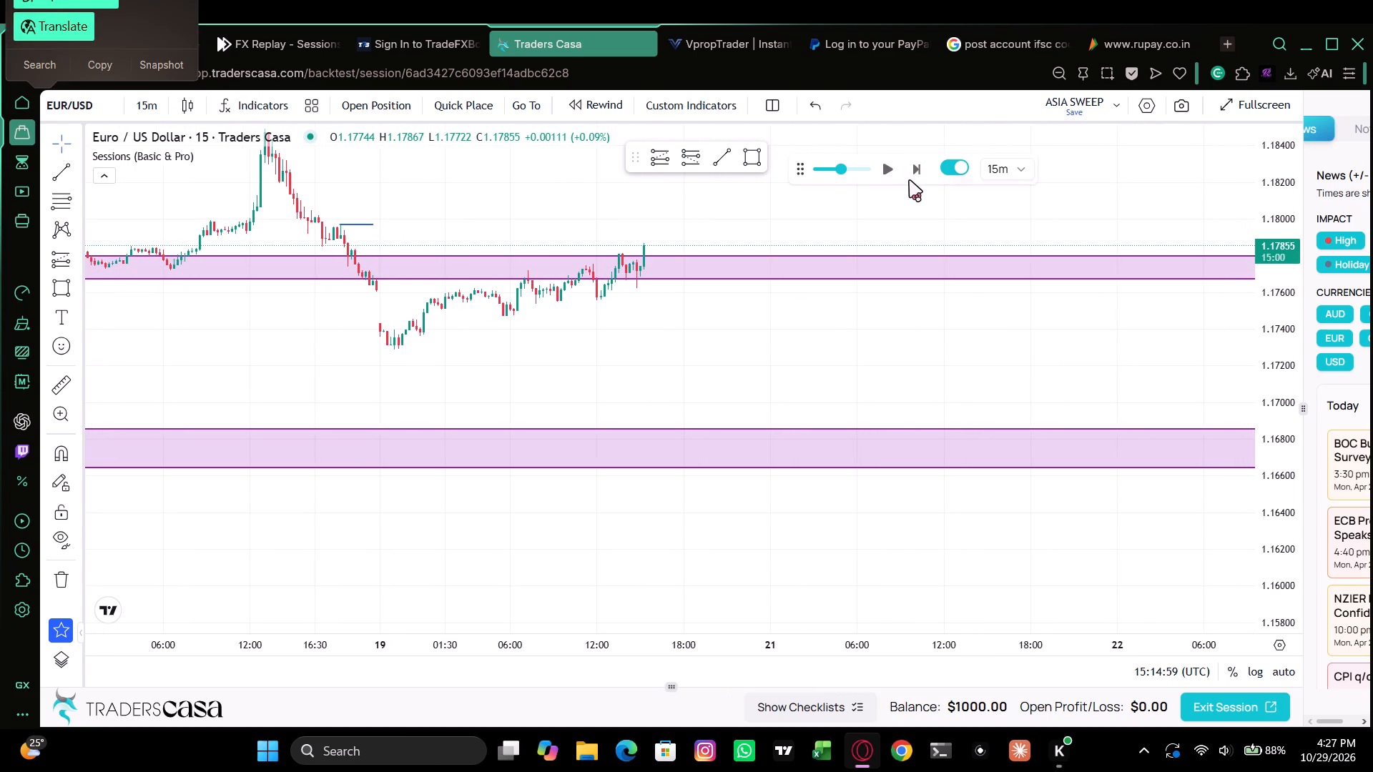
pyautogui.click(920, 170)
pyautogui.tripleClick(920, 170)
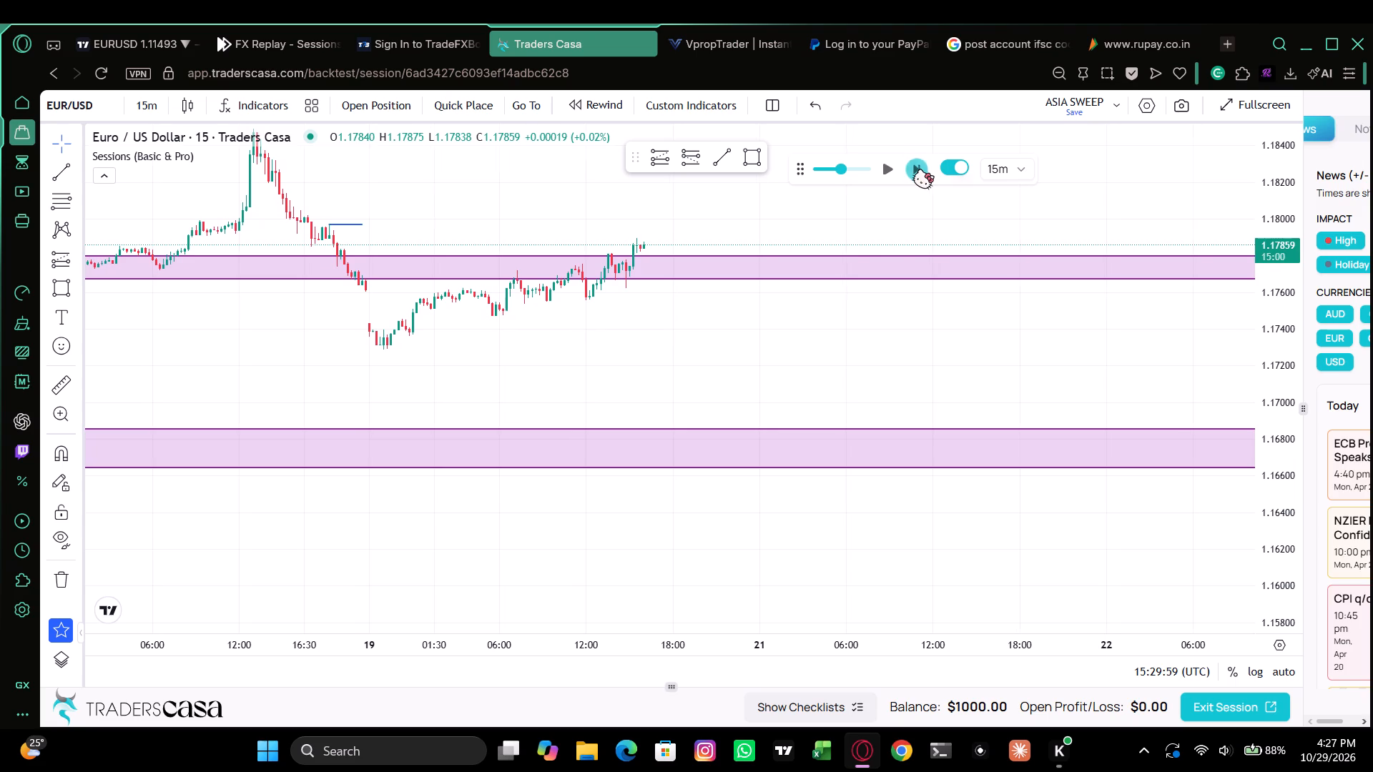
pyautogui.tripleClick(920, 170)
pyautogui.doubleClick(921, 169)
pyautogui.click(922, 169)
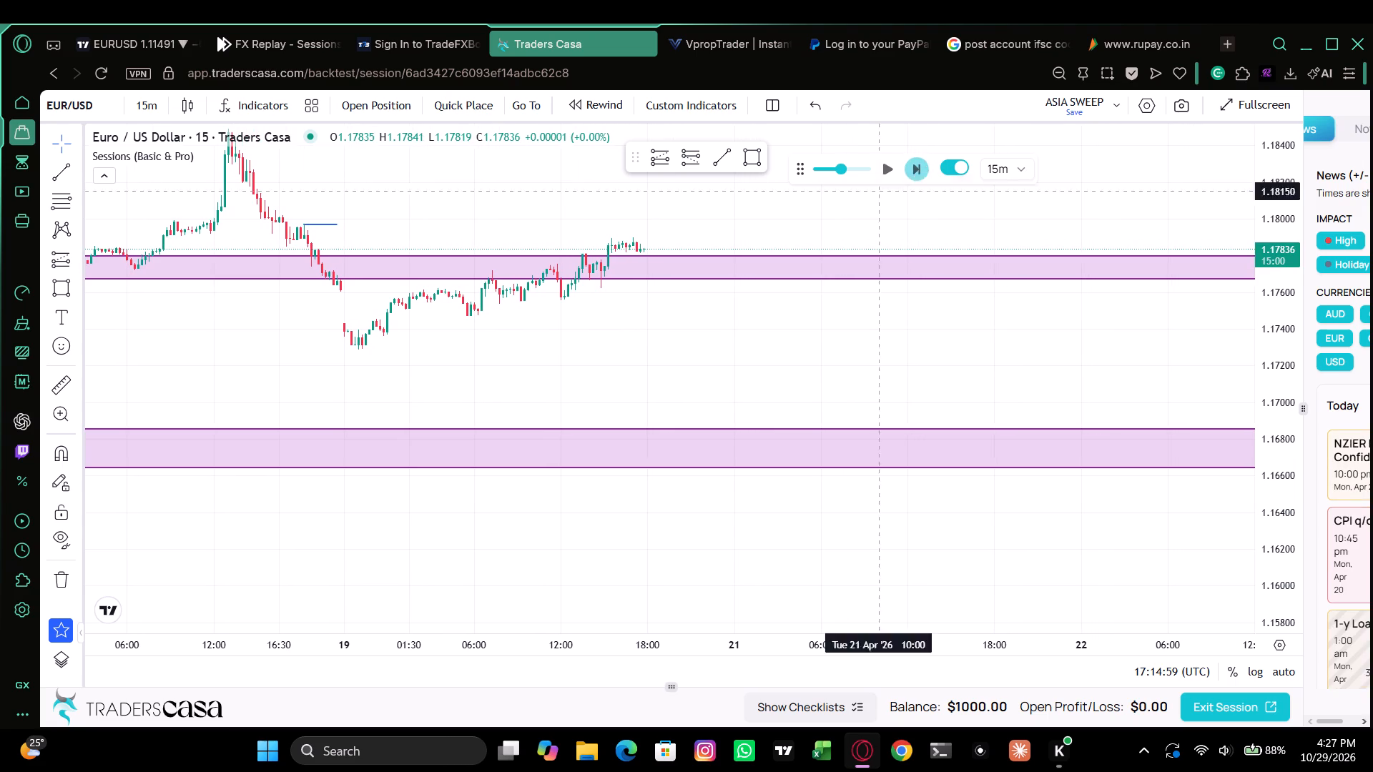
# Return the EUR/USD chart to the 4-hour interval and examine the latest price action around the two rectangle zones.
pyautogui.click(142, 112)
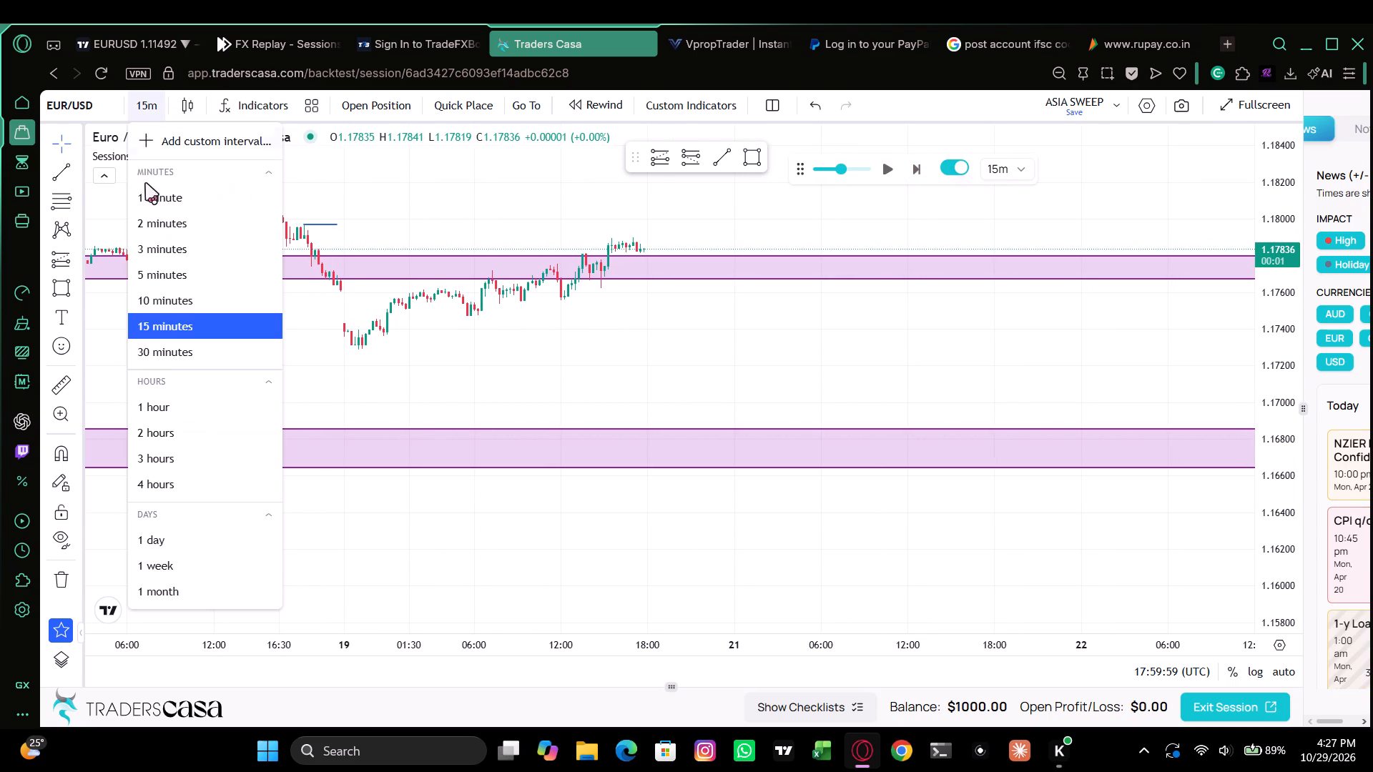
pyautogui.click(177, 475)
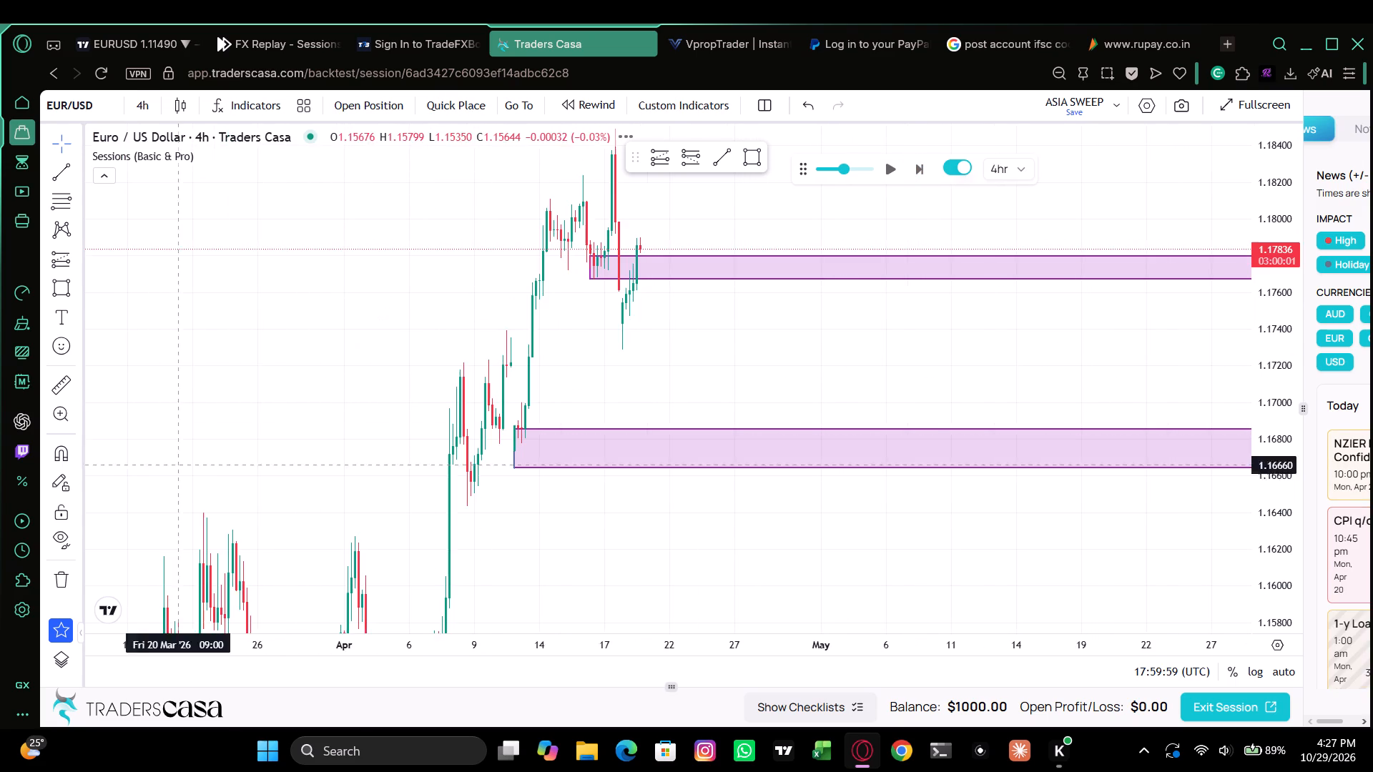
pyautogui.moveTo(1277, 247); pyautogui.dragTo(1277, 427)
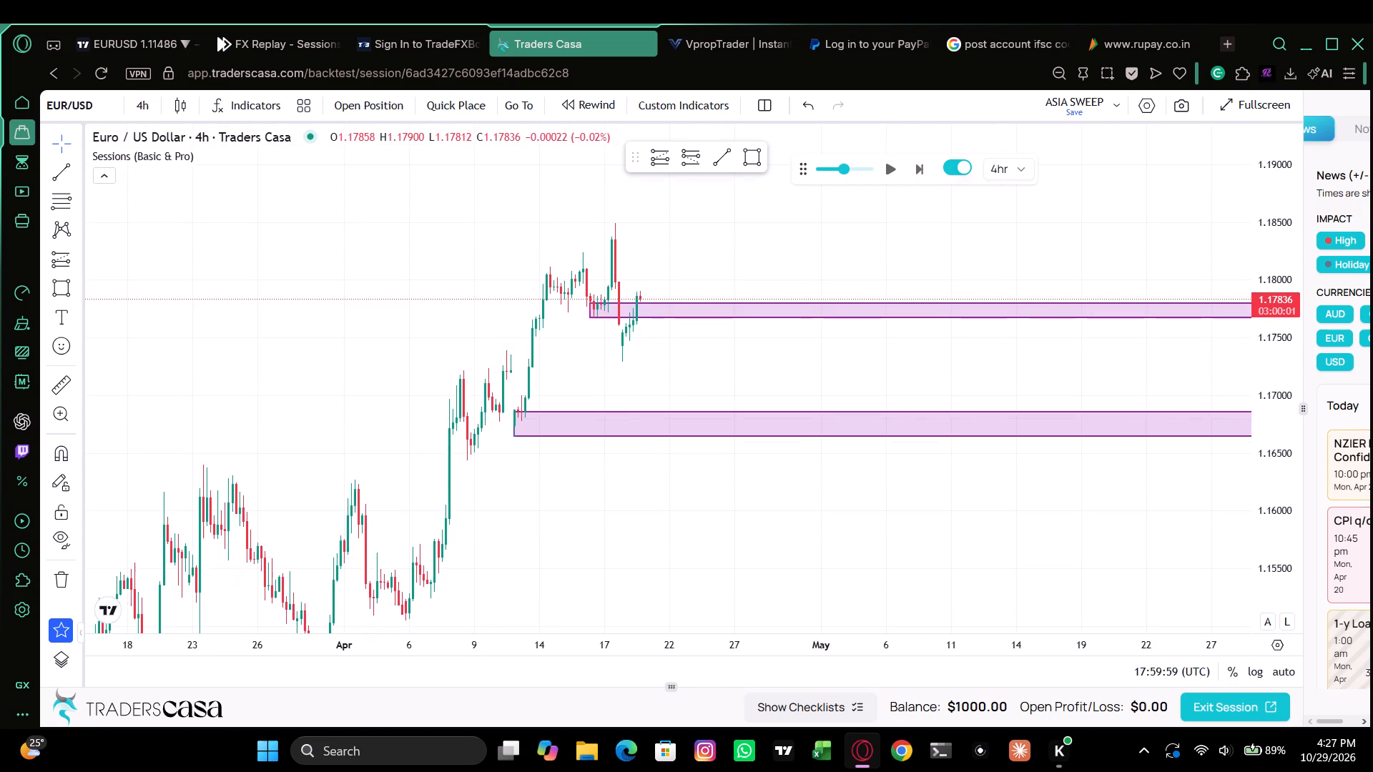
pyautogui.moveTo(801, 367); pyautogui.dragTo(725, 389)
pyautogui.moveTo(683, 647); pyautogui.dragTo(530, 624)
pyautogui.moveTo(398, 540); pyautogui.dragTo(556, 518)
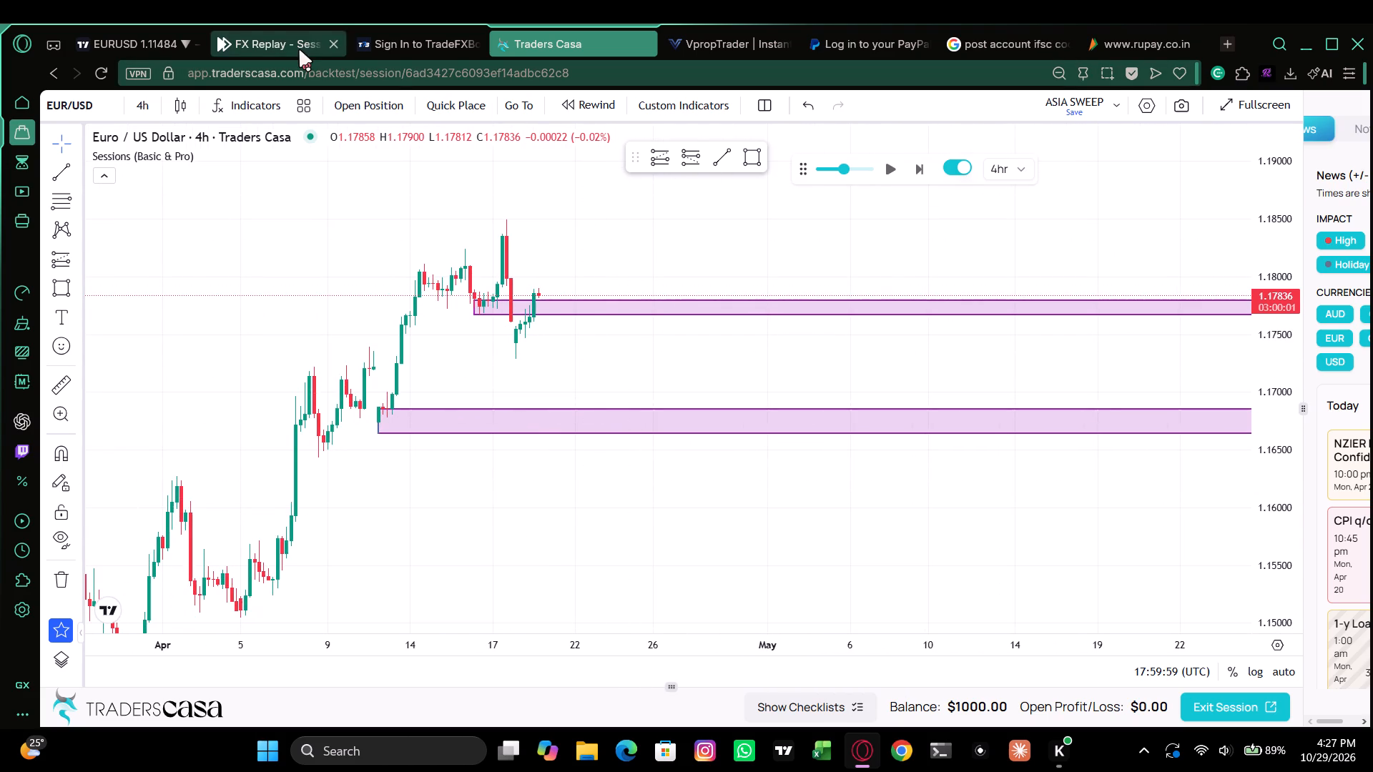
# Switch the EUR/USD chart back to the 15-minute interval around the 20 April candles.
pyautogui.click(148, 107)
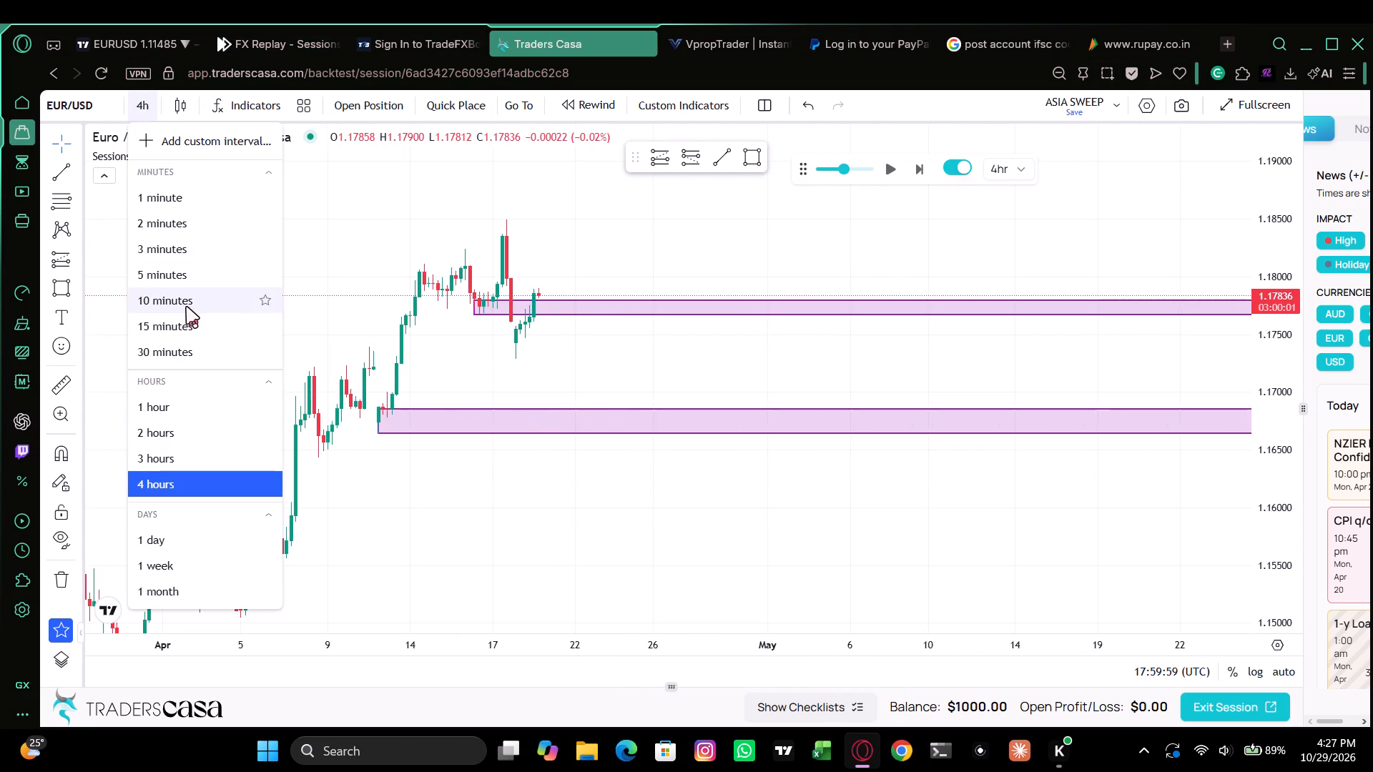
pyautogui.click(187, 331)
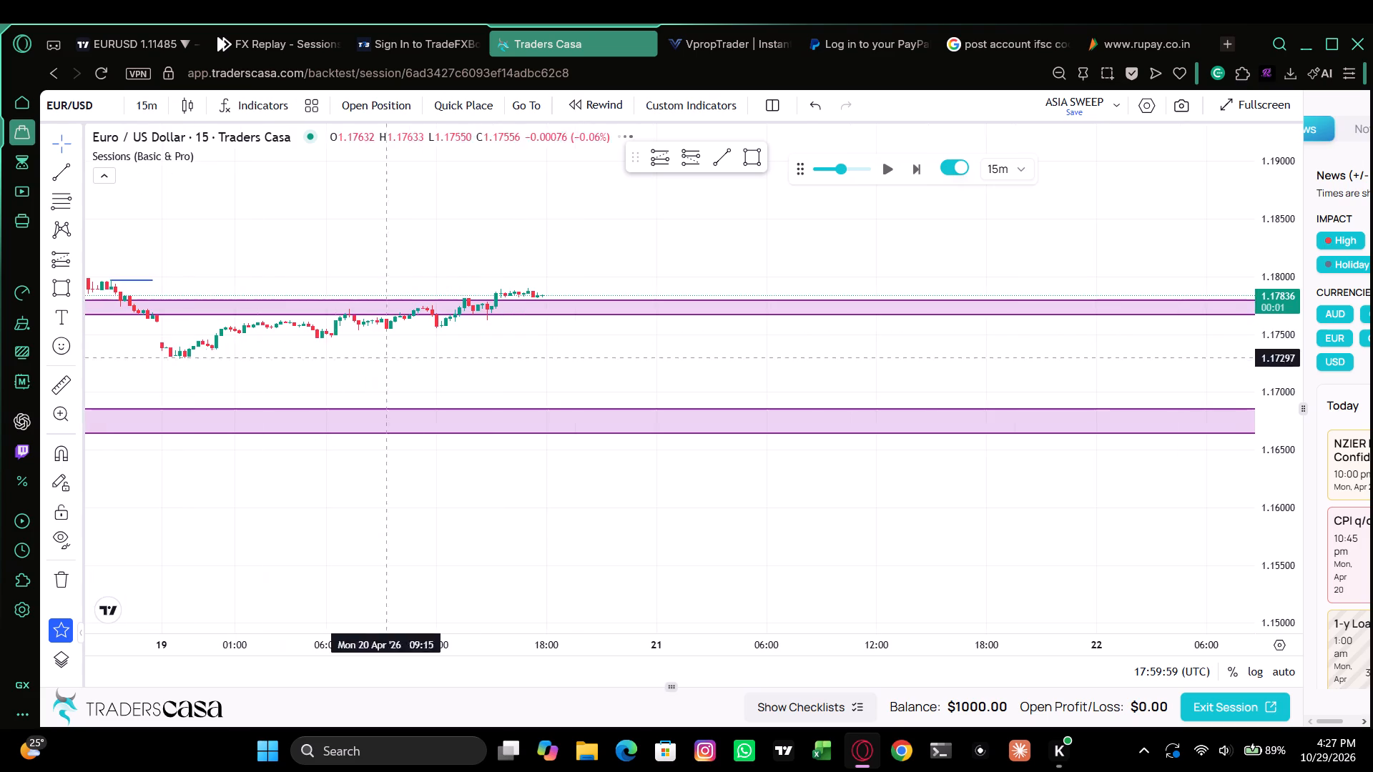
pyautogui.moveTo(1272, 405); pyautogui.dragTo(1313, 142)
pyautogui.moveTo(420, 402); pyautogui.dragTo(448, 427)
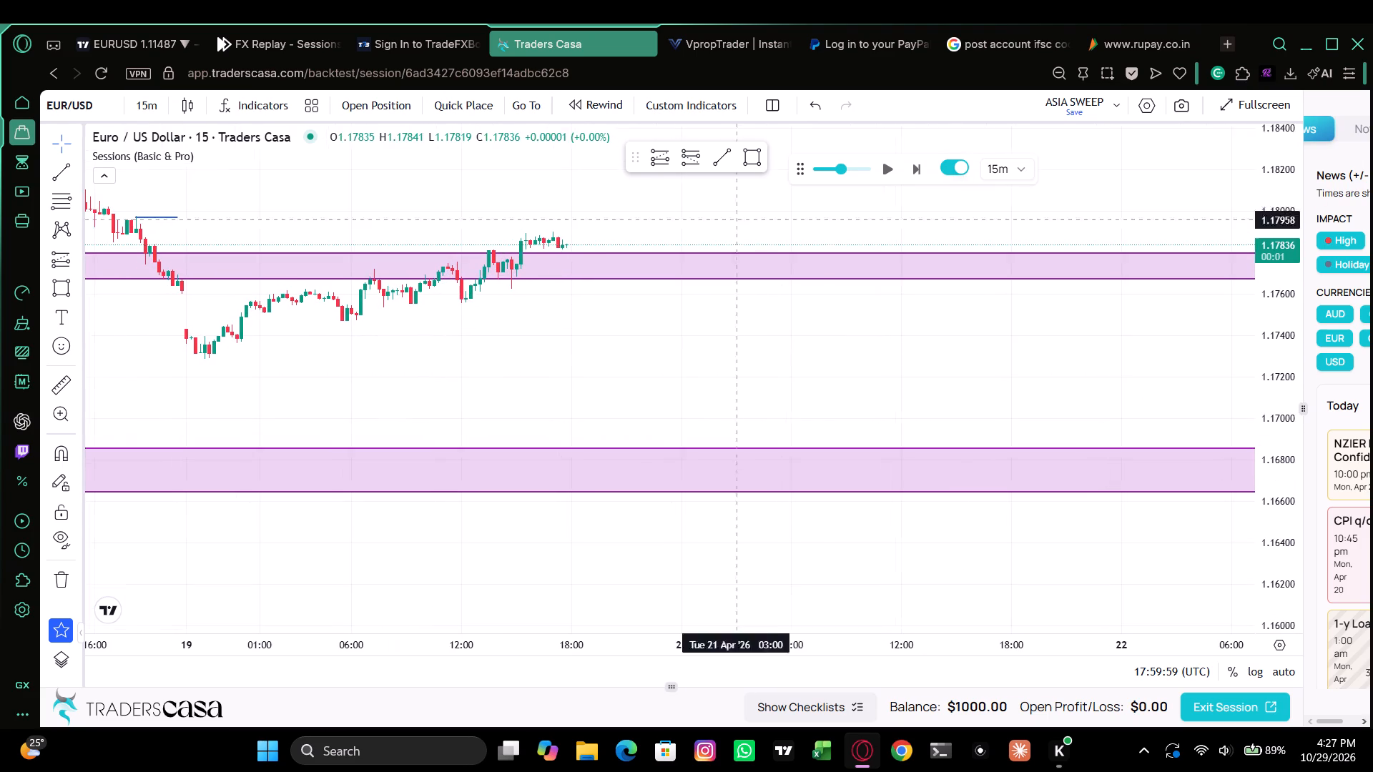
pyautogui.moveTo(586, 346); pyautogui.dragTo(626, 368)
# Step the replay forward candle by candle on the 15-minute chart to about 08:30 UTC on 21 April.
pyautogui.tripleClick(913, 163)
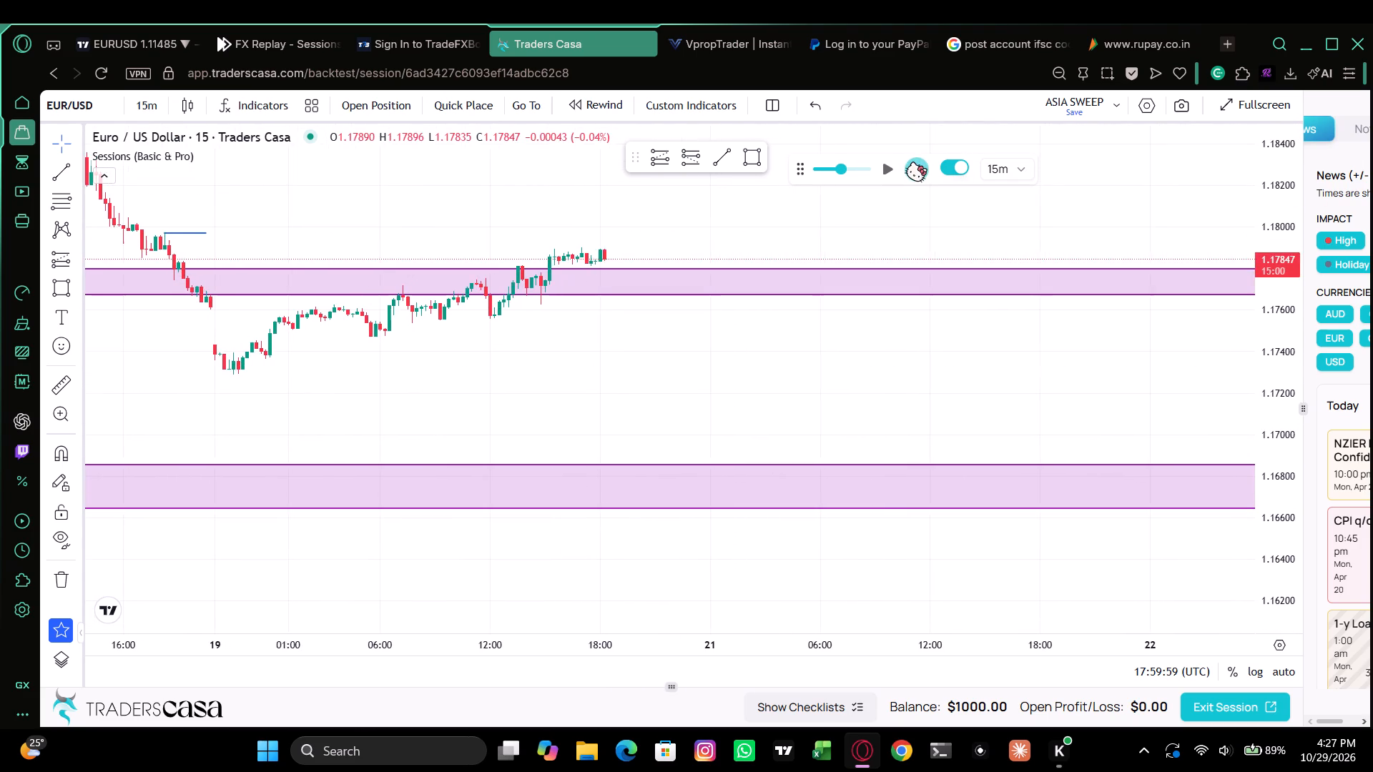
pyautogui.tripleClick(913, 163)
pyautogui.tripleClick(913, 163)
pyautogui.tripleClick(913, 163)
pyautogui.tripleClick(913, 163)
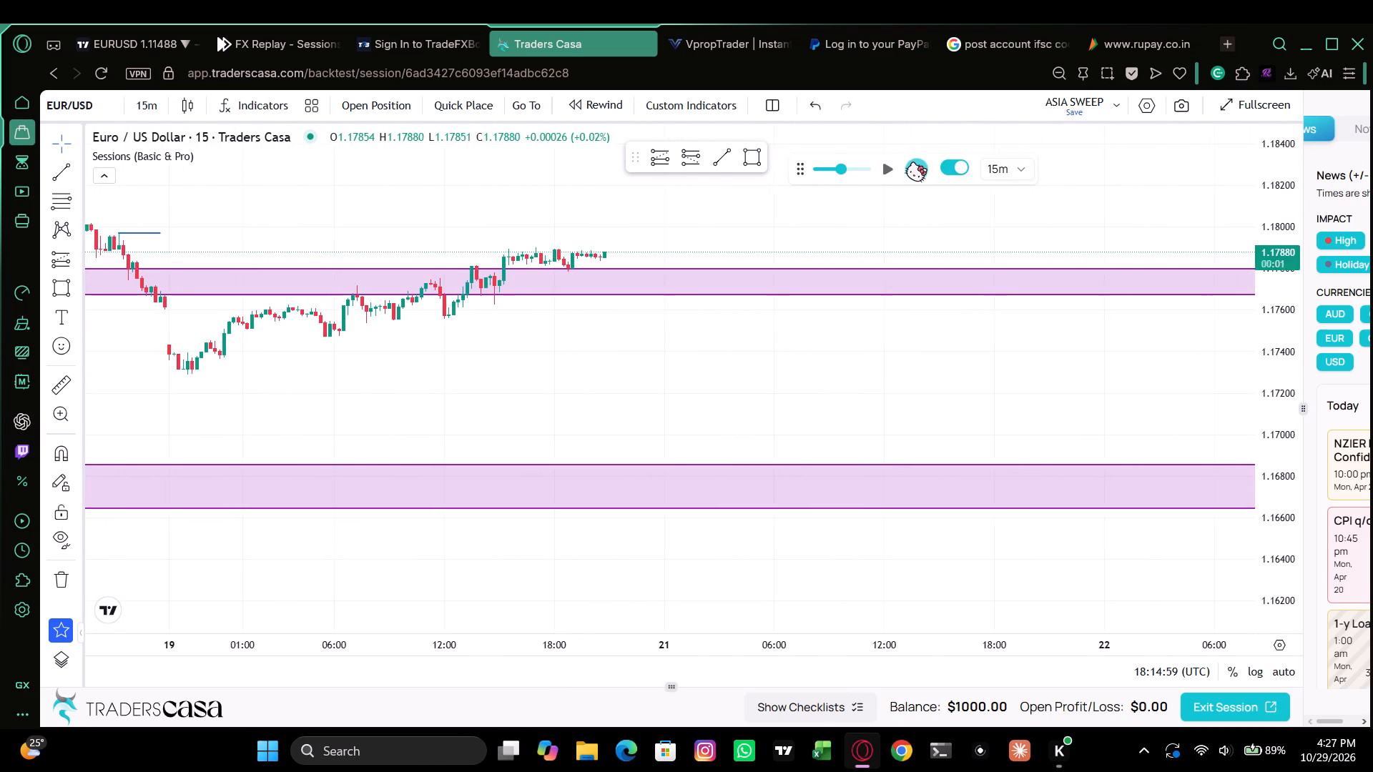
pyautogui.tripleClick(913, 163)
pyautogui.tripleClick(915, 163)
pyautogui.tripleClick(915, 163)
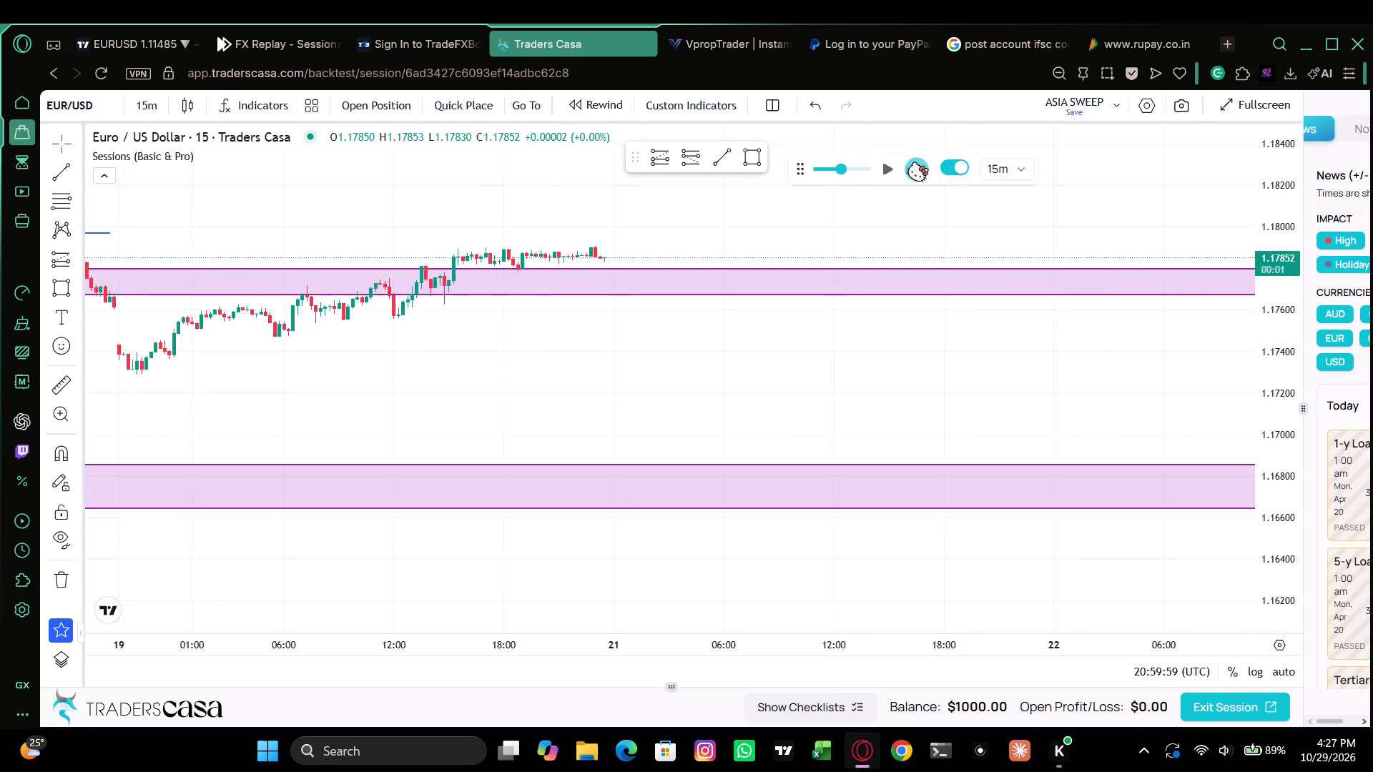
pyautogui.tripleClick(915, 163)
pyautogui.tripleClick(915, 163)
pyautogui.tripleClick(915, 163)
pyautogui.tripleClick(915, 163)
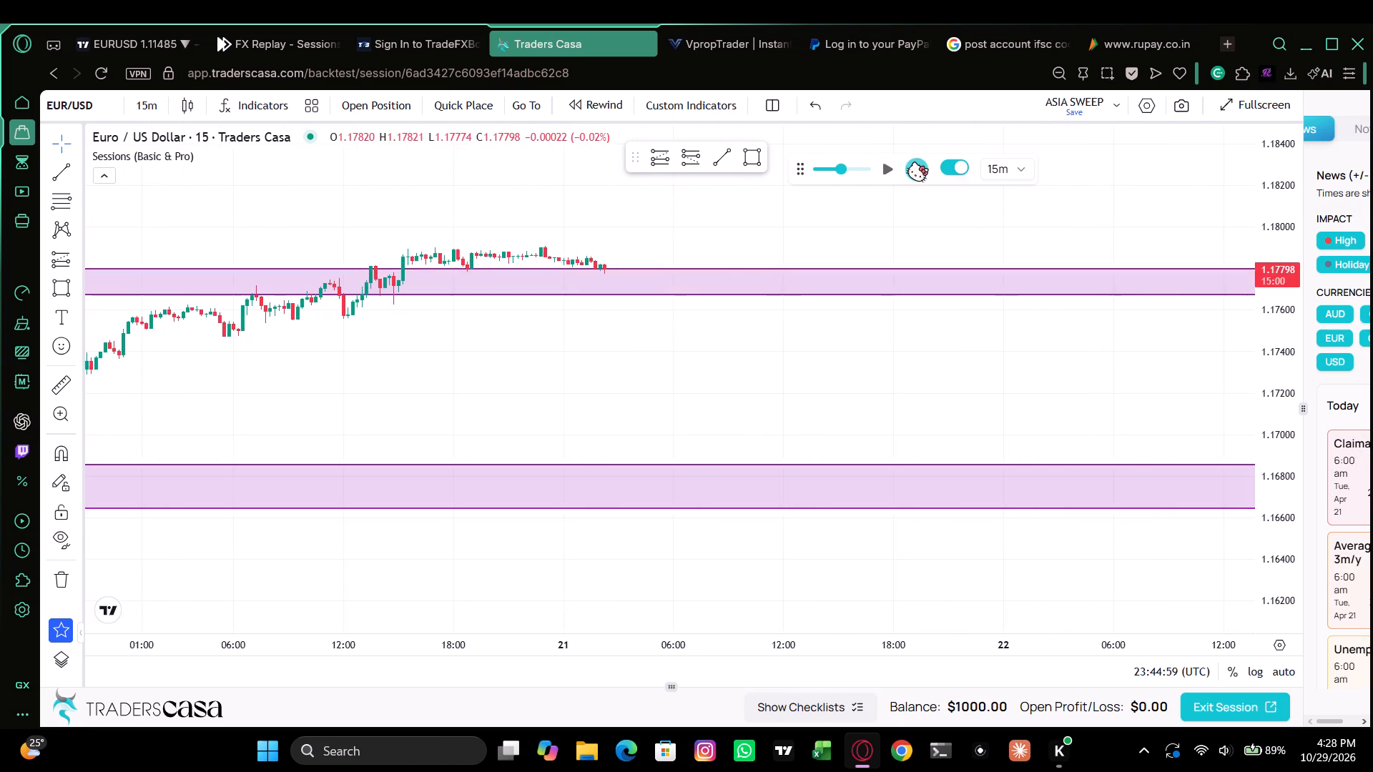
pyautogui.tripleClick(915, 163)
pyautogui.tripleClick(915, 163)
pyautogui.tripleClick(915, 163)
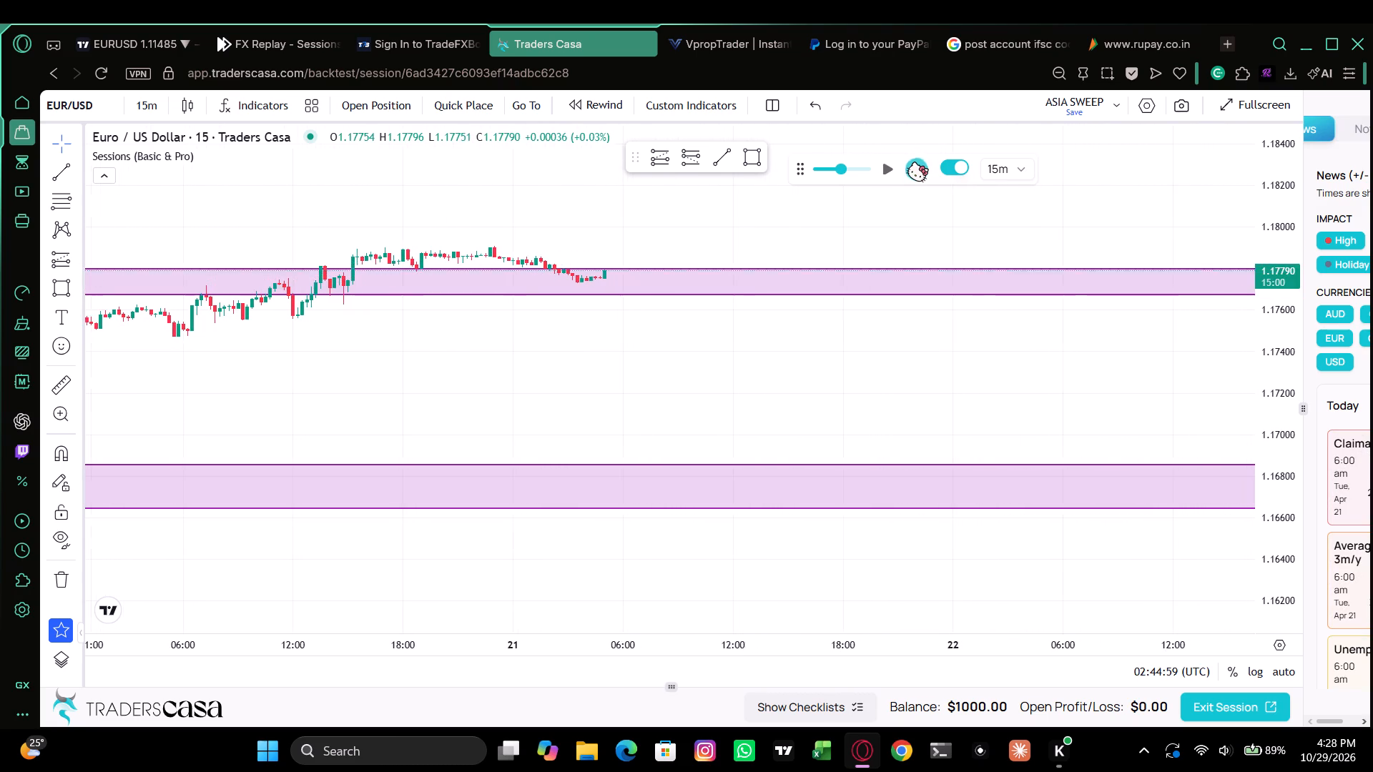
pyautogui.tripleClick(915, 163)
pyautogui.tripleClick(915, 163)
pyautogui.tripleClick(915, 163)
pyautogui.tripleClick(915, 163)
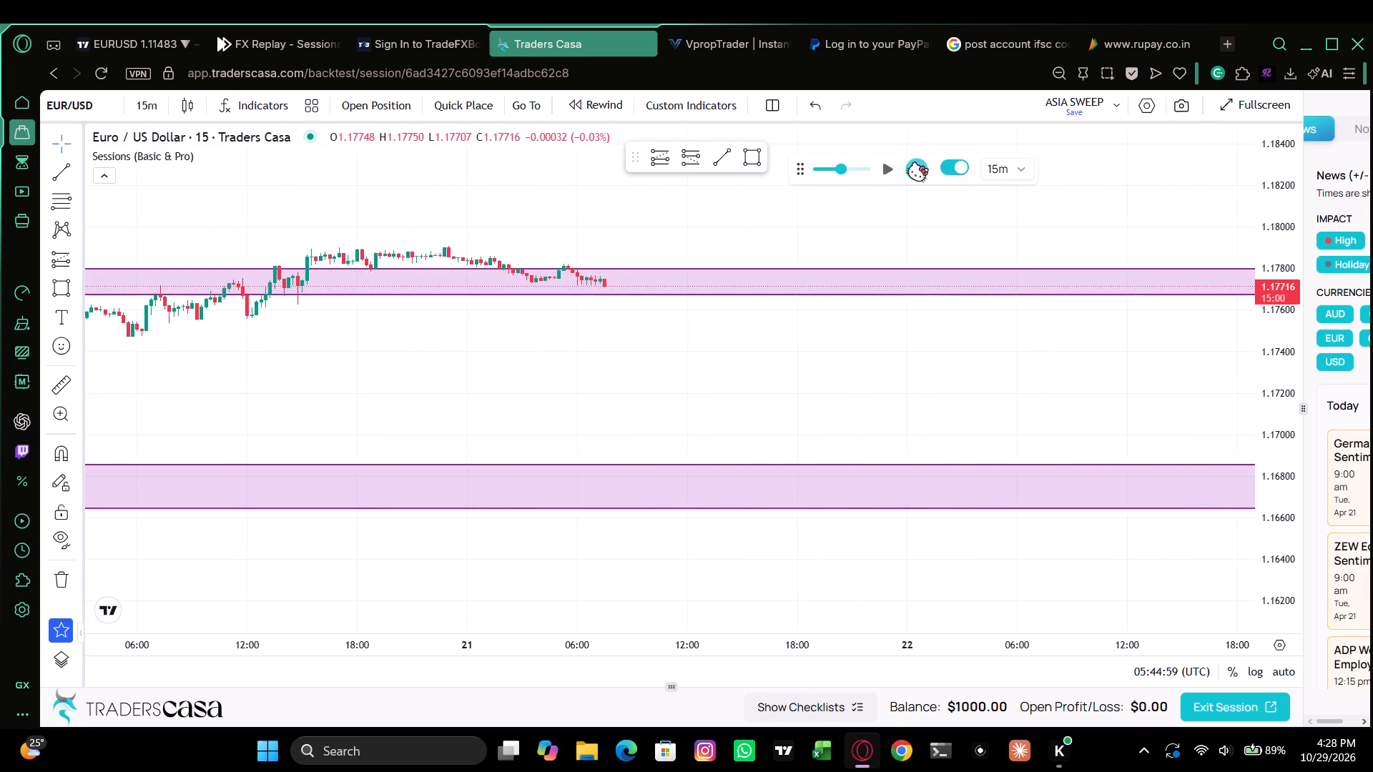
pyautogui.click(915, 163)
pyautogui.moveTo(232, 382); pyautogui.dragTo(240, 382)
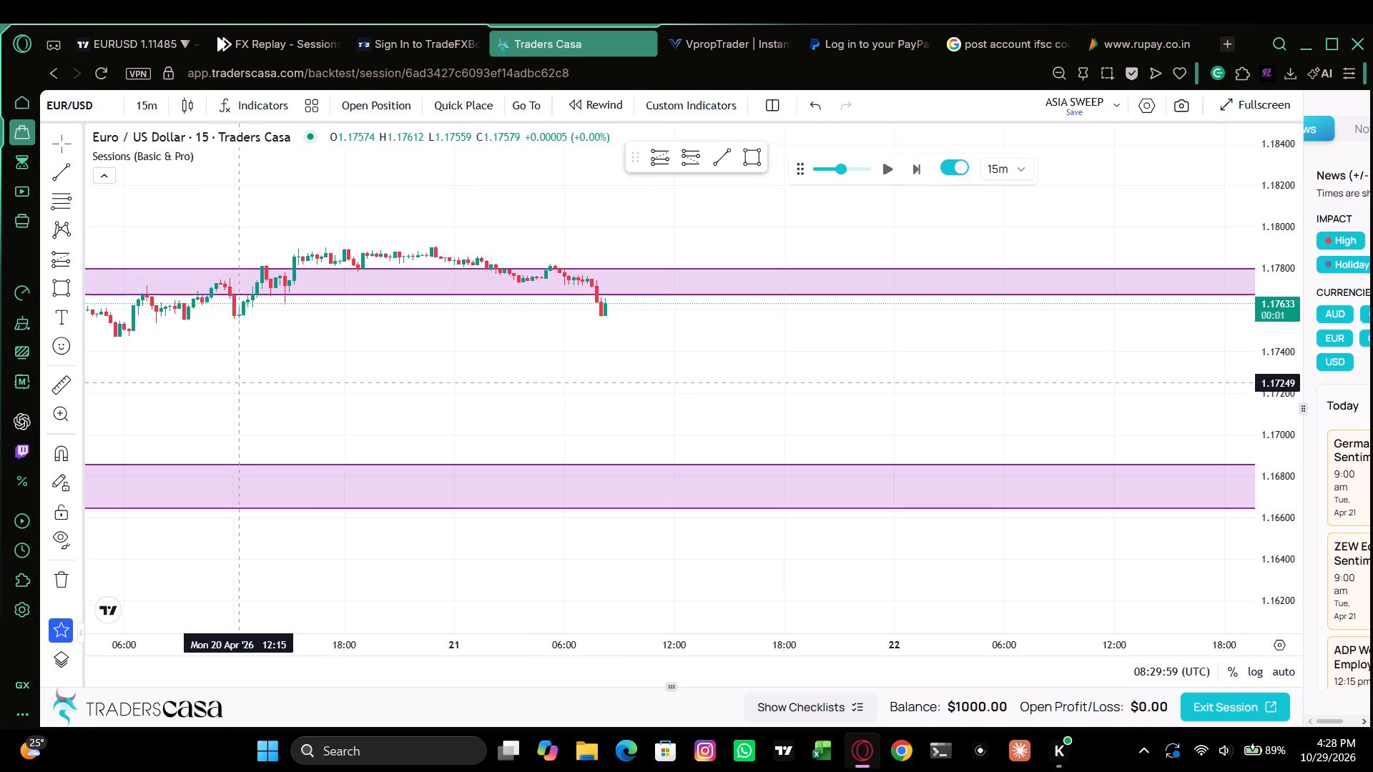
# Step the replay forward candle by candle on the 15-minute chart to about 16:15 UTC on 21 April.
pyautogui.moveTo(373, 643); pyautogui.dragTo(702, 635)
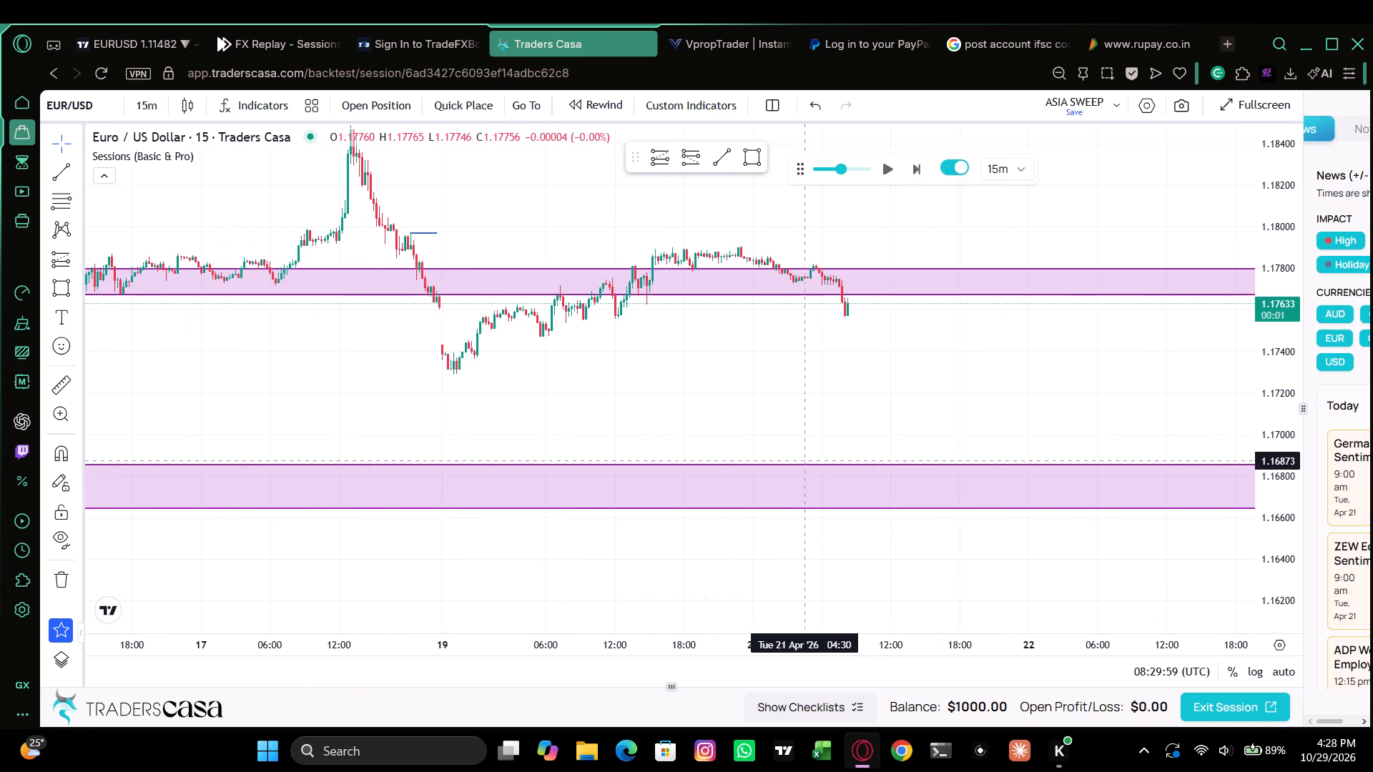
pyautogui.moveTo(847, 440); pyautogui.dragTo(772, 455)
pyautogui.moveTo(496, 408); pyautogui.dragTo(763, 416)
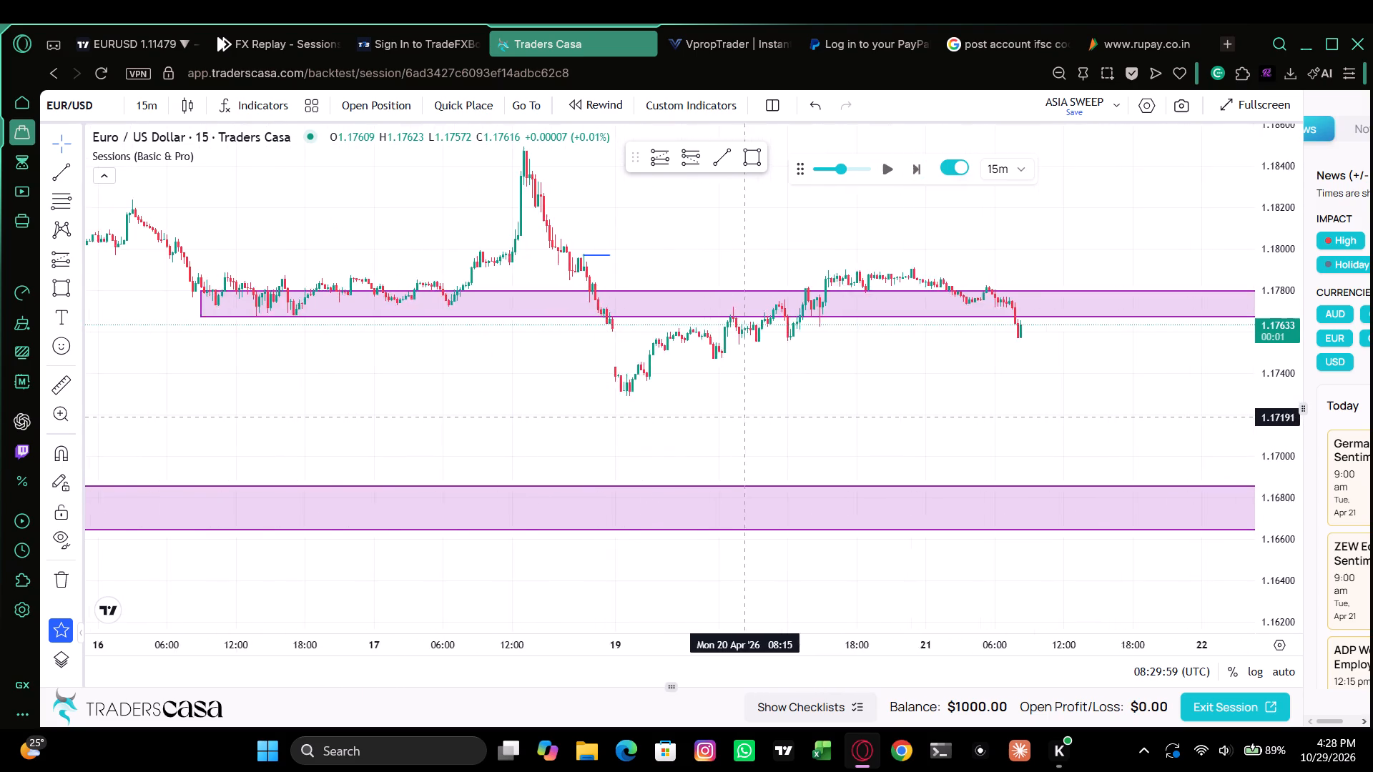
pyautogui.moveTo(763, 416); pyautogui.dragTo(296, 425)
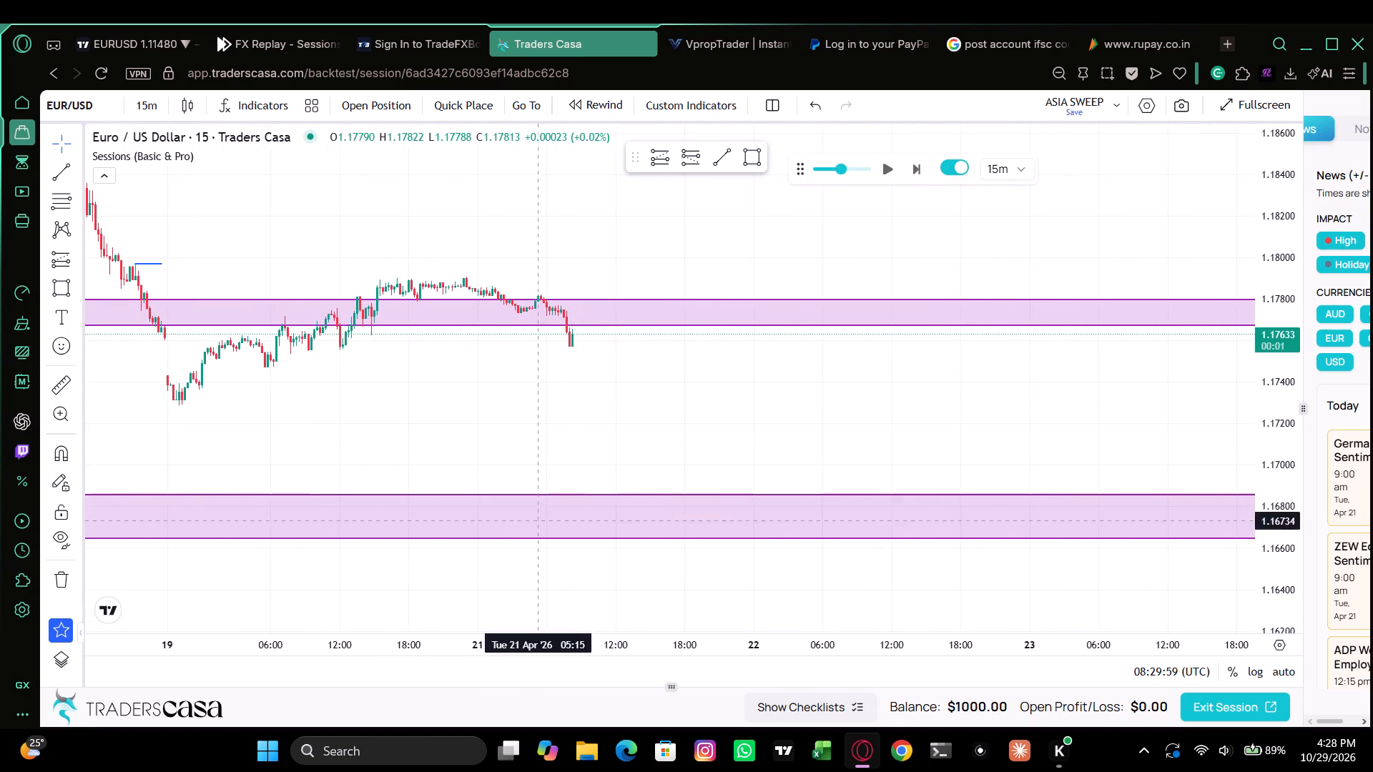
pyautogui.moveTo(483, 643); pyautogui.dragTo(589, 635)
pyautogui.moveTo(802, 432); pyautogui.dragTo(690, 432)
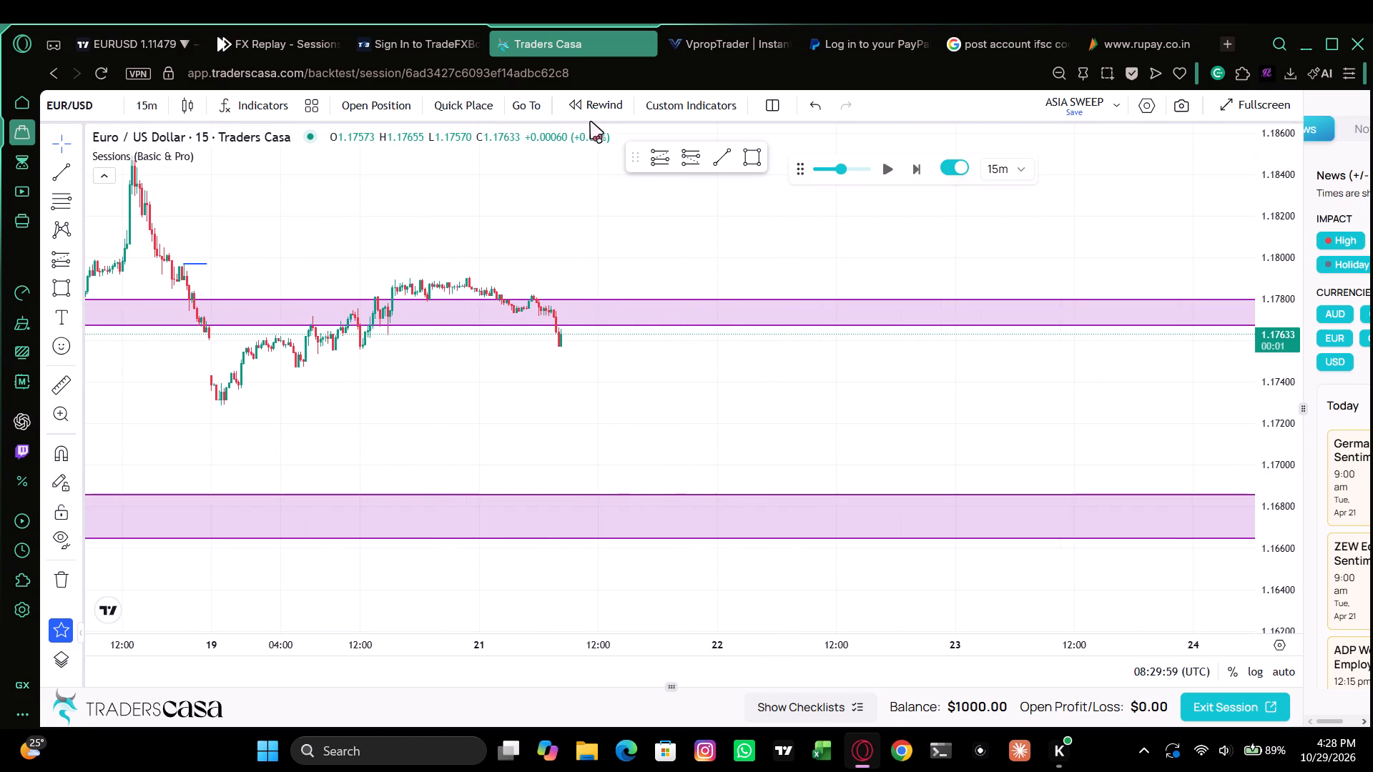
pyautogui.tripleClick(919, 163)
pyautogui.tripleClick(919, 163)
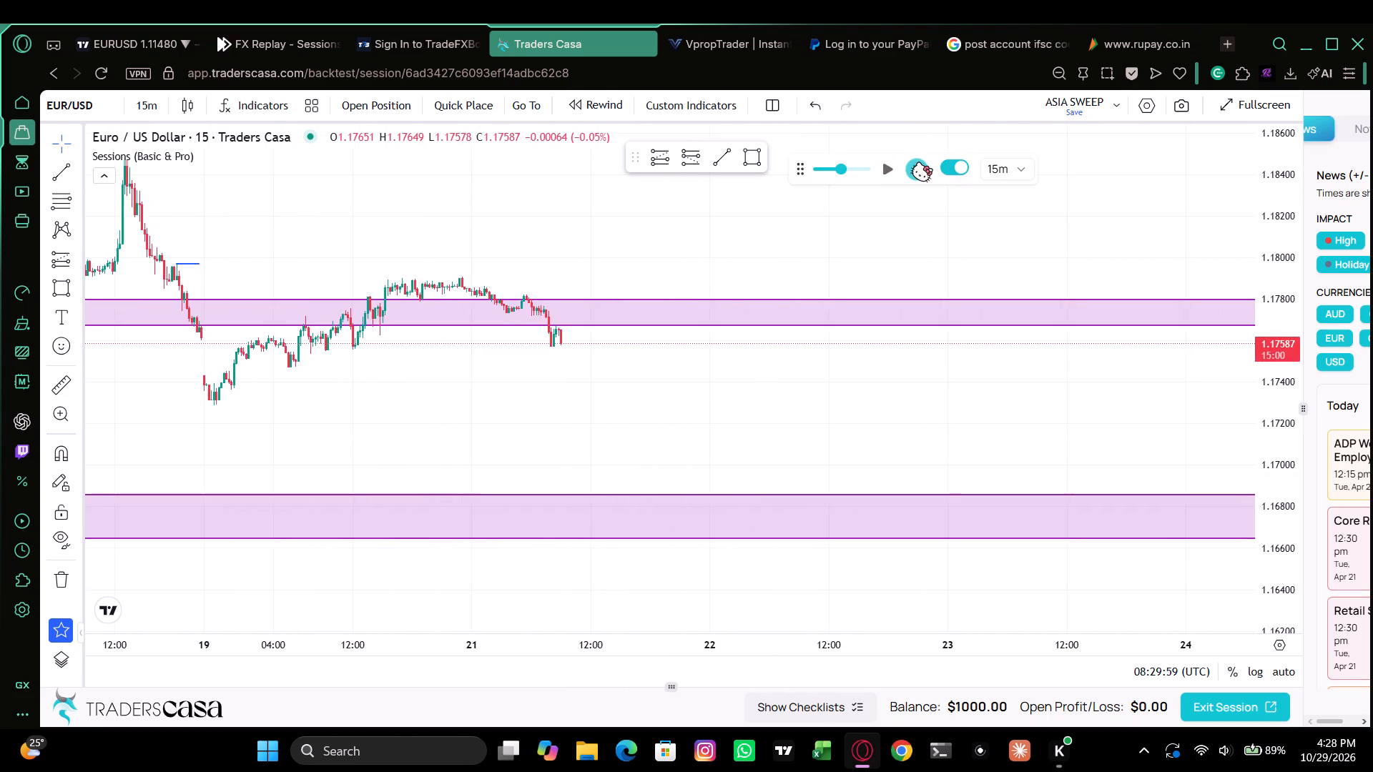
pyautogui.tripleClick(919, 163)
pyautogui.tripleClick(919, 163)
pyautogui.tripleClick(919, 163)
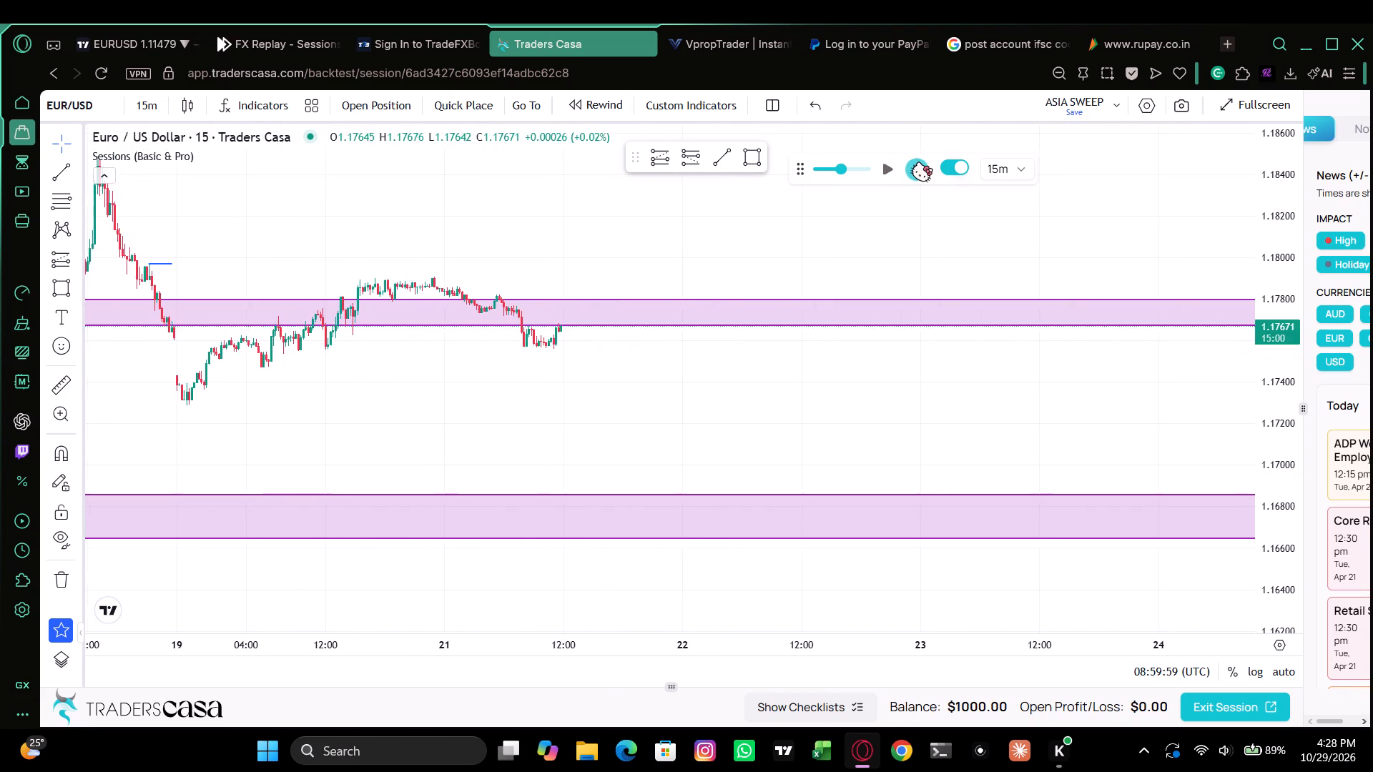
pyautogui.tripleClick(919, 163)
pyautogui.tripleClick(919, 163)
pyautogui.tripleClick(919, 163)
pyautogui.tripleClick(919, 164)
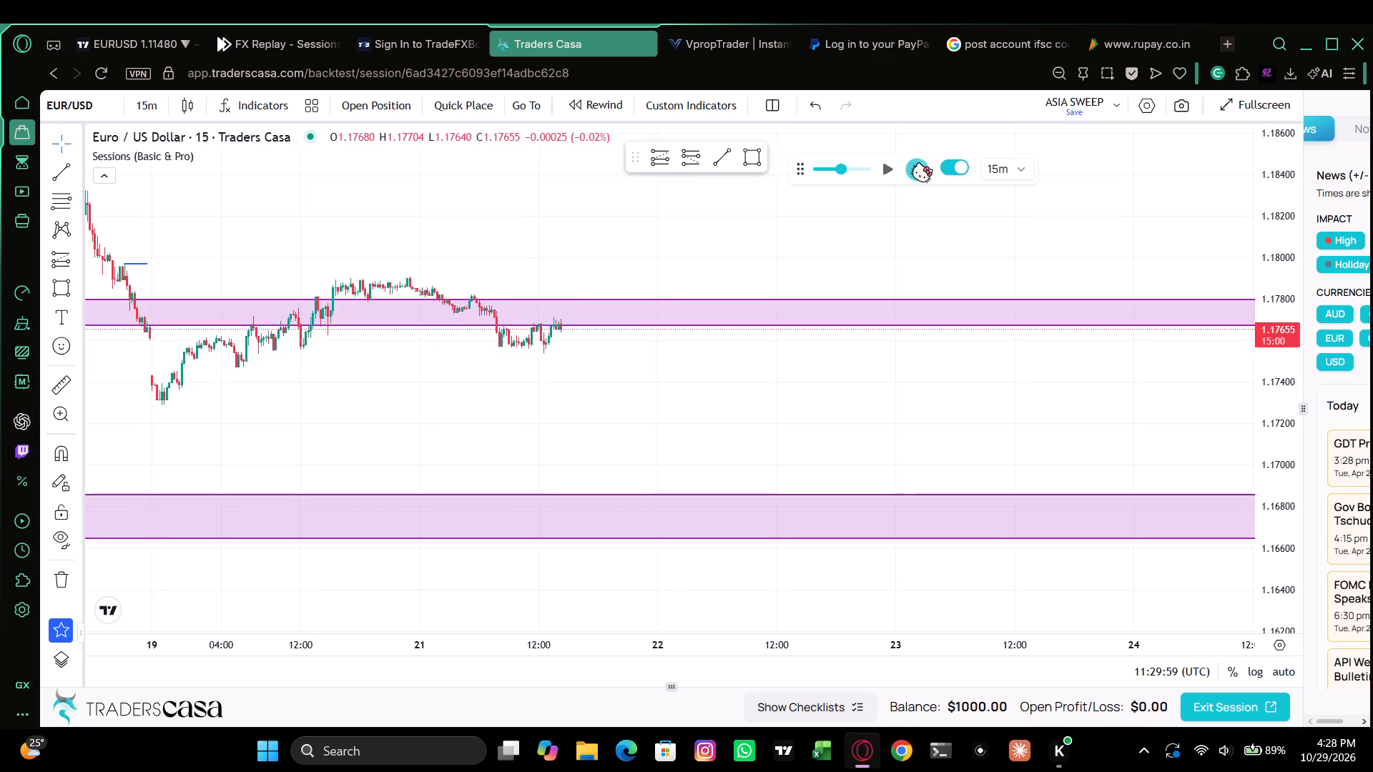
pyautogui.tripleClick(919, 164)
pyautogui.click(919, 164)
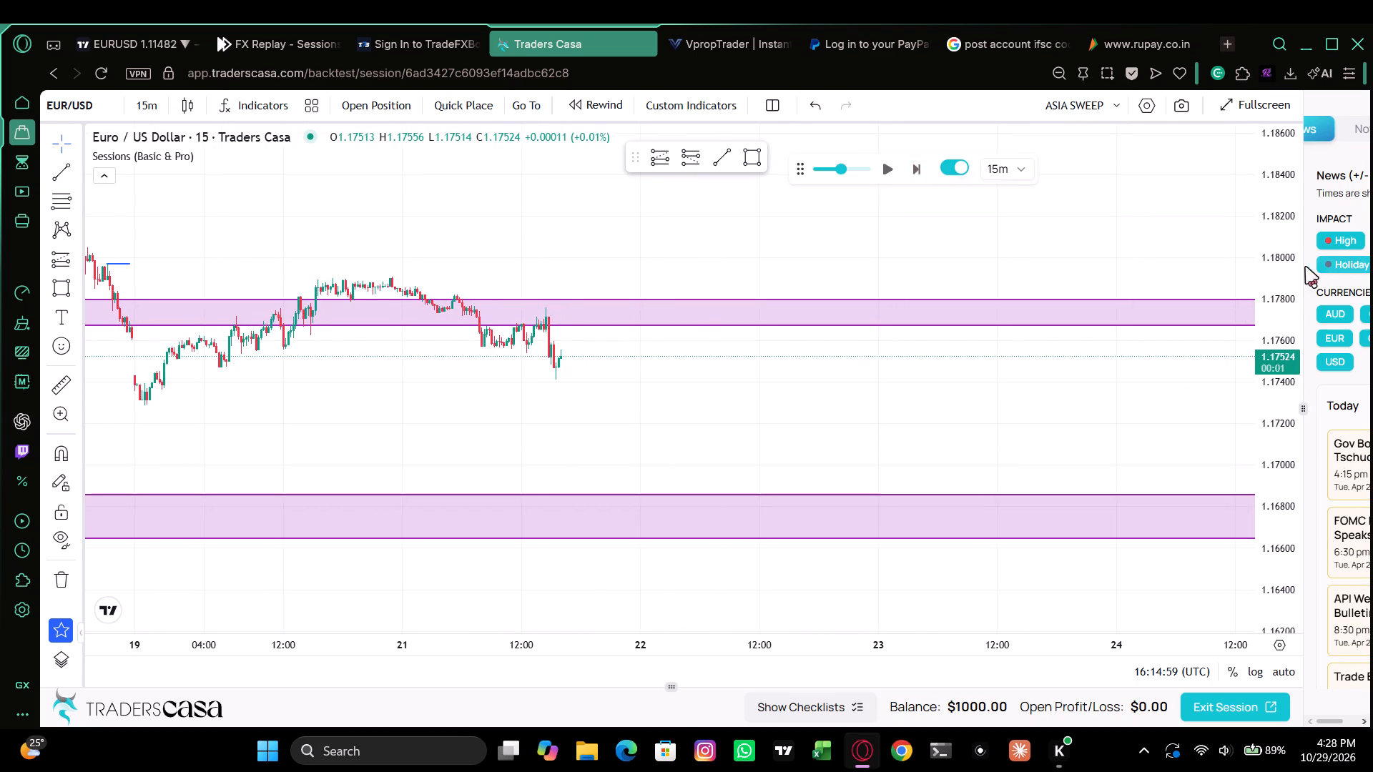
# Return the EUR/USD chart to the 4-hour interval and examine the latest candles against the two rectangle zones.
pyautogui.moveTo(1268, 272); pyautogui.dragTo(1269, 300)
pyautogui.moveTo(405, 643); pyautogui.dragTo(664, 637)
pyautogui.moveTo(727, 435); pyautogui.dragTo(697, 435)
pyautogui.moveTo(597, 398); pyautogui.dragTo(671, 381)
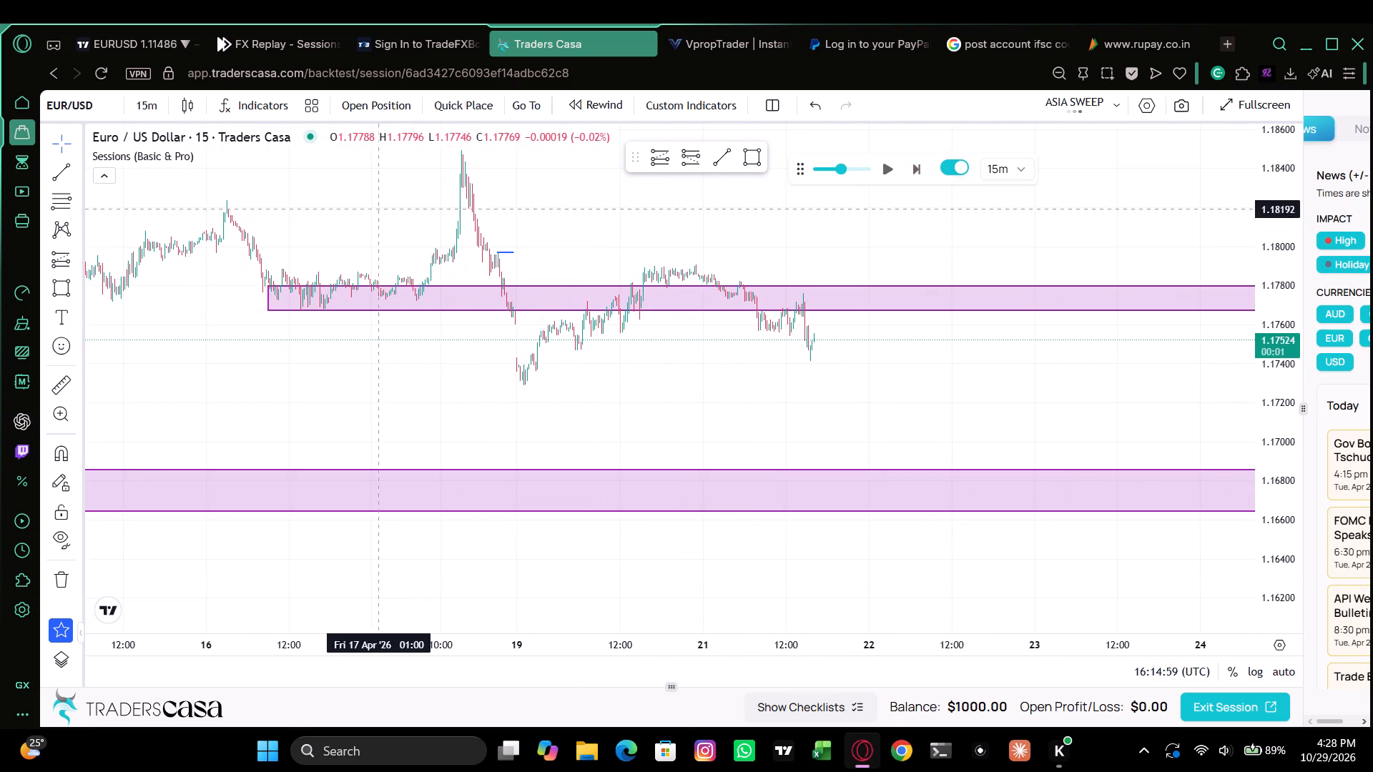
pyautogui.moveTo(748, 387); pyautogui.dragTo(661, 402)
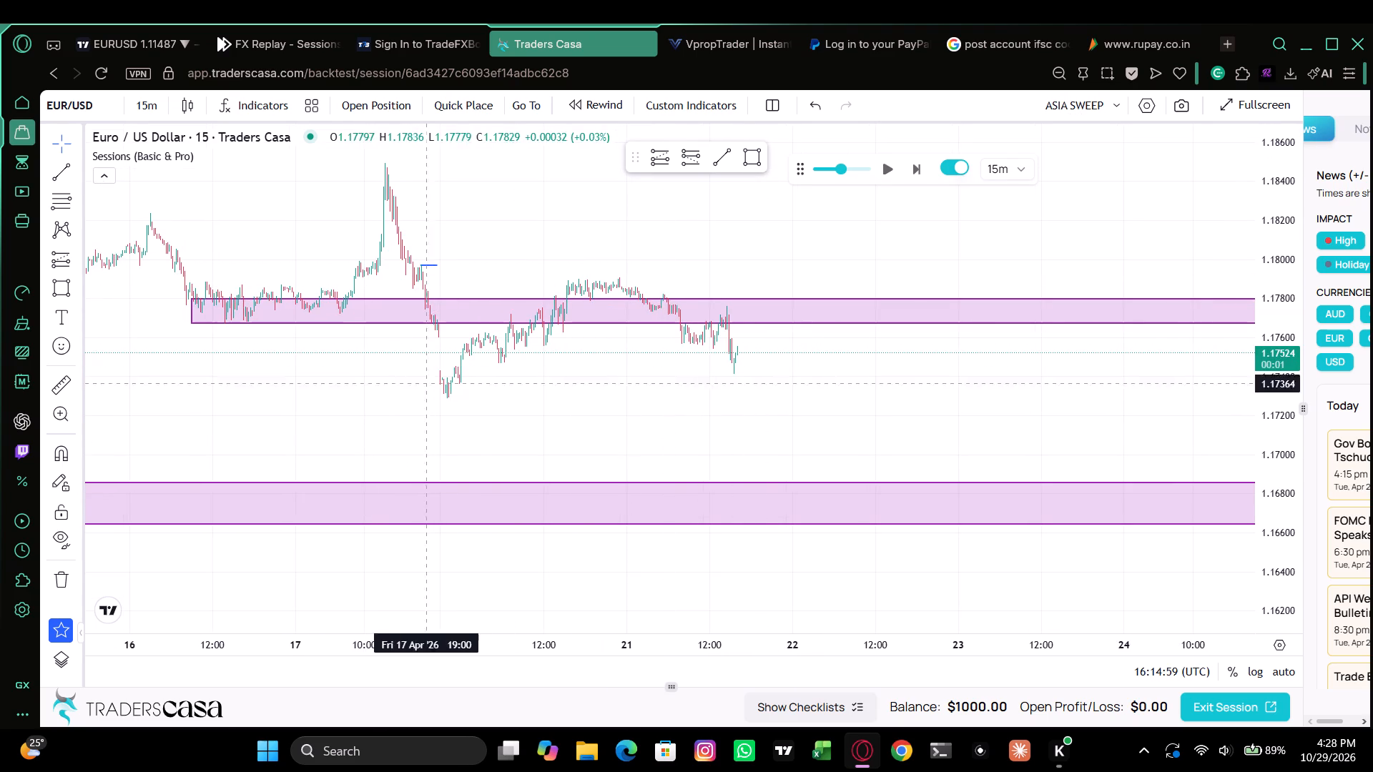
pyautogui.click(159, 112)
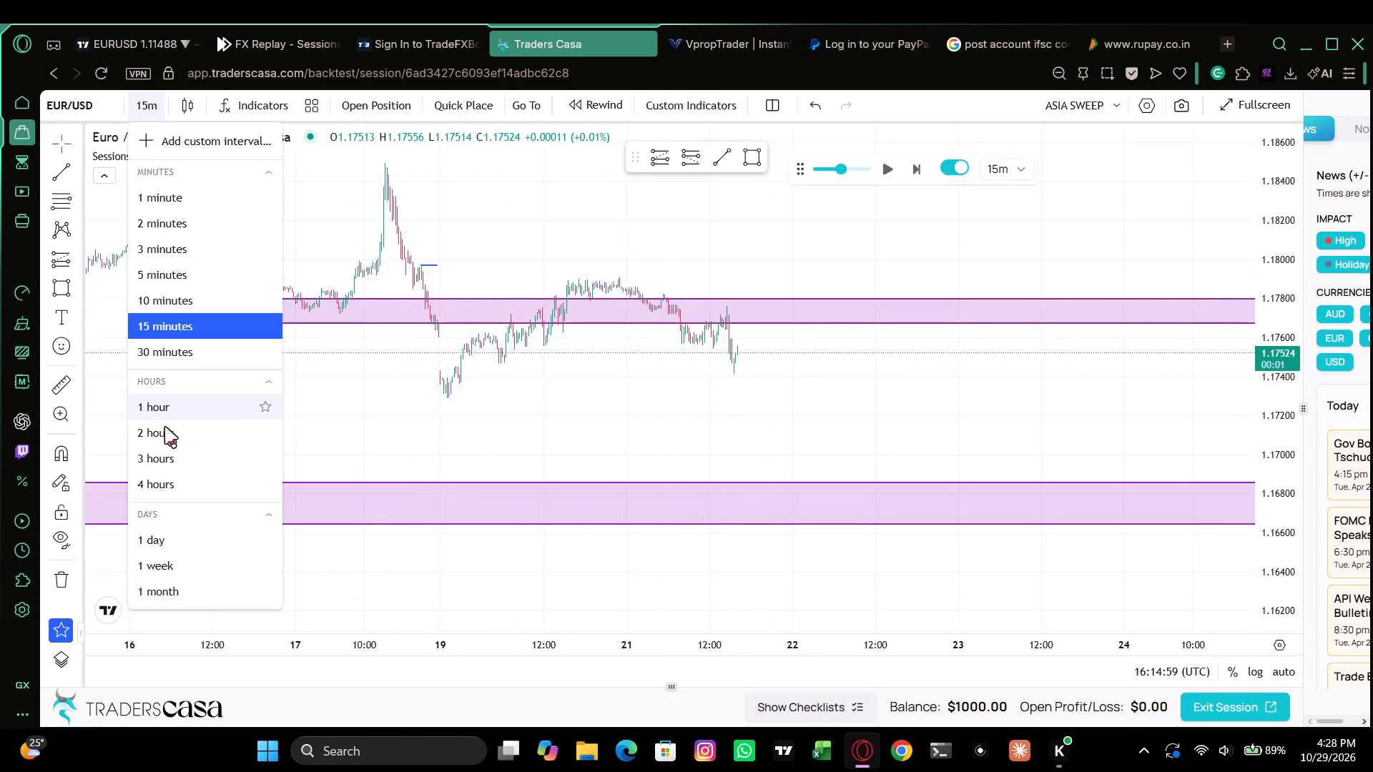
pyautogui.click(177, 487)
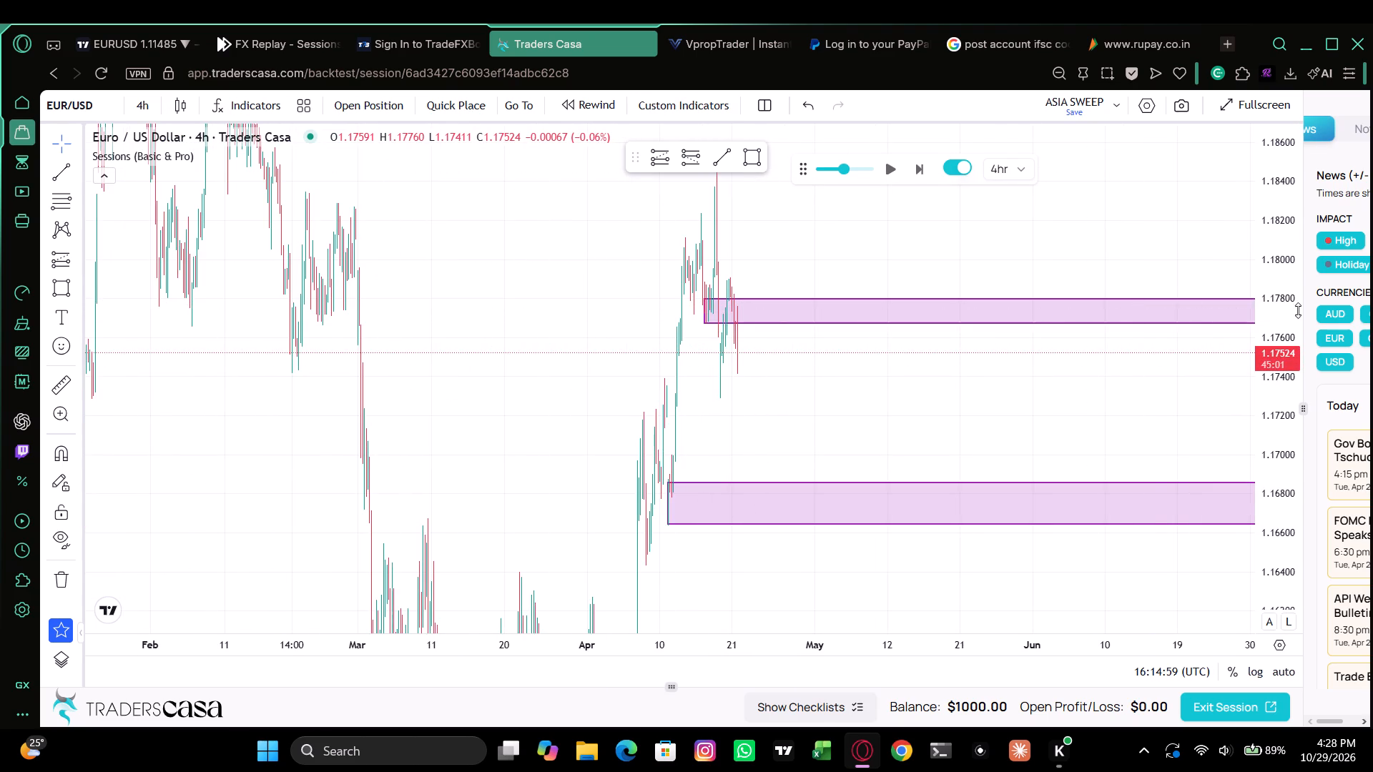
pyautogui.moveTo(1301, 245); pyautogui.dragTo(1290, 517)
pyautogui.moveTo(919, 402); pyautogui.dragTo(724, 435)
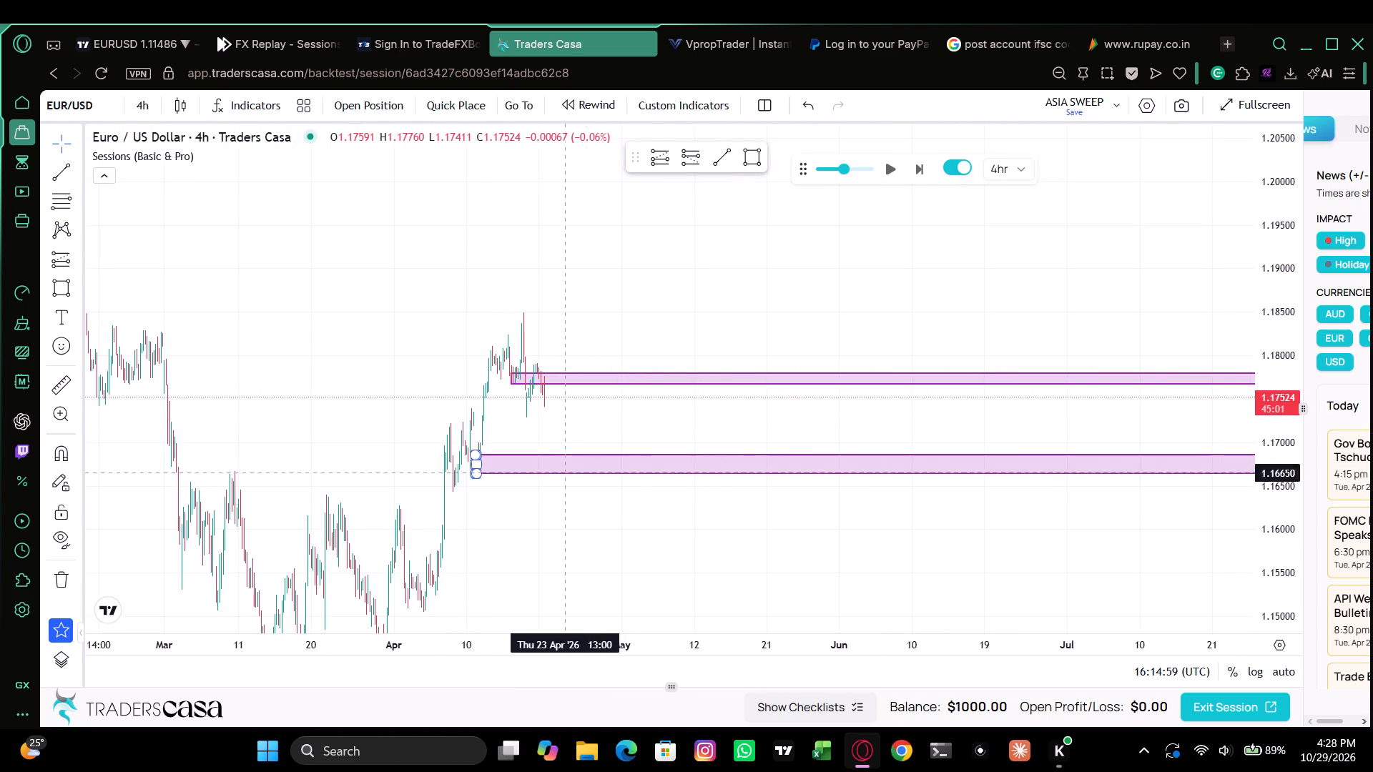
pyautogui.moveTo(535, 650); pyautogui.dragTo(102, 636)
pyautogui.moveTo(169, 558); pyautogui.dragTo(513, 562)
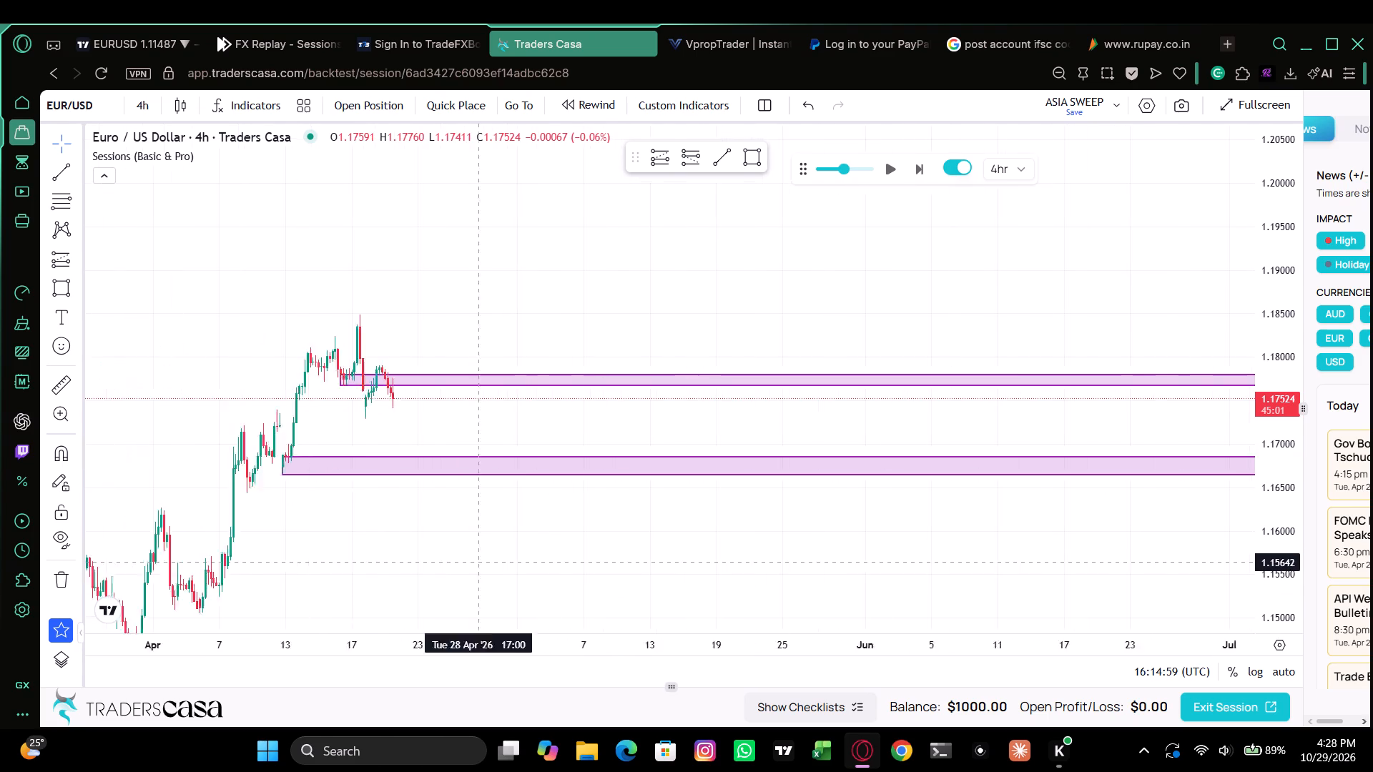
pyautogui.moveTo(513, 562); pyautogui.dragTo(724, 533)
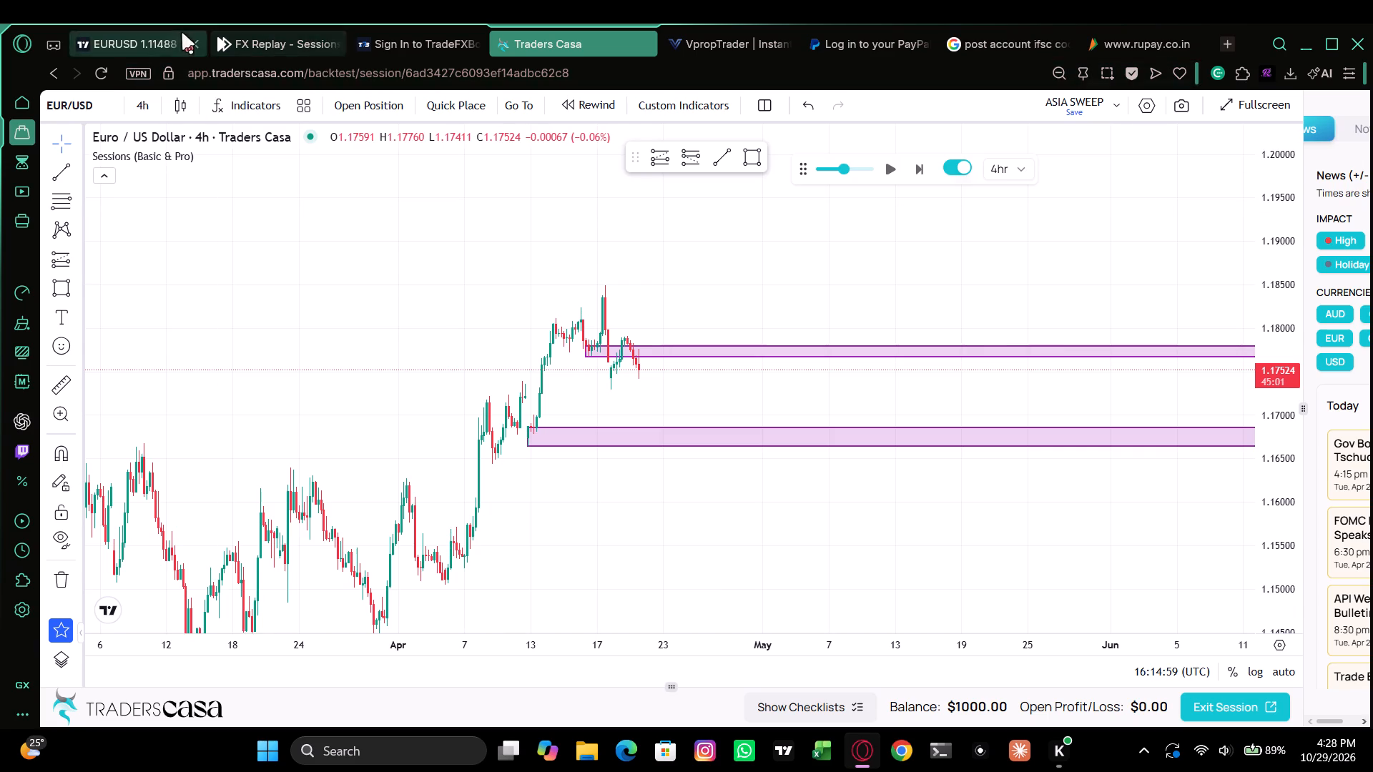
# Switch the EUR/USD chart back to the 15-minute interval with the 21 April candles and both zones in view.
pyautogui.click(140, 107)
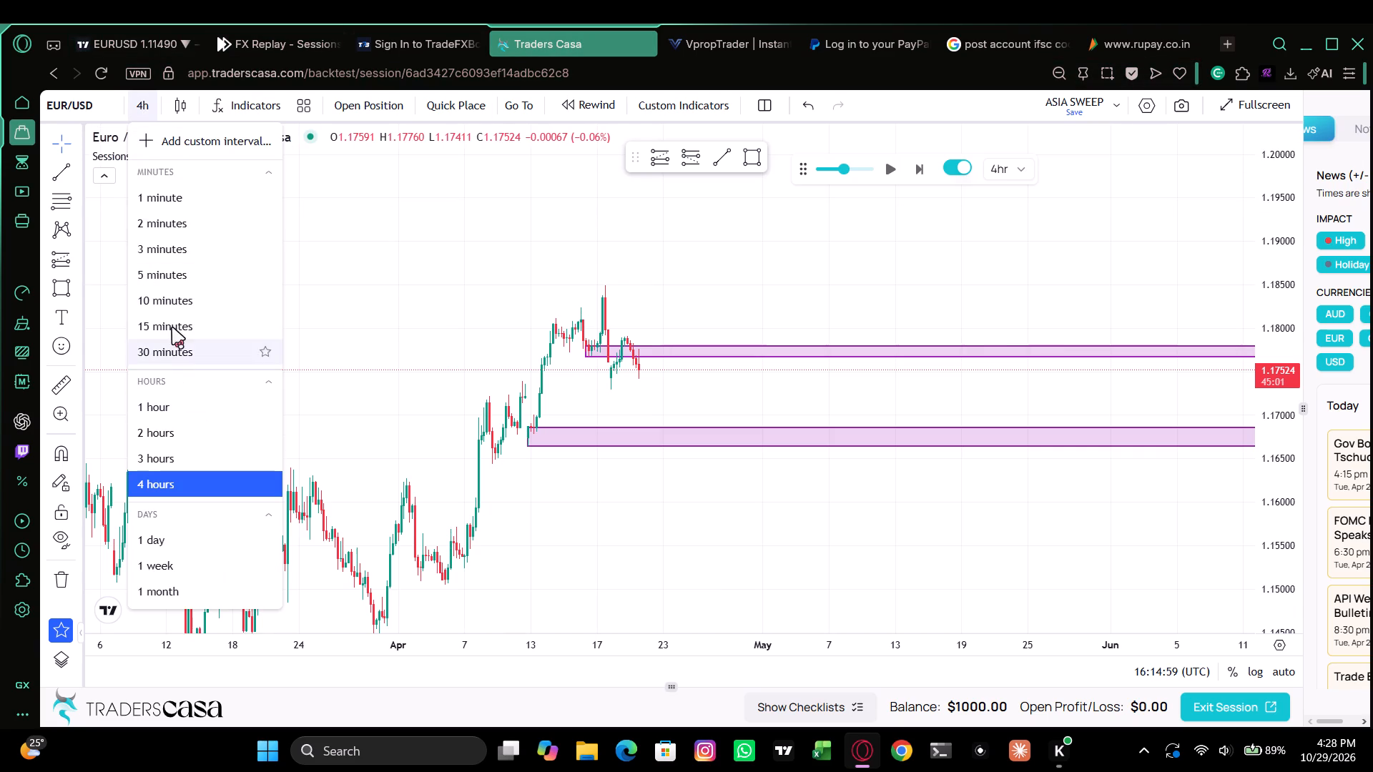
pyautogui.click(179, 331)
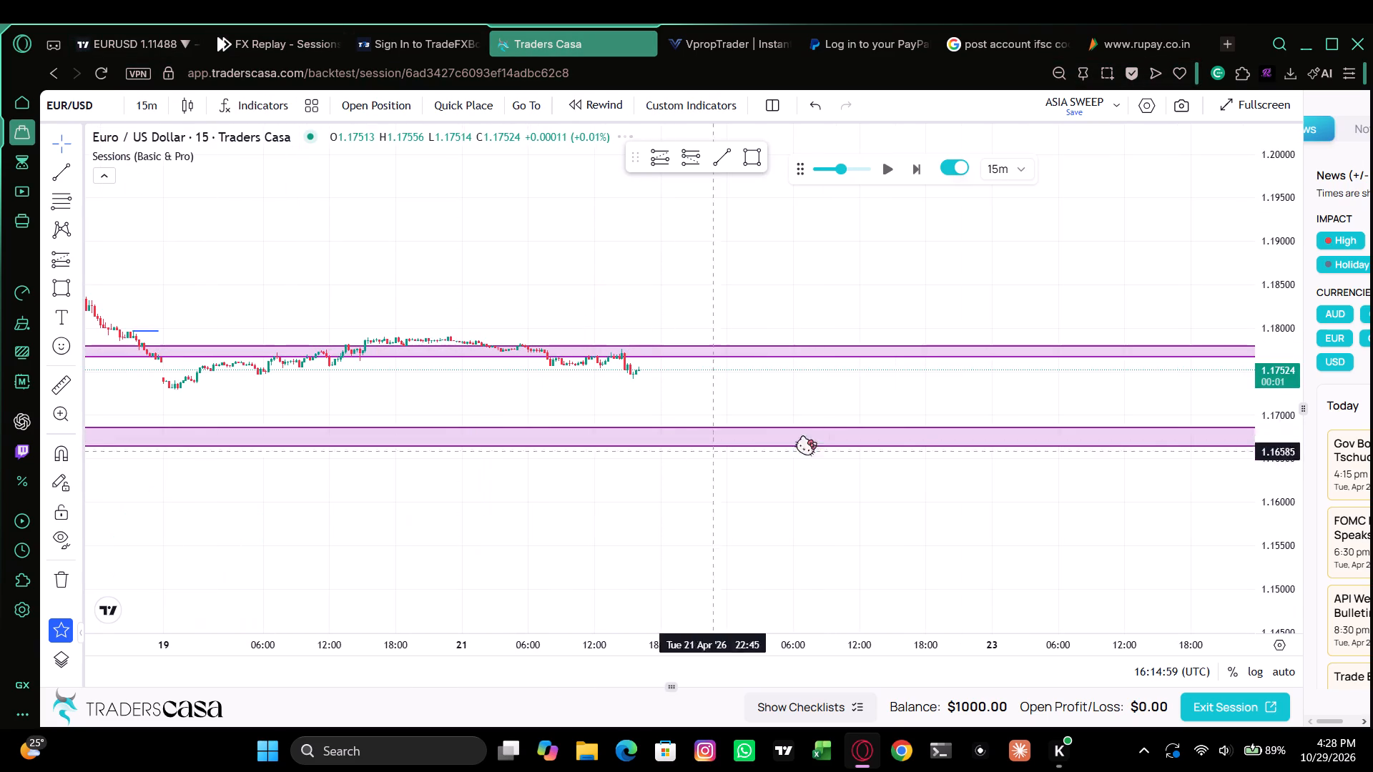
pyautogui.moveTo(1285, 448); pyautogui.dragTo(1274, 163)
pyautogui.scroll(-3, 496, 382)
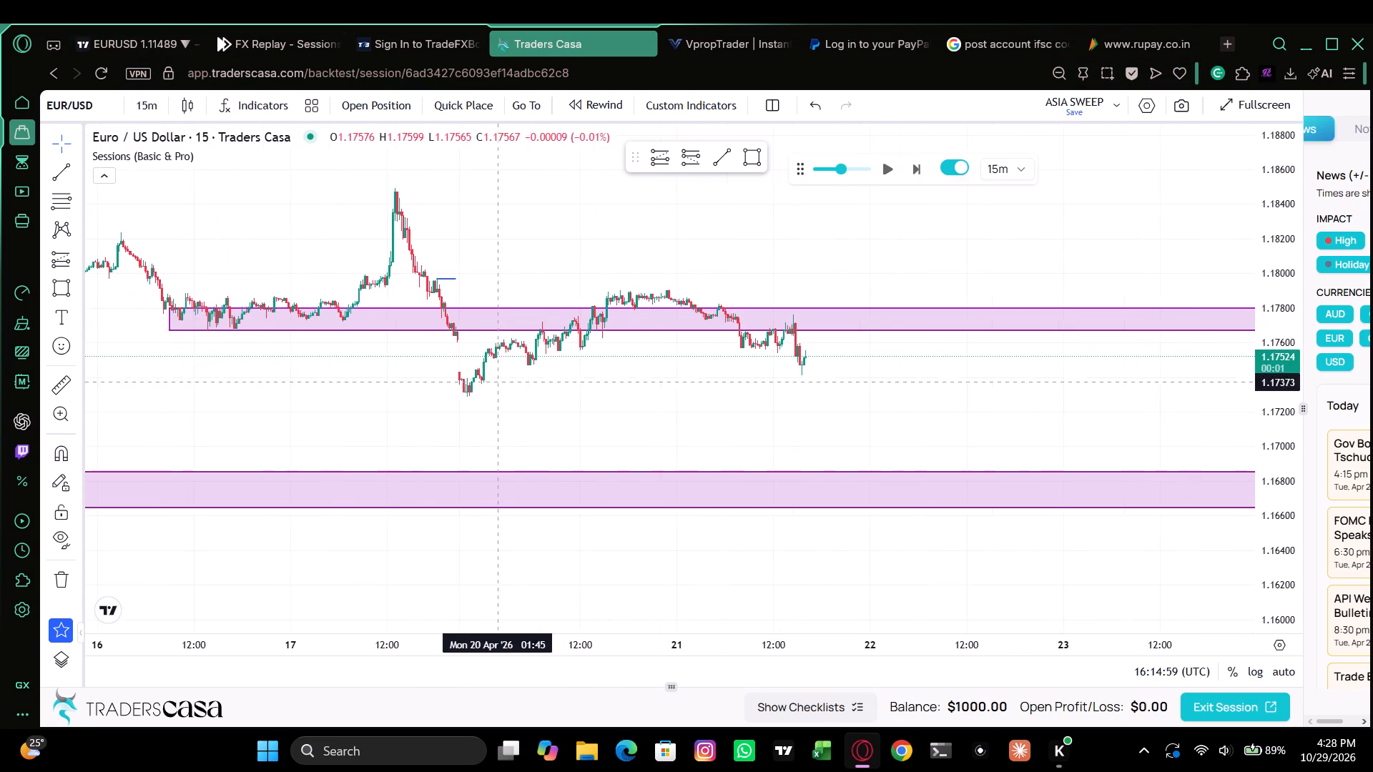
pyautogui.moveTo(848, 425); pyautogui.dragTo(683, 463)
pyautogui.moveTo(761, 459); pyautogui.dragTo(642, 432)
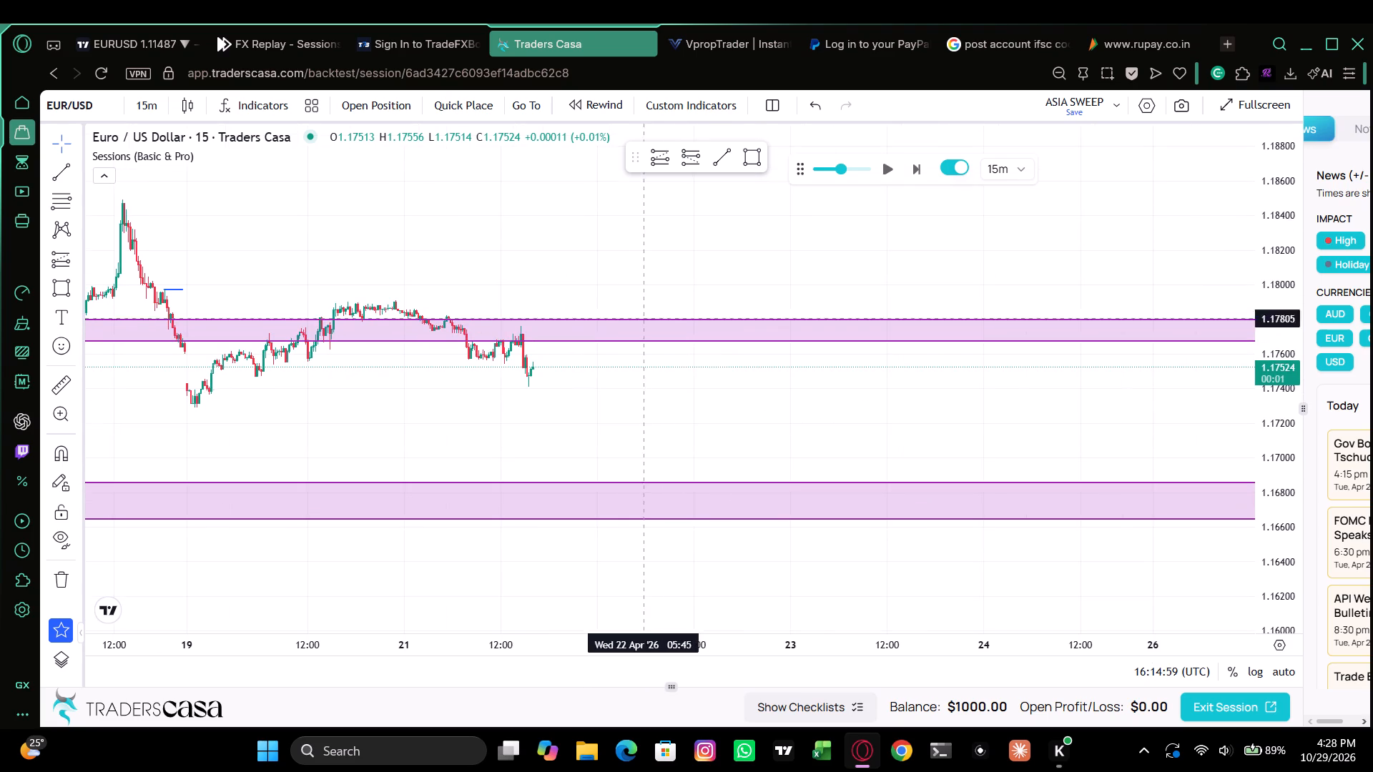
# Step the replay forward candle by candle on the 15-minute chart to the start of 22 April.
pyautogui.tripleClick(922, 171)
pyautogui.tripleClick(923, 171)
pyautogui.tripleClick(923, 171)
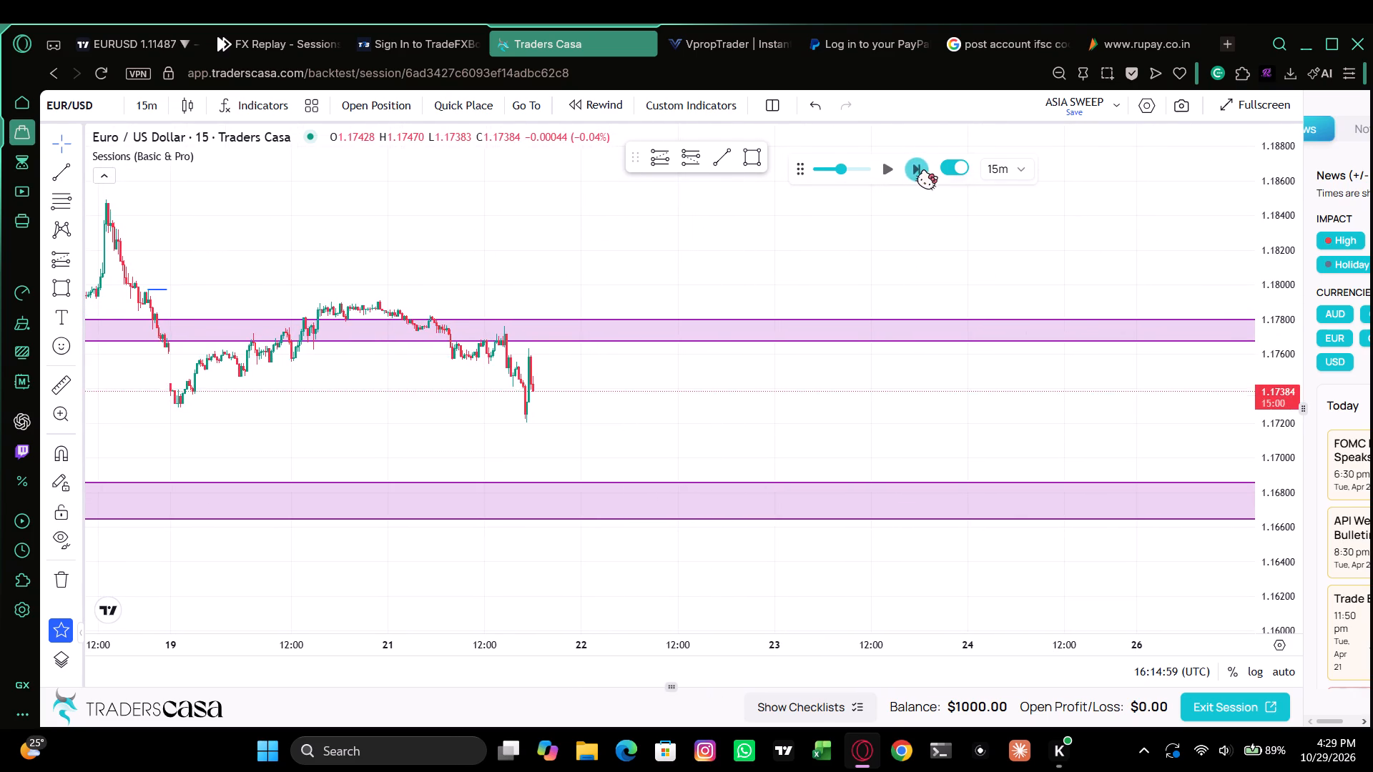
pyautogui.tripleClick(924, 171)
pyautogui.tripleClick(924, 171)
pyautogui.tripleClick(924, 171)
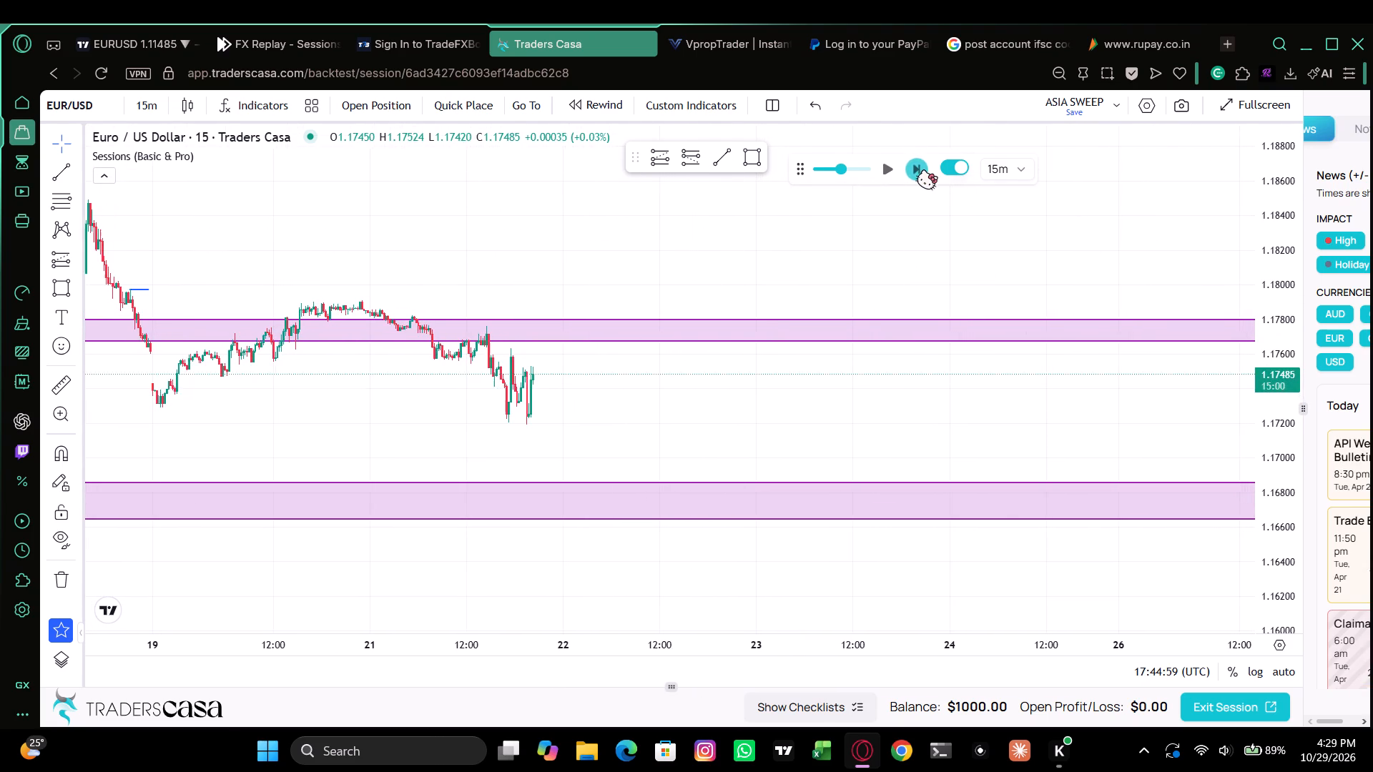
pyautogui.tripleClick(924, 171)
pyautogui.tripleClick(924, 172)
pyautogui.tripleClick(924, 172)
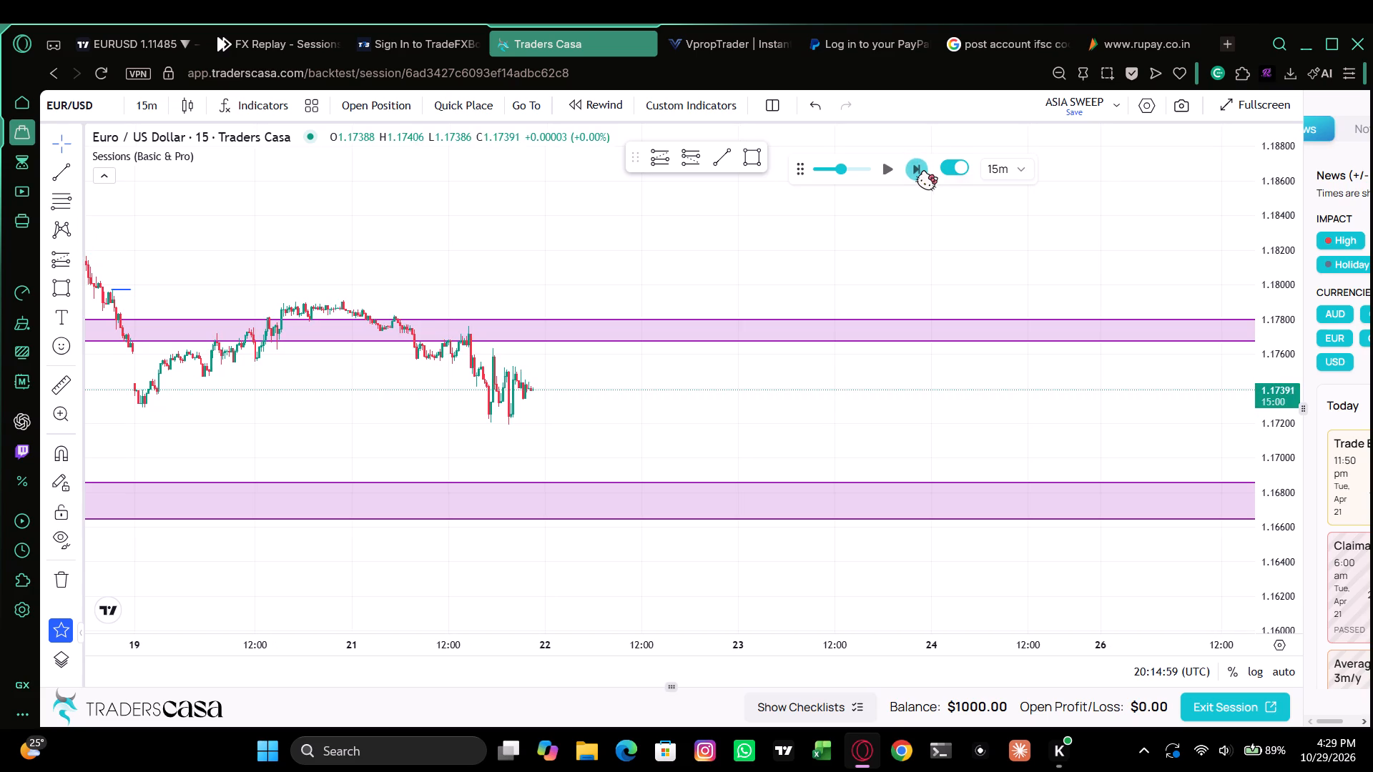
pyautogui.tripleClick(924, 172)
pyautogui.tripleClick(924, 172)
pyautogui.tripleClick(924, 172)
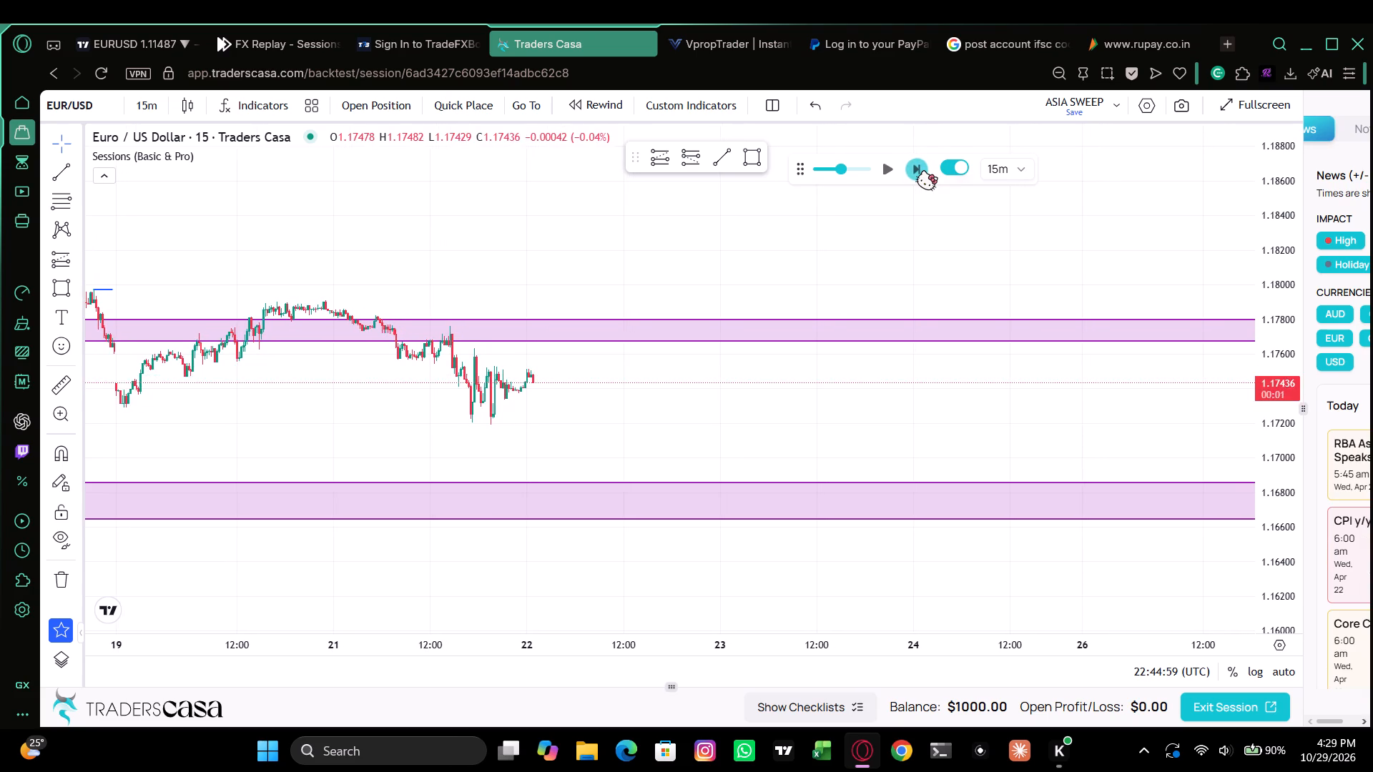
# Advance the 15-minute replay candle by candle to just past 12:00 on 22 April.
pyautogui.tripleClick(924, 172)
pyautogui.tripleClick(924, 172)
pyautogui.tripleClick(924, 172)
pyautogui.tripleClick(924, 172)
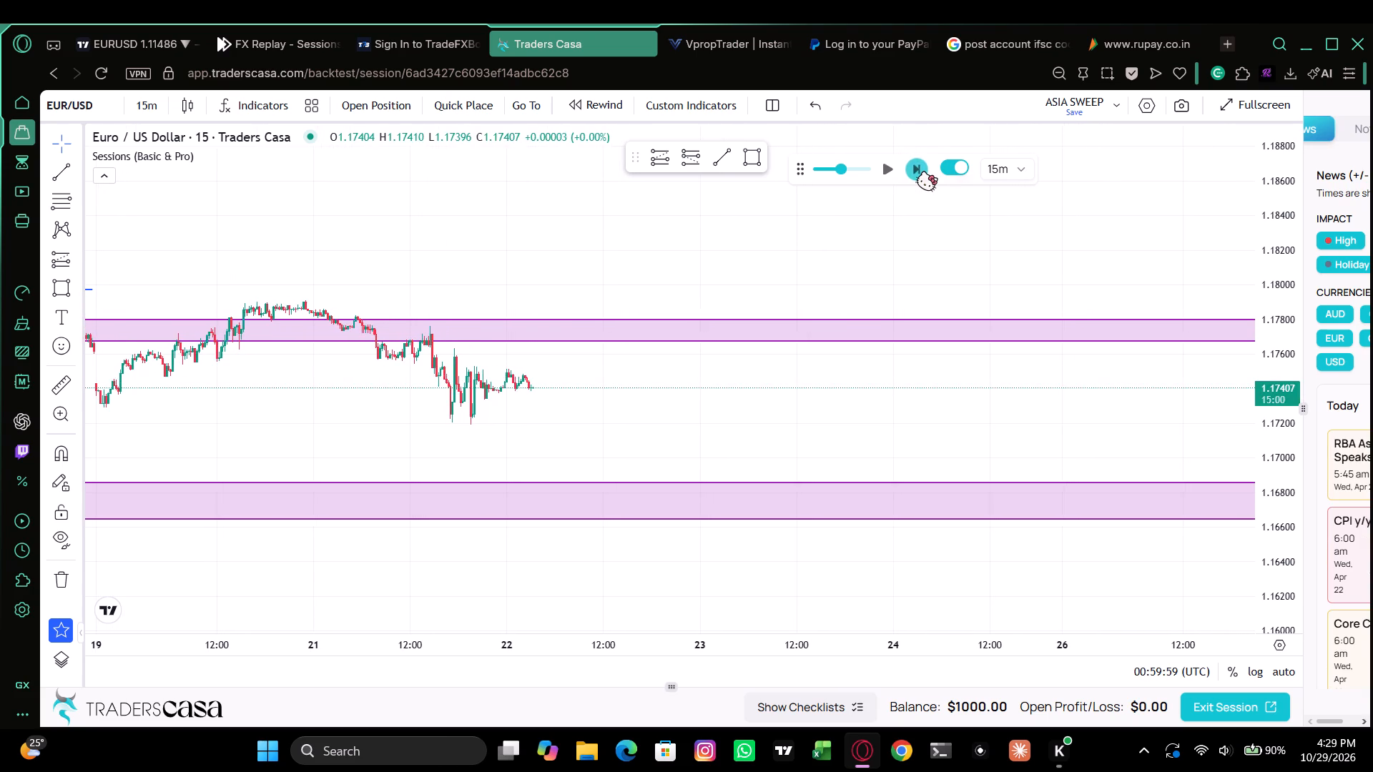
pyautogui.tripleClick(924, 172)
pyautogui.tripleClick(924, 172)
pyautogui.tripleClick(923, 173)
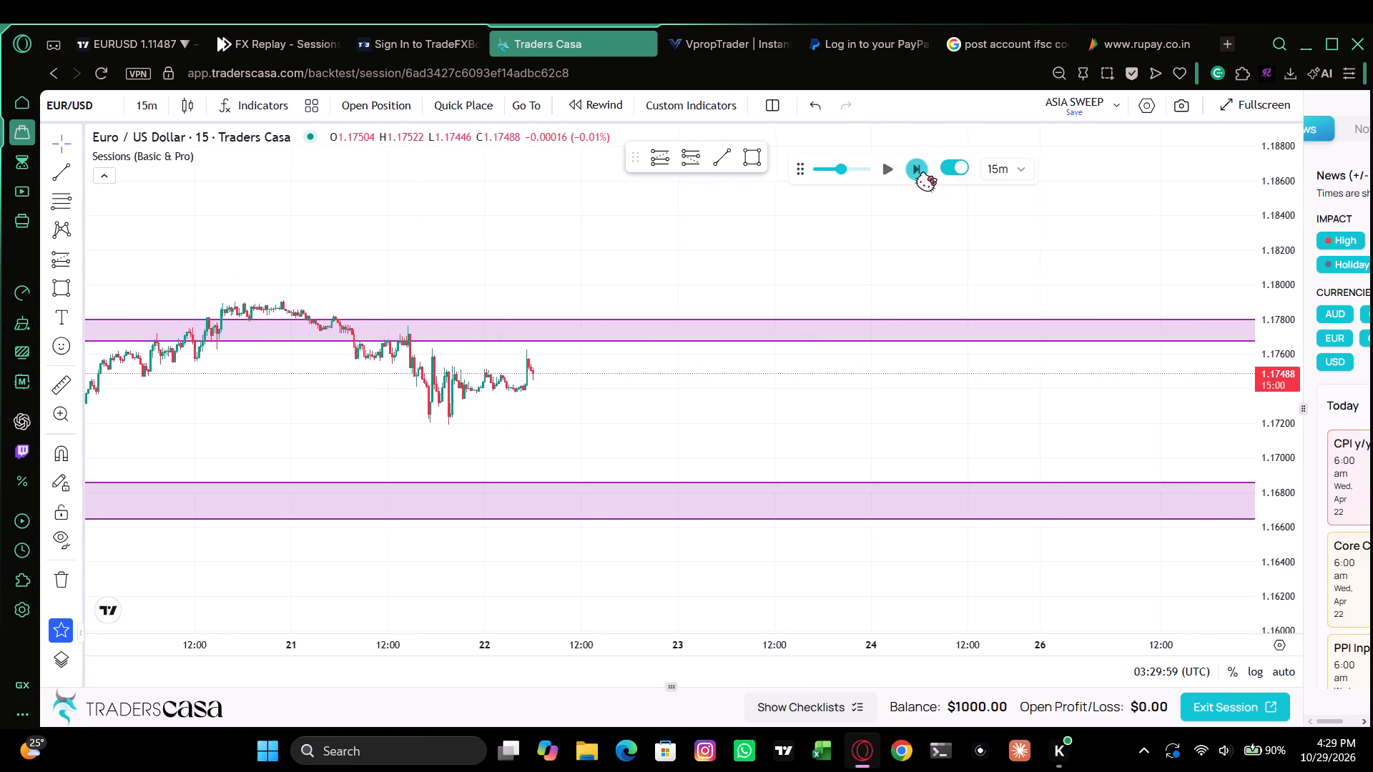
pyautogui.tripleClick(923, 173)
pyautogui.tripleClick(923, 173)
pyautogui.tripleClick(923, 173)
pyautogui.tripleClick(923, 173)
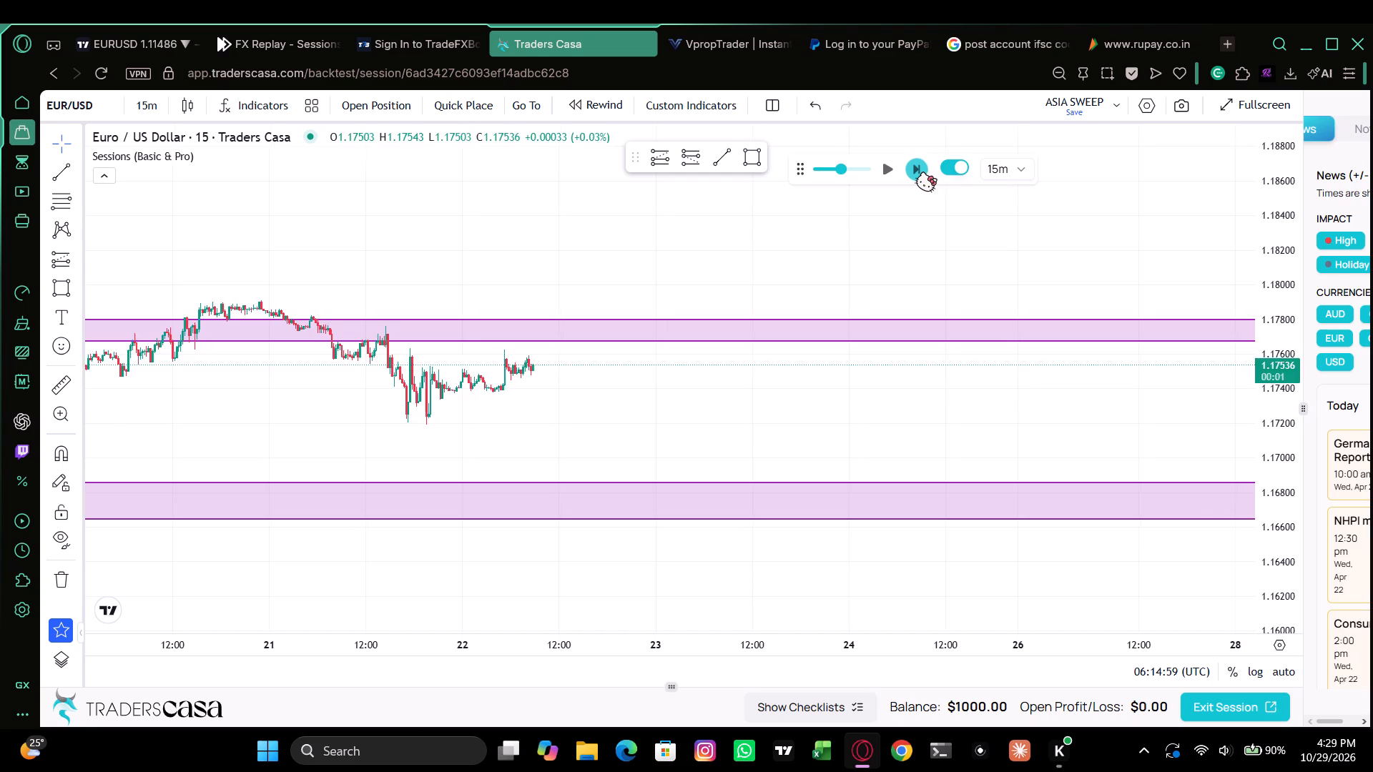
pyautogui.tripleClick(923, 173)
pyautogui.tripleClick(923, 173)
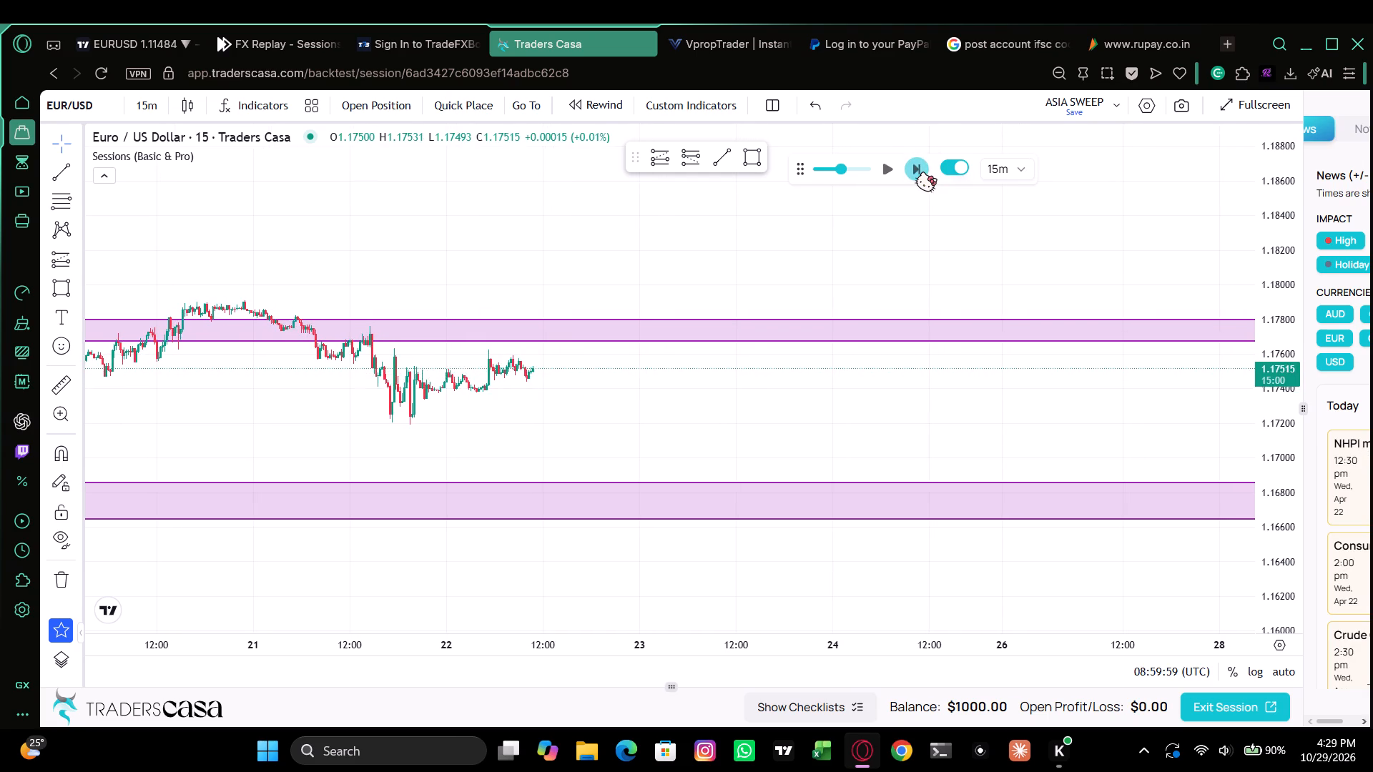
pyautogui.tripleClick(923, 173)
pyautogui.tripleClick(923, 173)
pyautogui.tripleClick(923, 173)
pyautogui.tripleClick(923, 173)
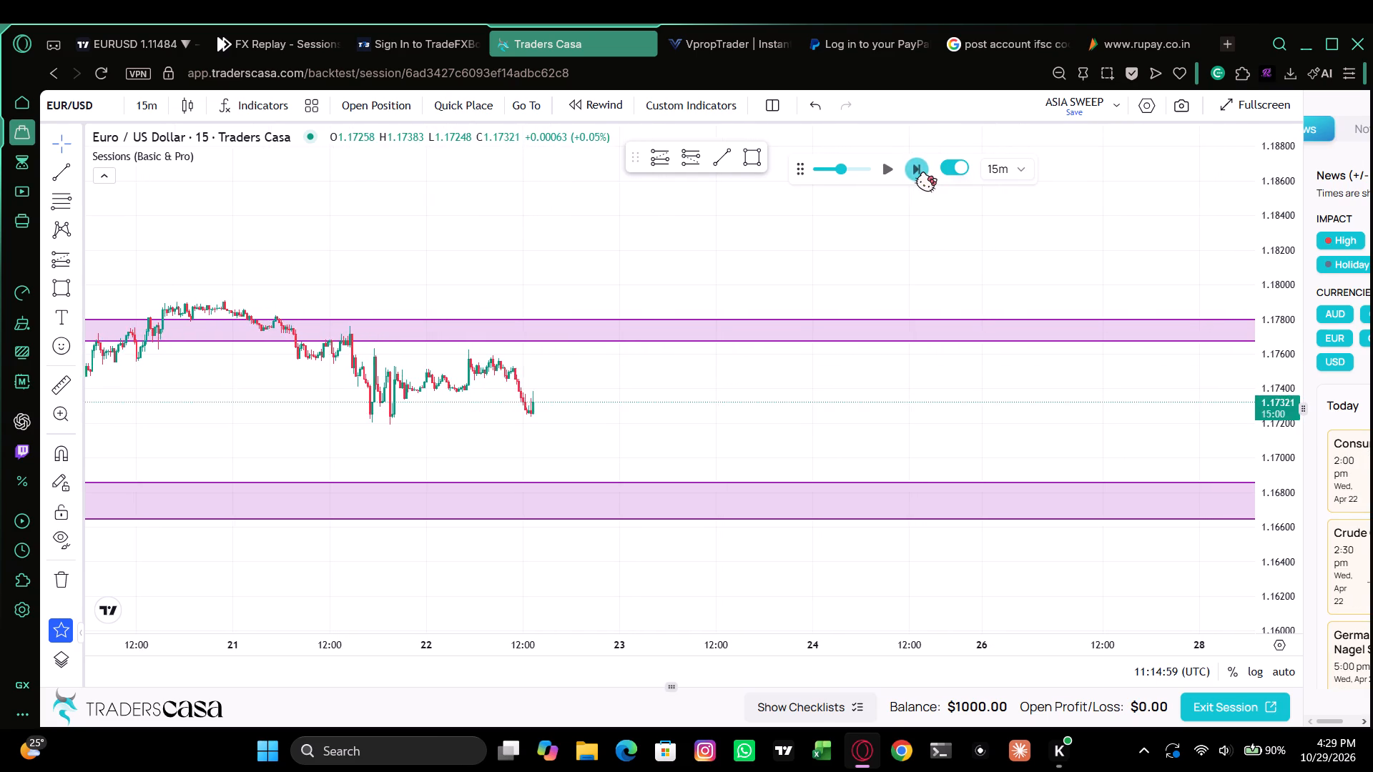
# Advance the 15-minute replay candle by candle to the end of 22 April.
pyautogui.tripleClick(923, 173)
pyautogui.tripleClick(923, 173)
pyautogui.tripleClick(923, 173)
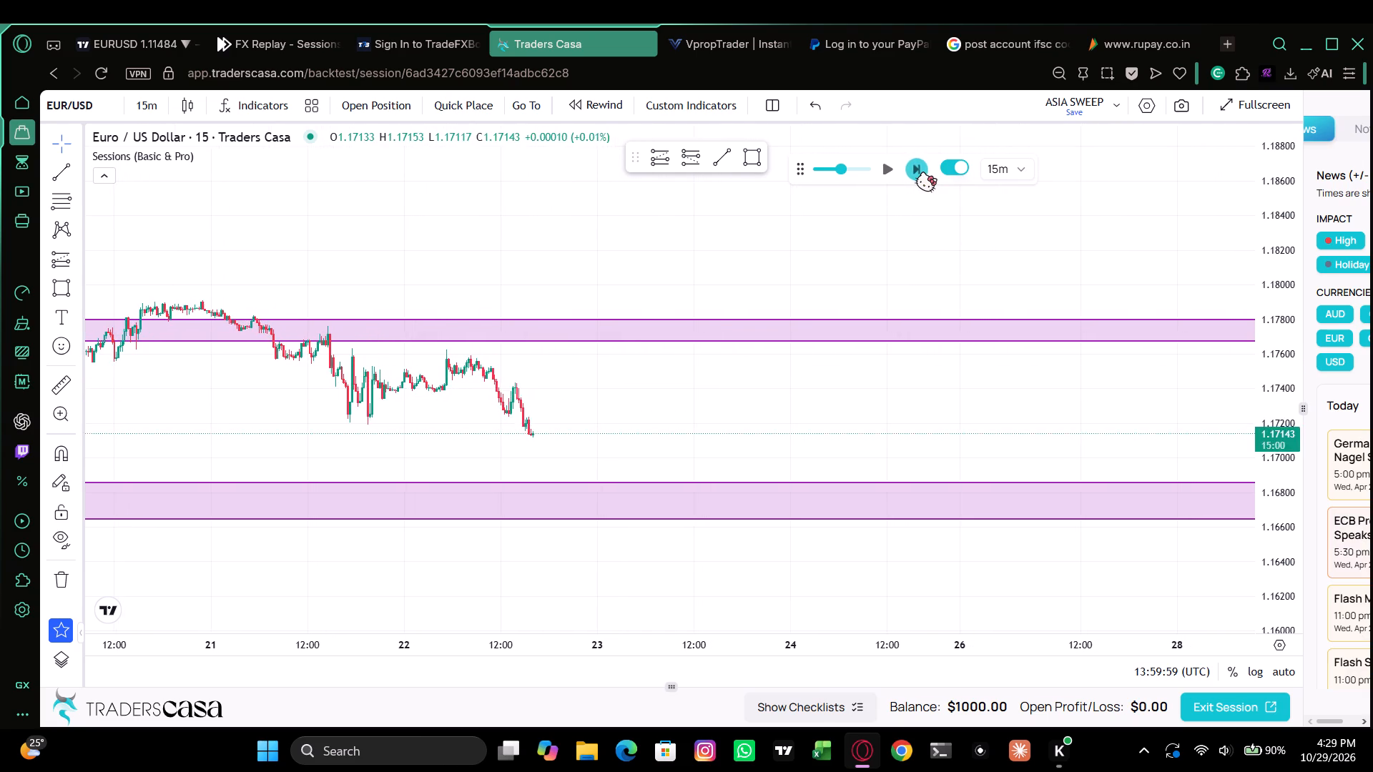
pyautogui.tripleClick(923, 173)
pyautogui.tripleClick(923, 173)
pyautogui.tripleClick(923, 173)
pyautogui.tripleClick(923, 173)
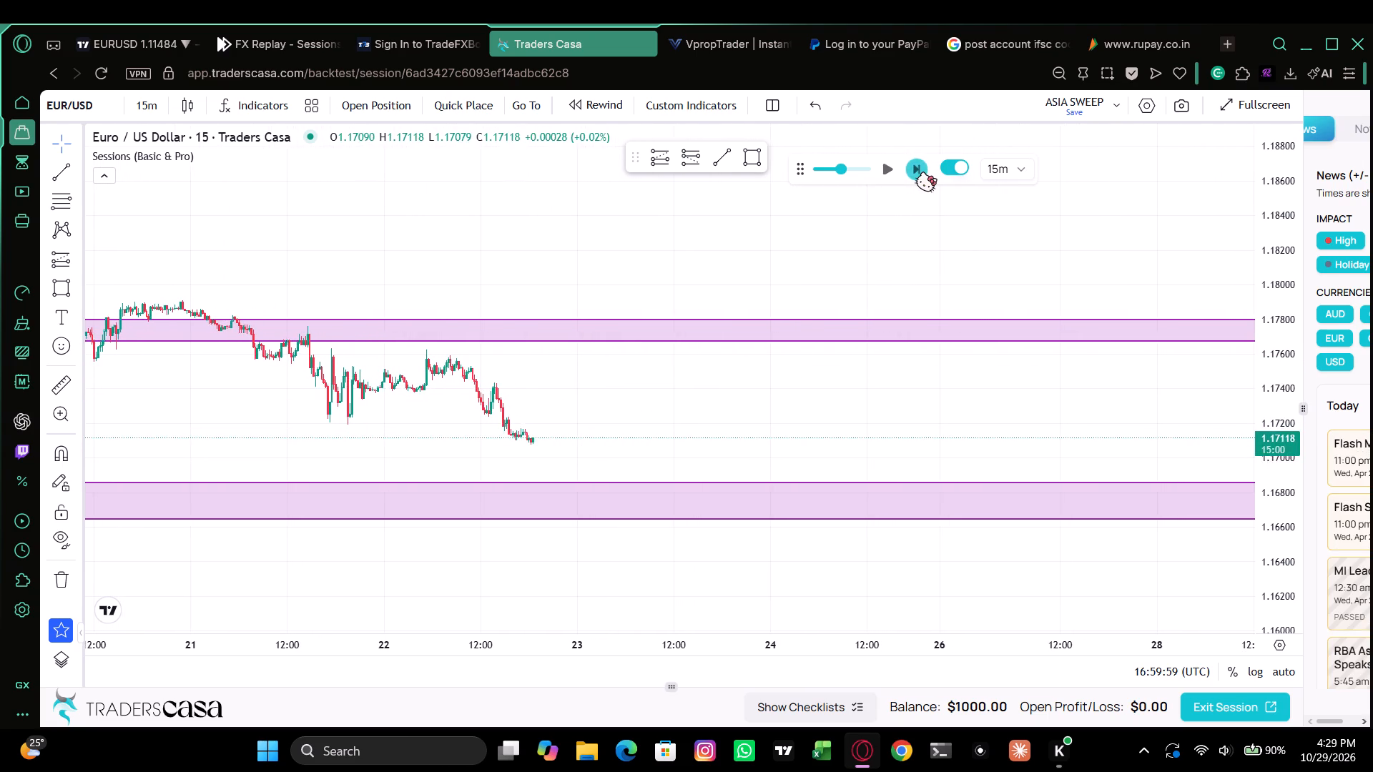
pyautogui.tripleClick(923, 173)
pyautogui.tripleClick(923, 173)
pyautogui.tripleClick(923, 173)
pyautogui.tripleClick(923, 173)
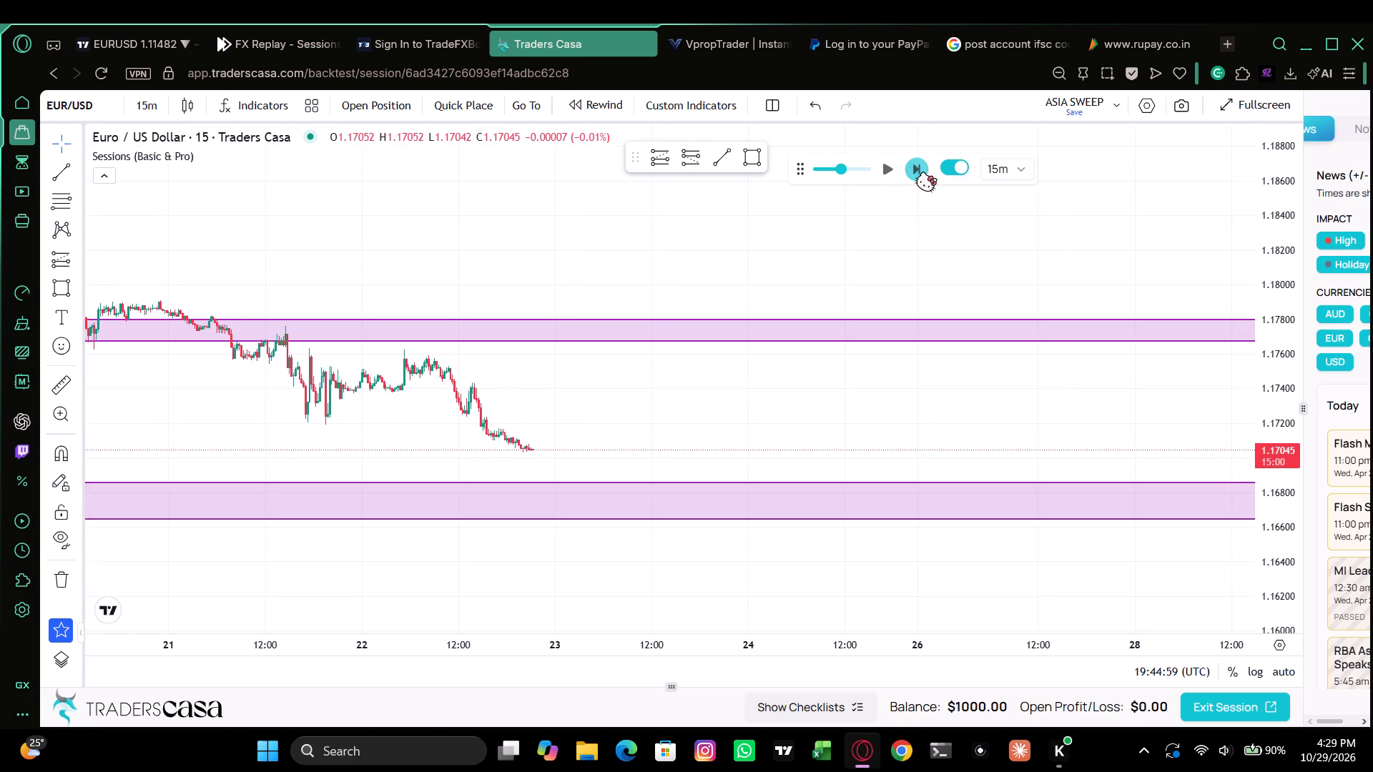
pyautogui.tripleClick(923, 173)
pyautogui.tripleClick(923, 173)
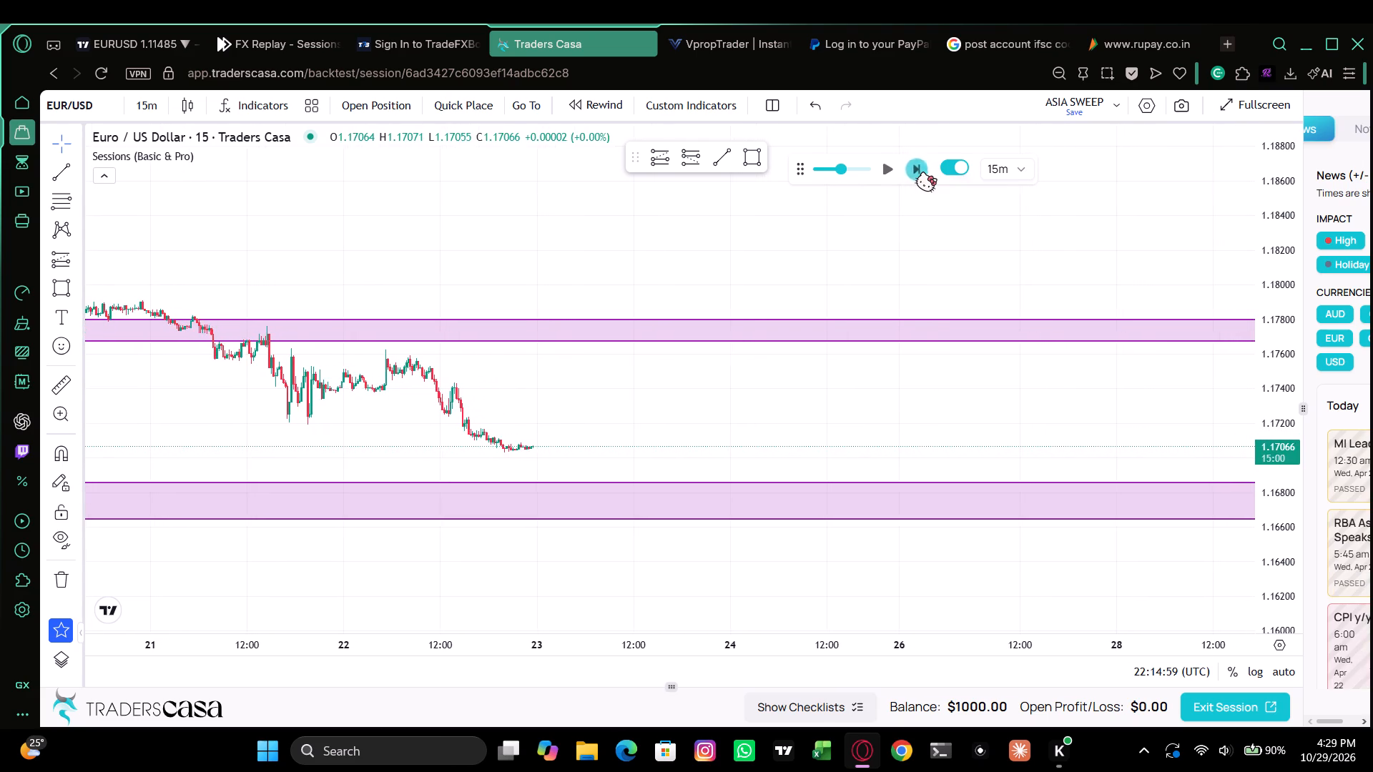
# Advance the 15-minute replay candle by candle to the morning of 23 April.
pyautogui.tripleClick(923, 173)
pyautogui.tripleClick(923, 173)
pyautogui.tripleClick(923, 173)
pyautogui.tripleClick(923, 173)
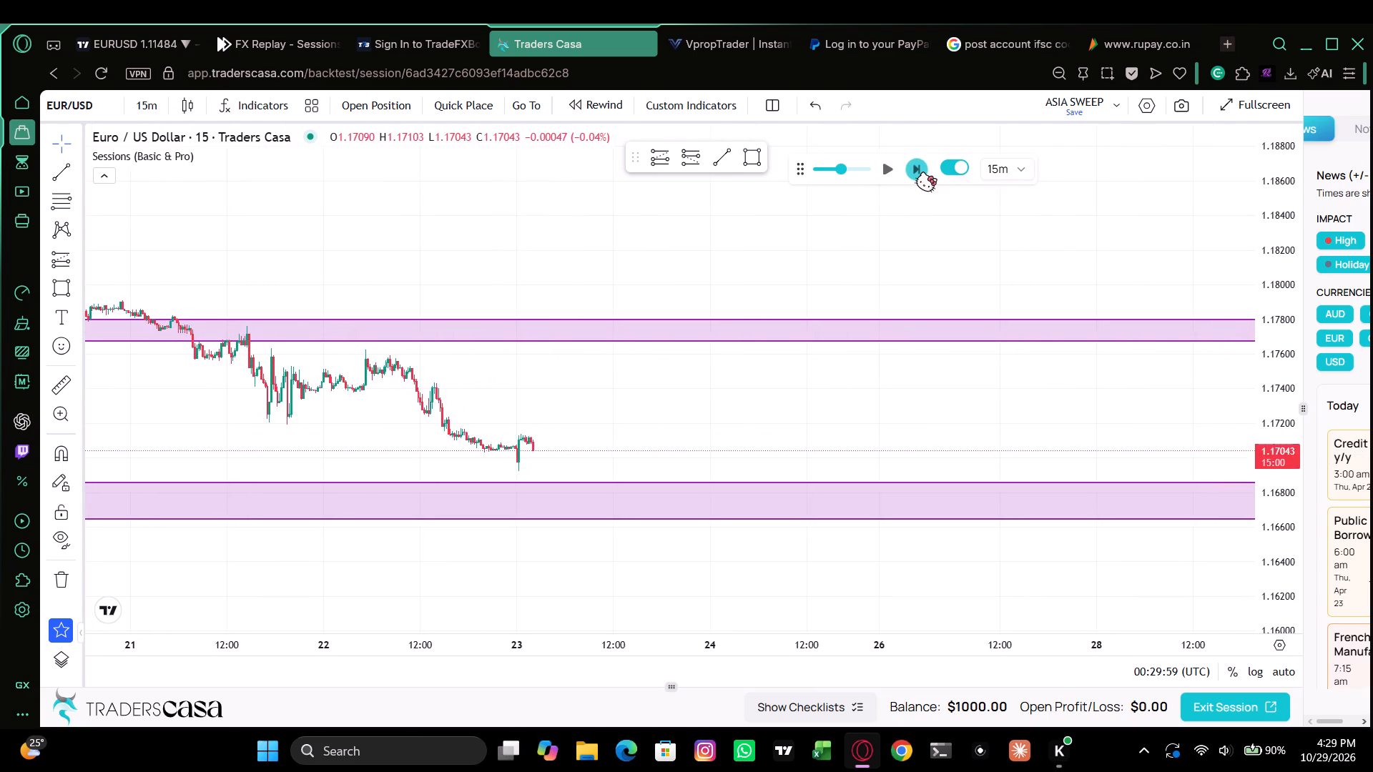
pyautogui.tripleClick(923, 173)
pyautogui.tripleClick(923, 172)
pyautogui.tripleClick(923, 172)
pyautogui.tripleClick(923, 172)
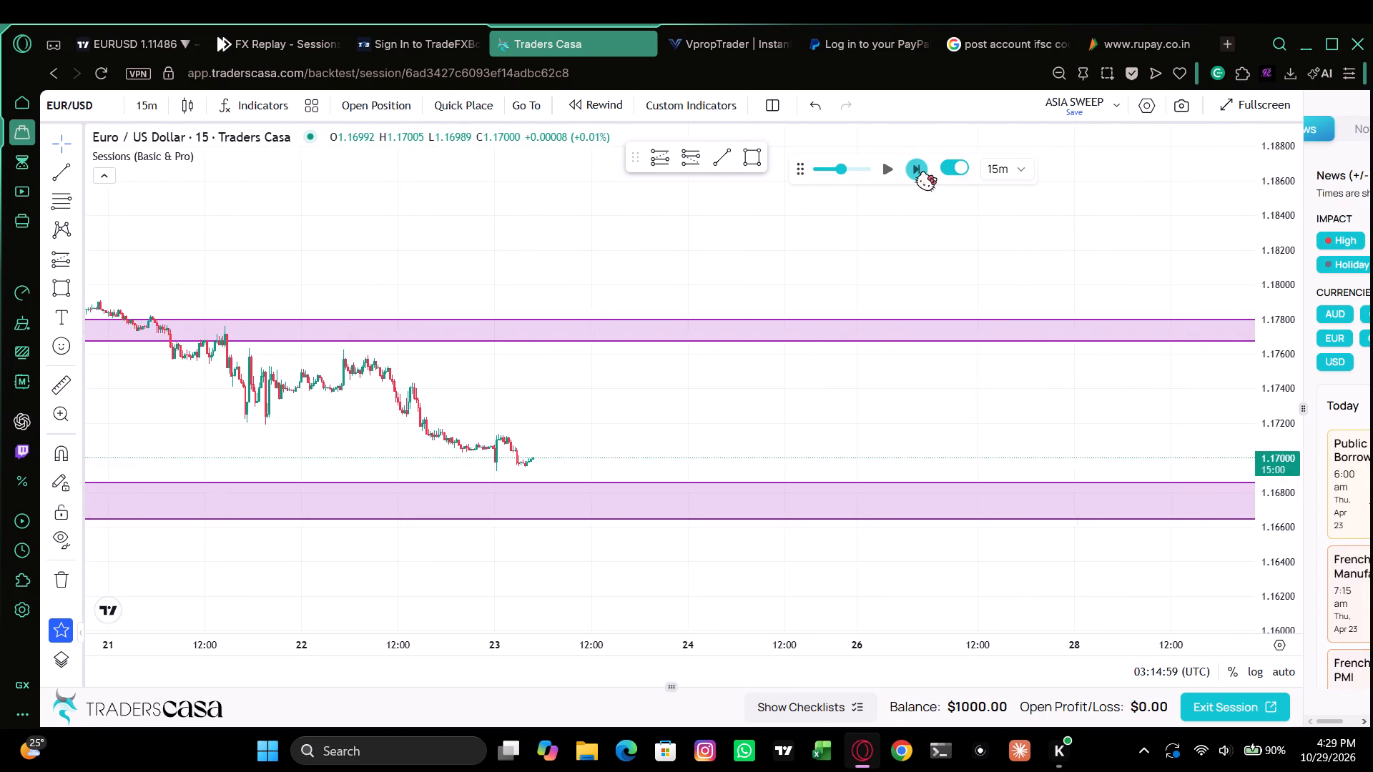
pyautogui.tripleClick(923, 172)
pyautogui.tripleClick(923, 172)
pyautogui.click(923, 172)
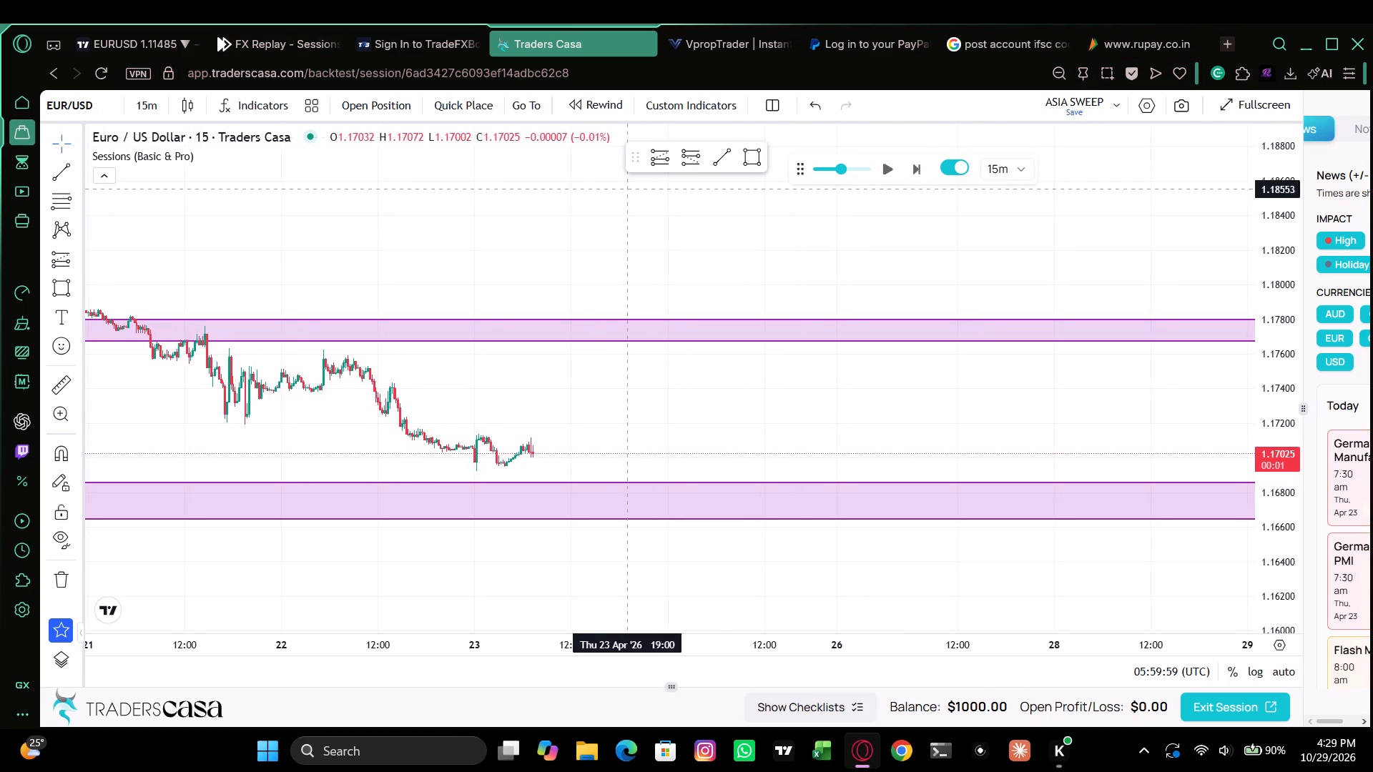
# Advance the 15-minute replay candle by candle to about 13:00 on 23 April.
pyautogui.moveTo(538, 415); pyautogui.dragTo(646, 352)
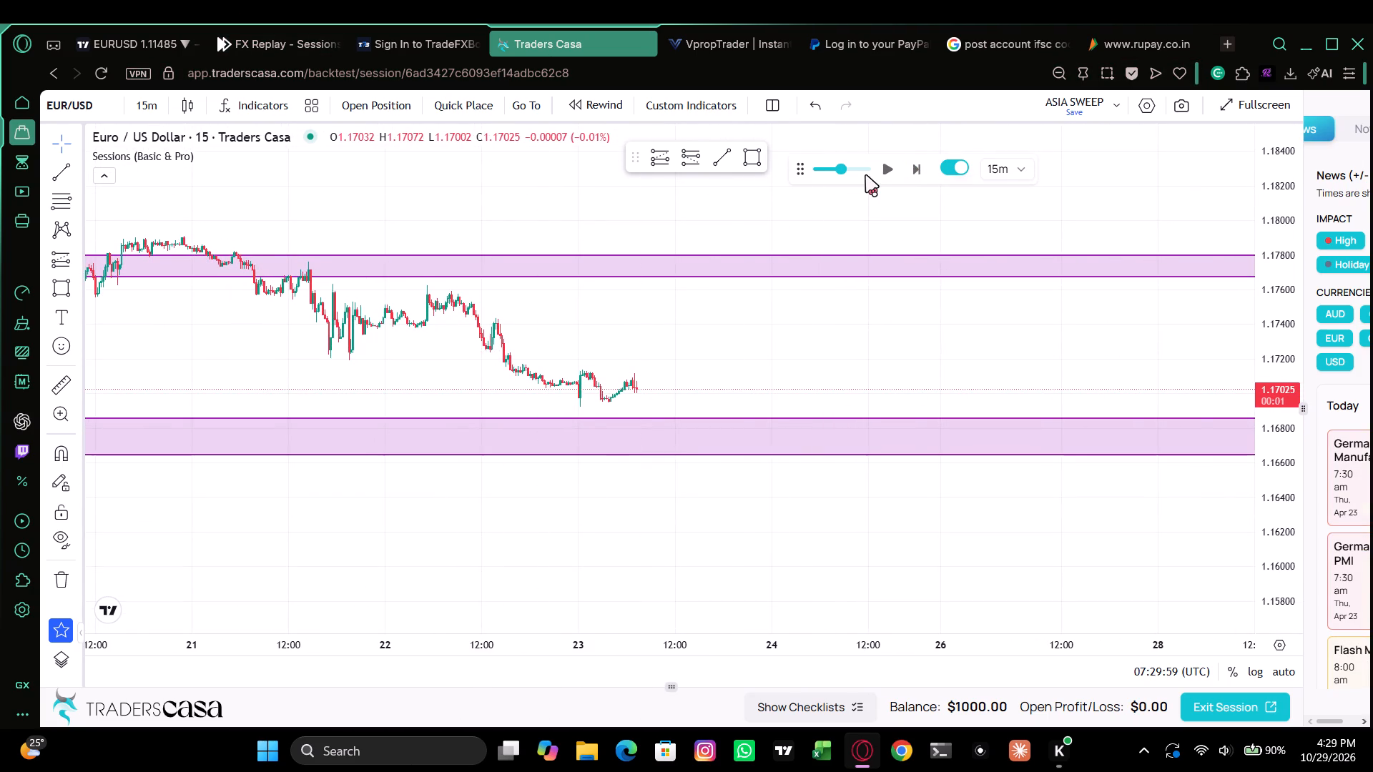
pyautogui.tripleClick(915, 172)
pyautogui.tripleClick(915, 172)
pyautogui.tripleClick(916, 171)
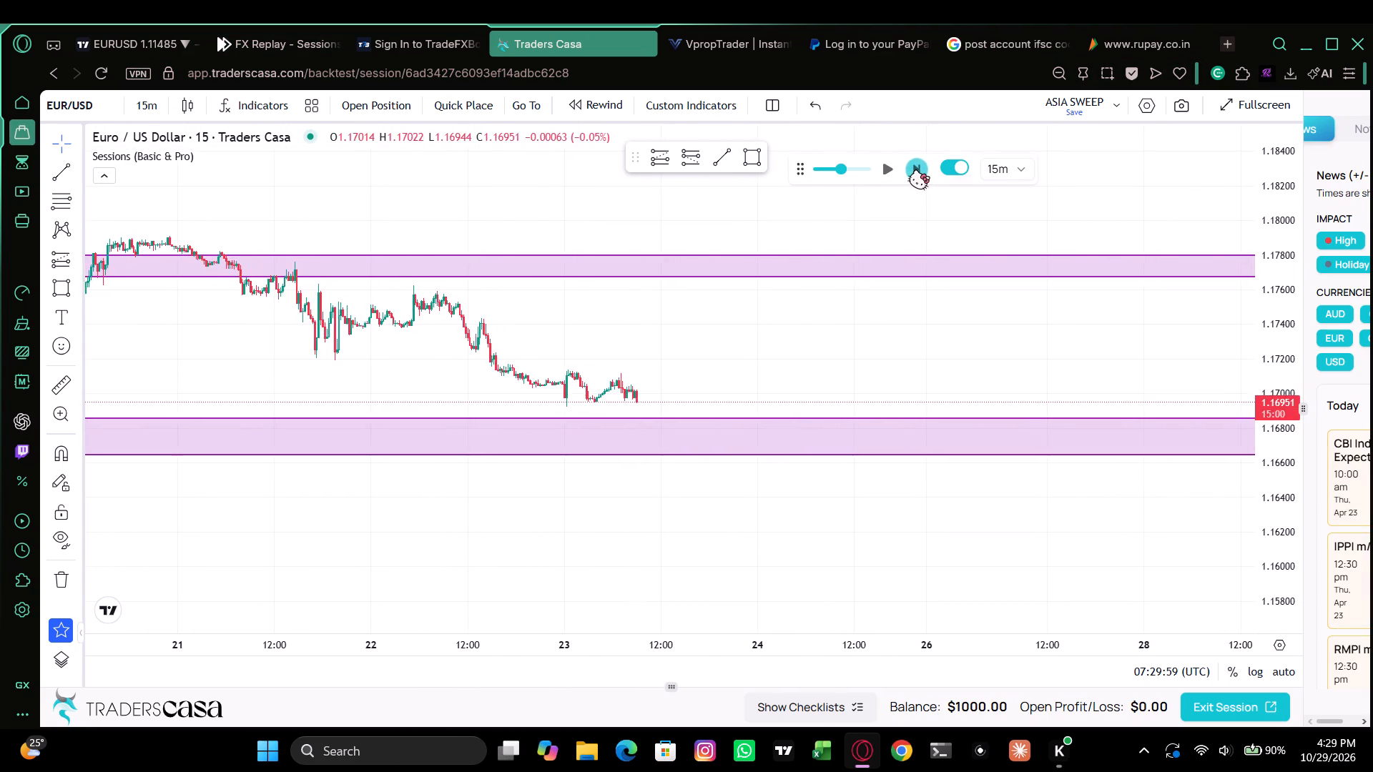
pyautogui.tripleClick(916, 171)
pyautogui.tripleClick(916, 171)
pyautogui.tripleClick(916, 171)
pyautogui.tripleClick(916, 171)
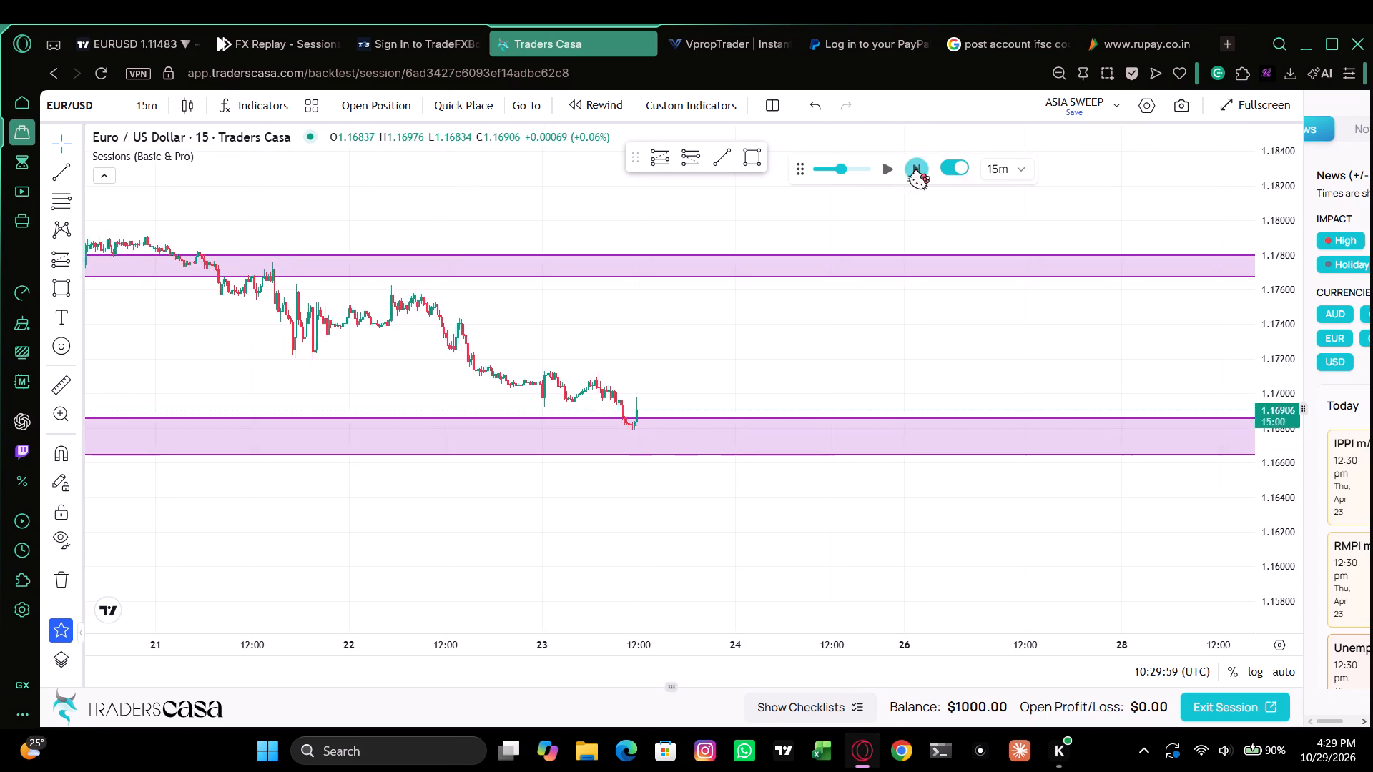
pyautogui.click(916, 171)
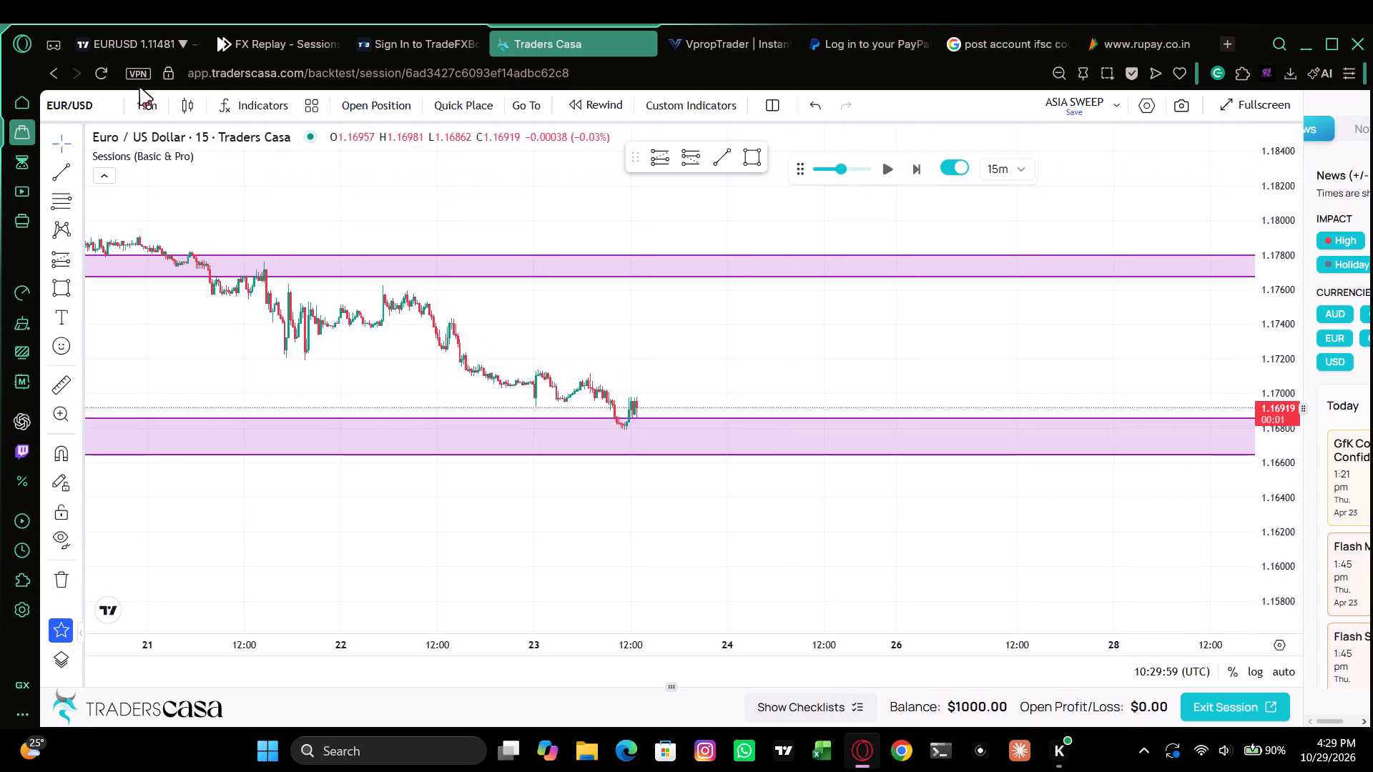
# Add the 15-minute, 5-minute, 4-hour and 1-day intervals to the favourite timeframes.
pyautogui.moveTo(716, 360); pyautogui.dragTo(562, 347)
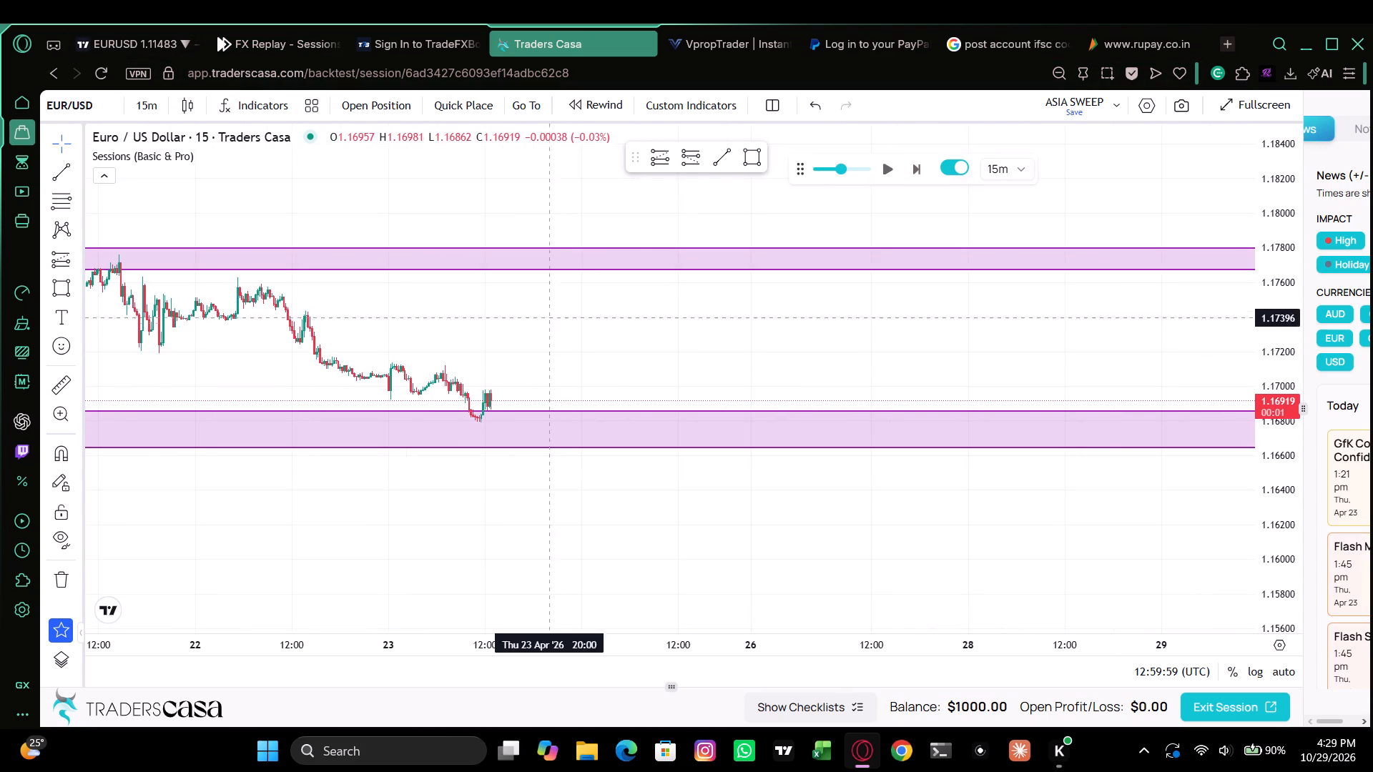
pyautogui.click(152, 99)
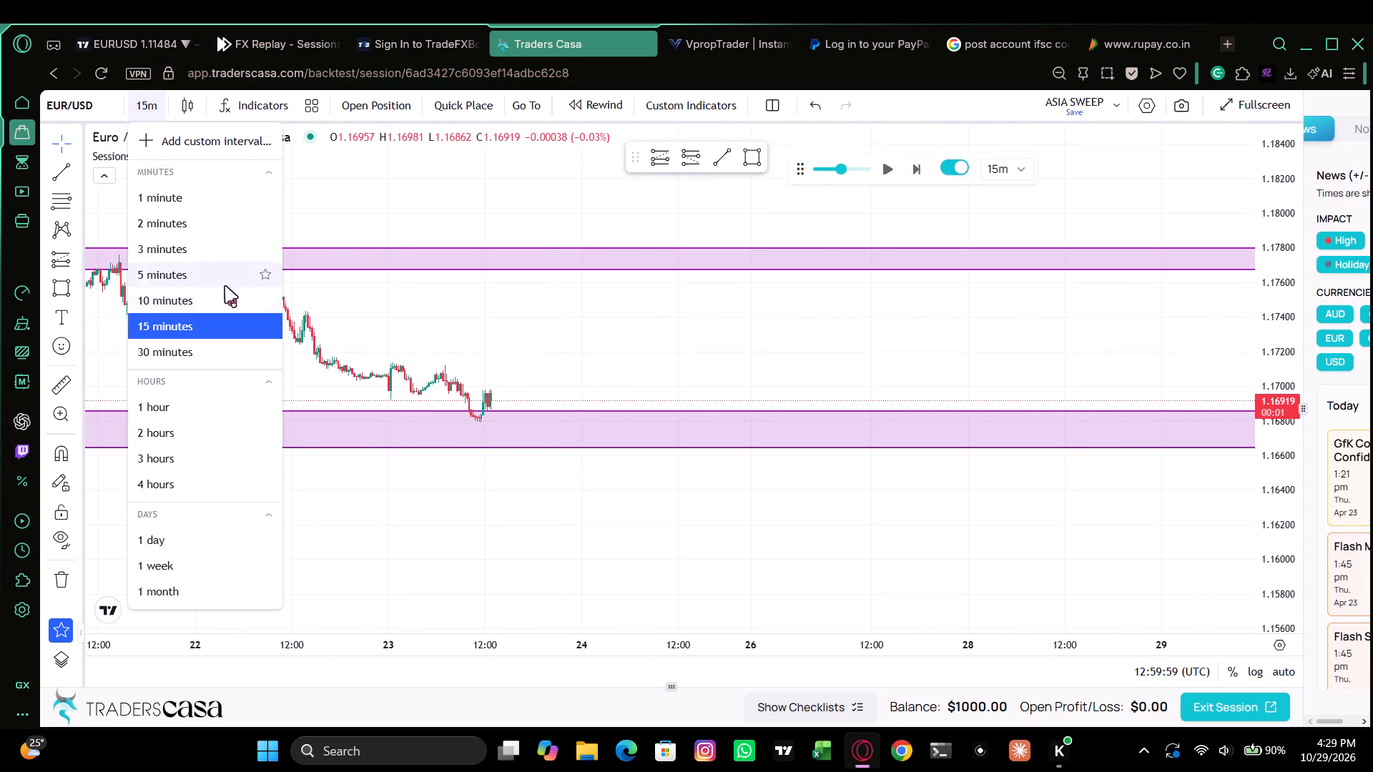
pyautogui.click(263, 330)
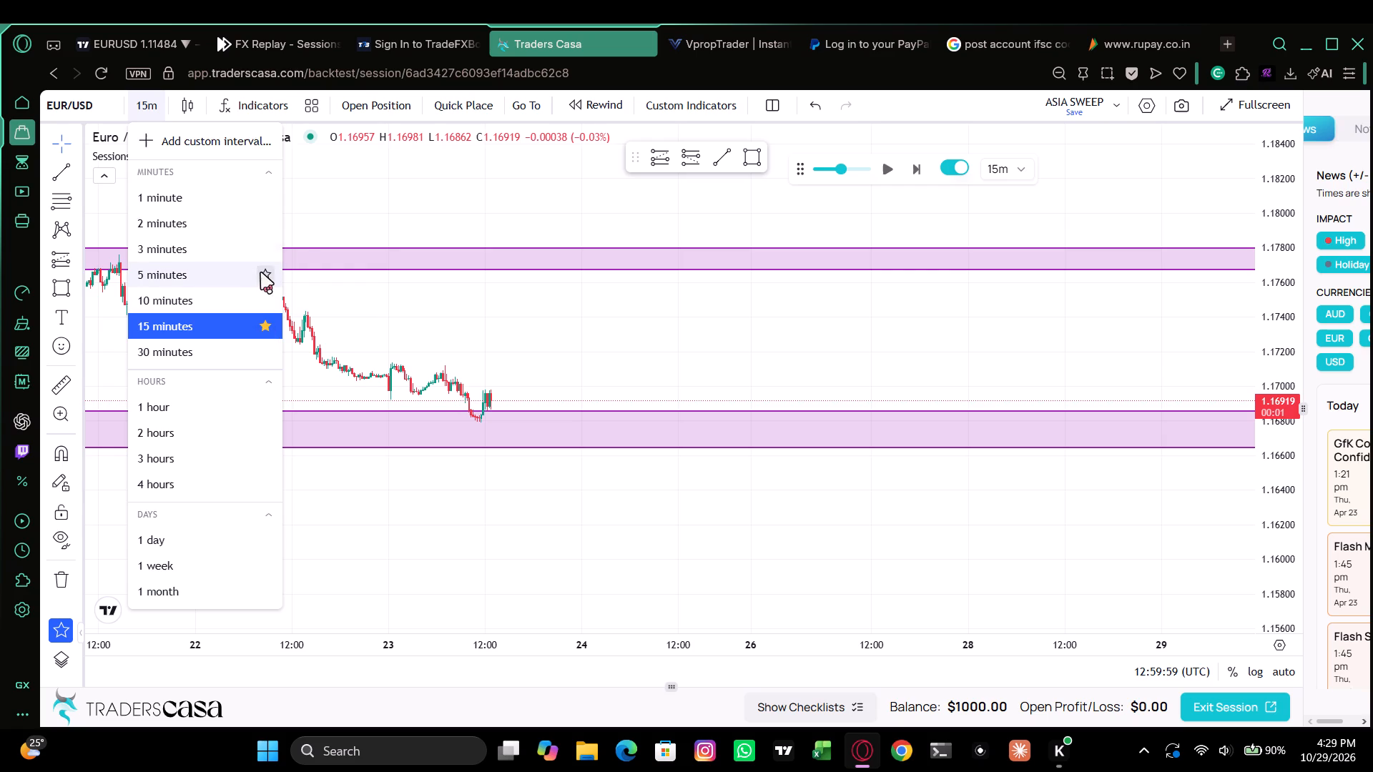
pyautogui.click(262, 272)
pyautogui.click(260, 488)
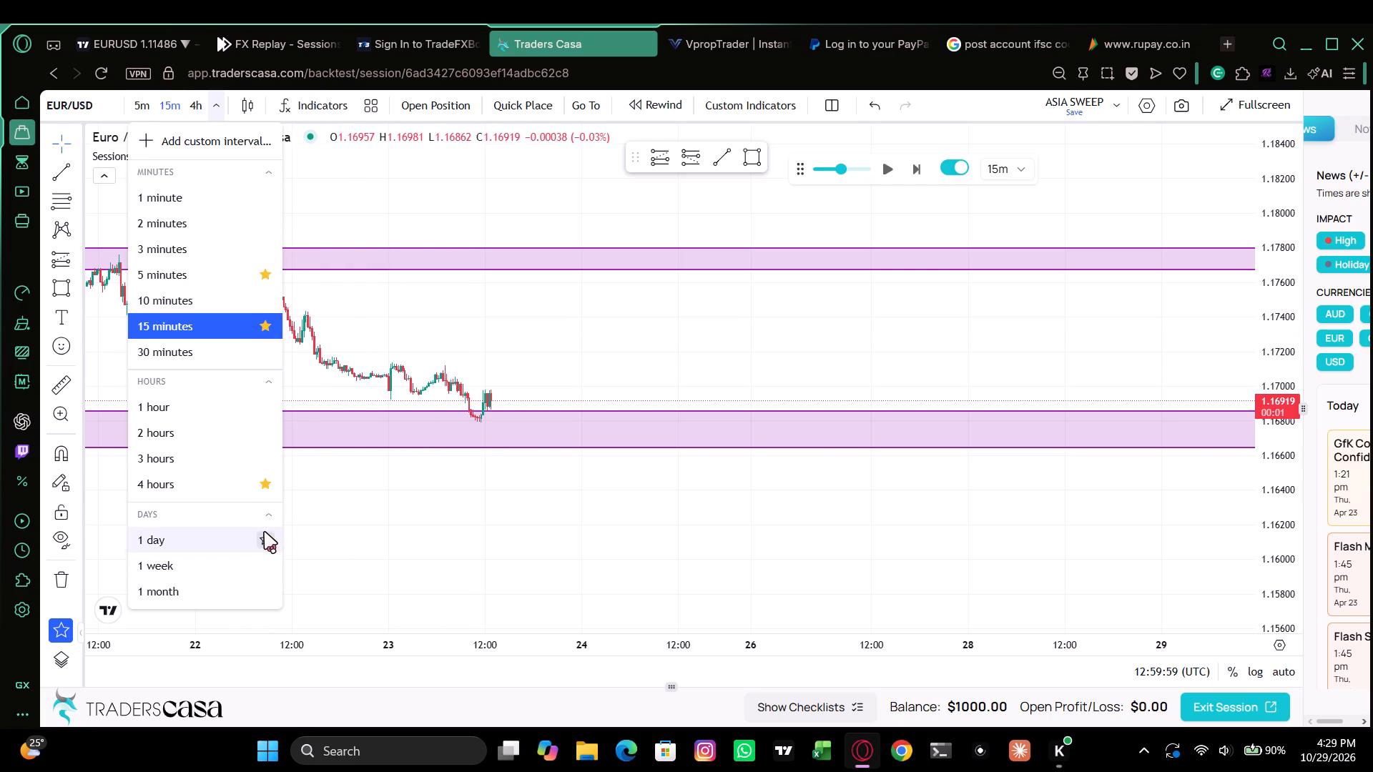
pyautogui.click(265, 533)
pyautogui.click(483, 358)
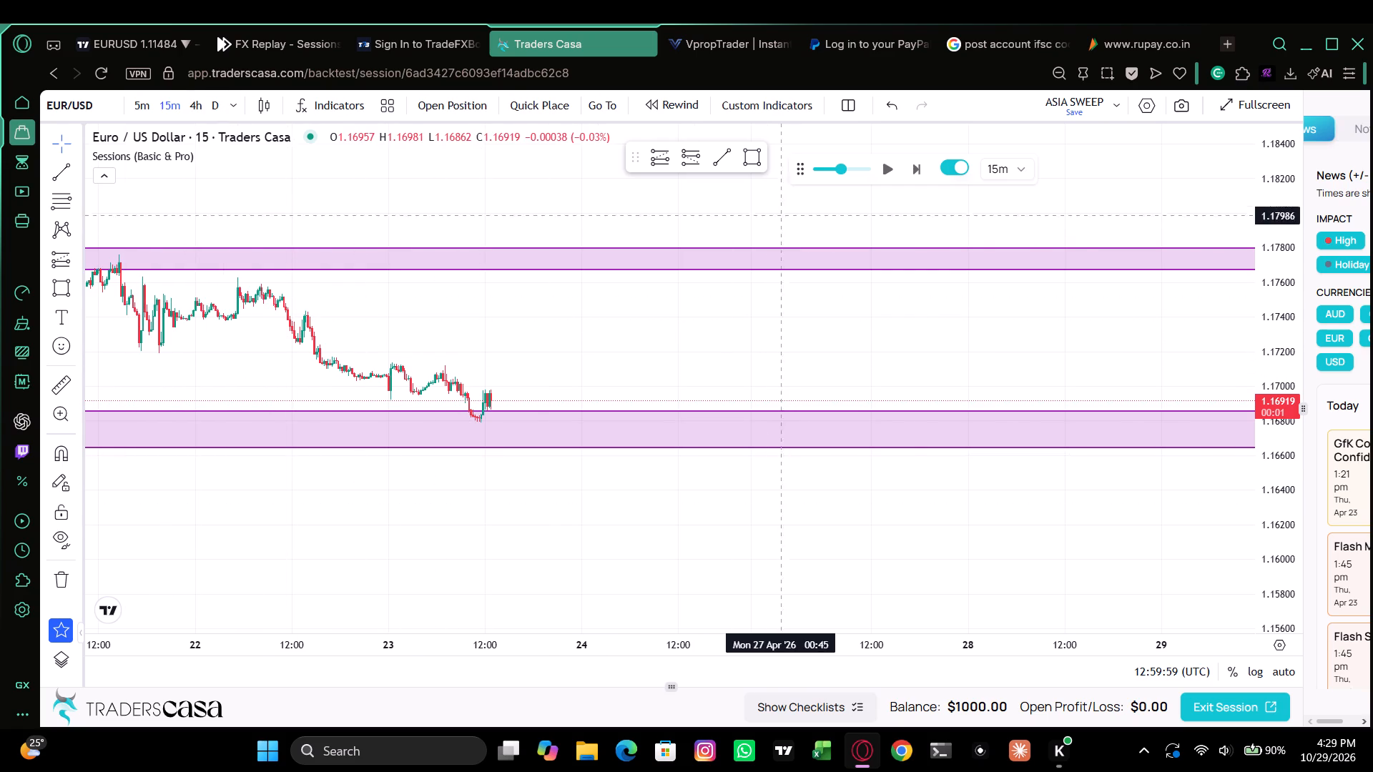
# Advance the 15-minute replay candle by candle to about 14:30 on 23 April.
pyautogui.click(921, 172)
pyautogui.tripleClick(922, 169)
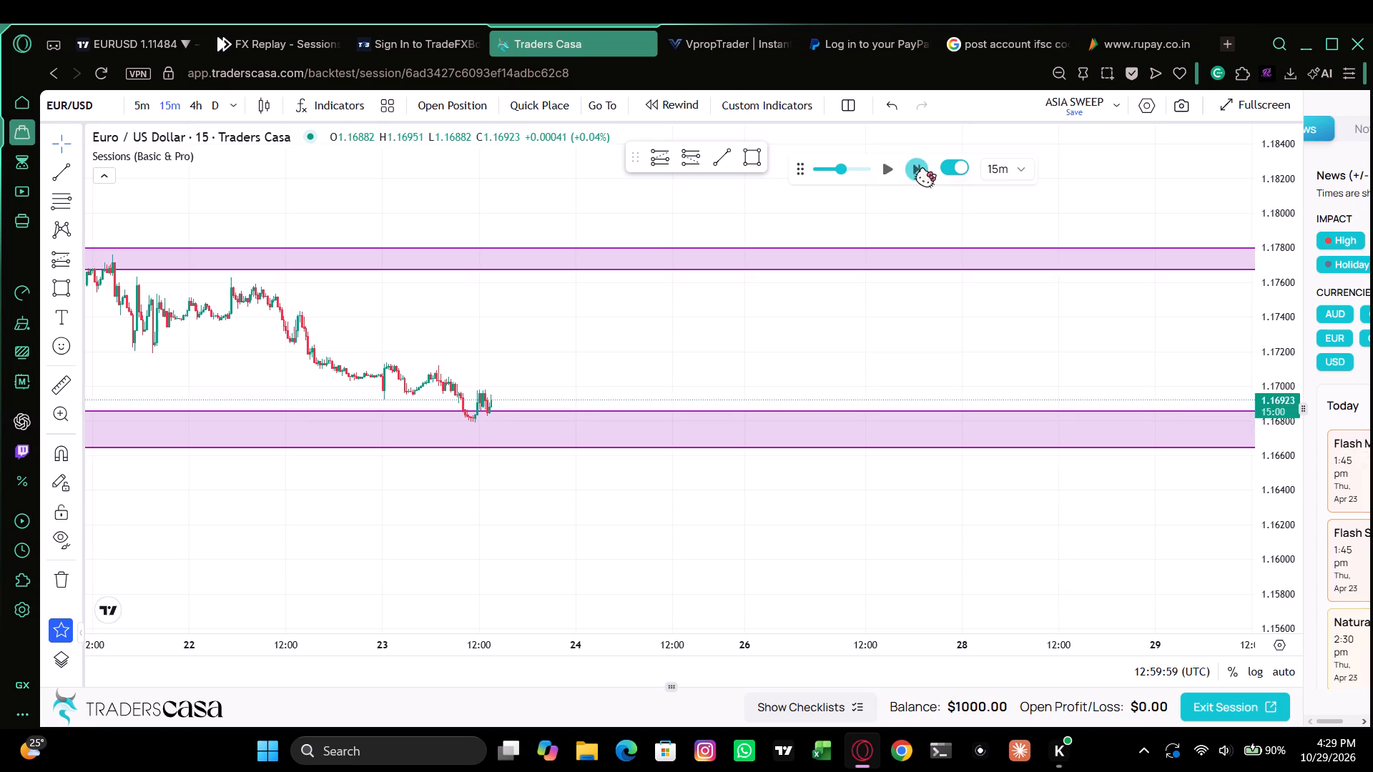
pyautogui.doubleClick(922, 169)
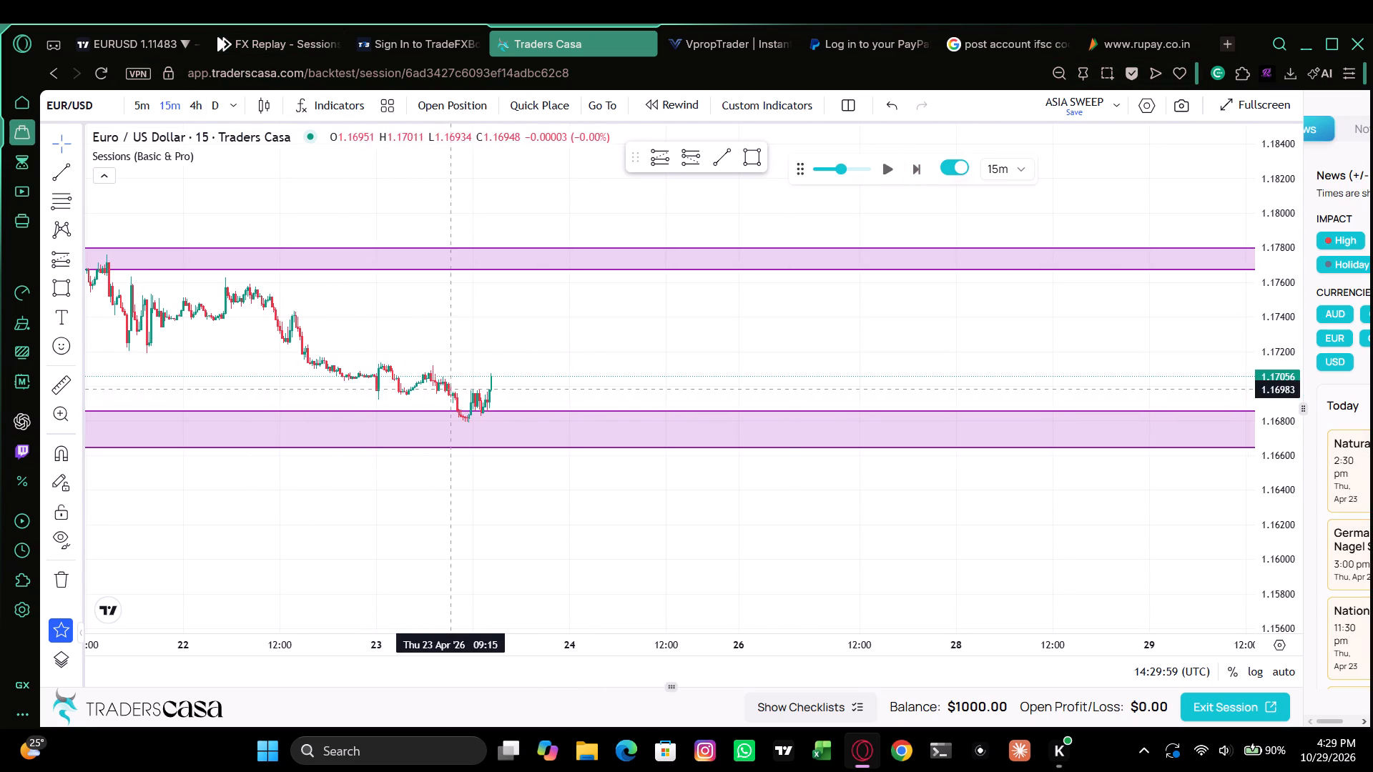
# Switch the chart to the 5-minute timeframe.
pyautogui.click(132, 108)
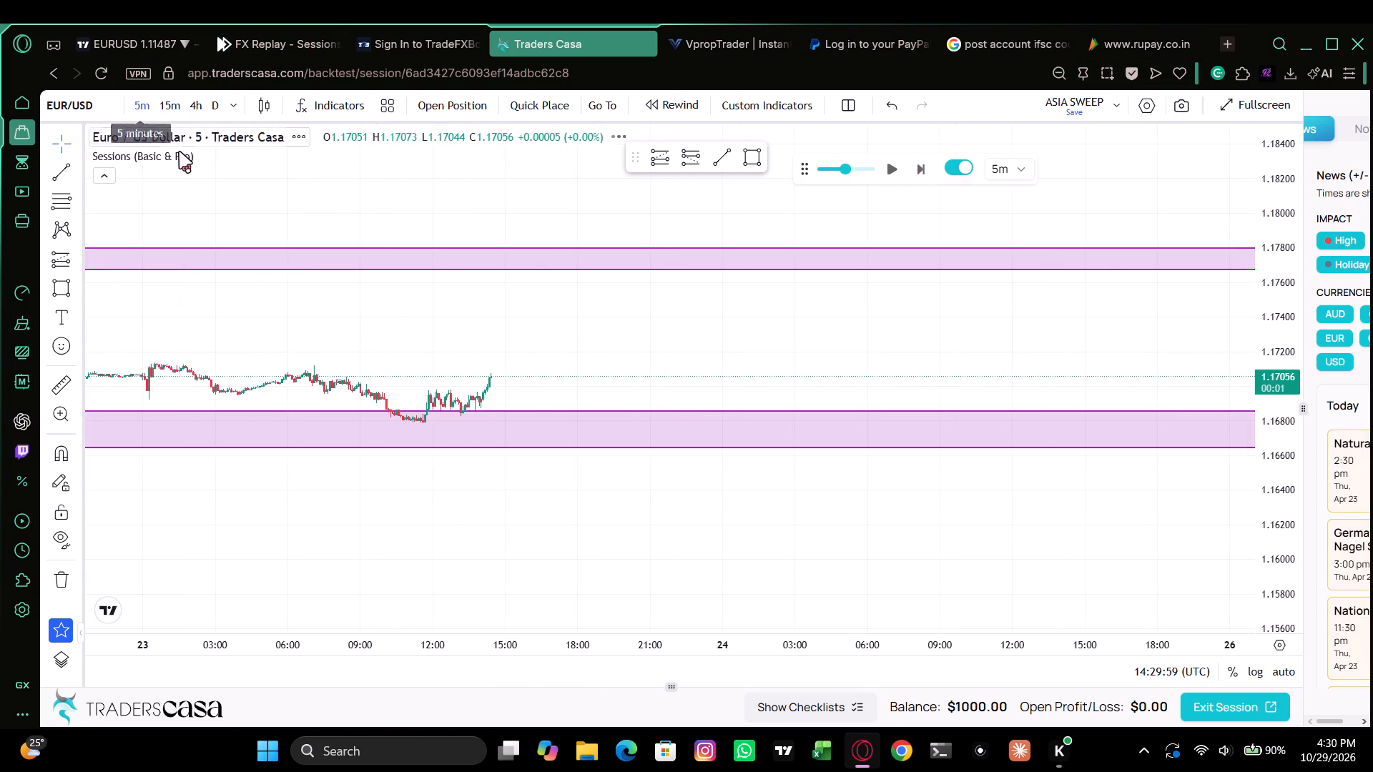
pyautogui.moveTo(1269, 485); pyautogui.dragTo(1302, 239)
pyautogui.moveTo(489, 328); pyautogui.dragTo(588, 274)
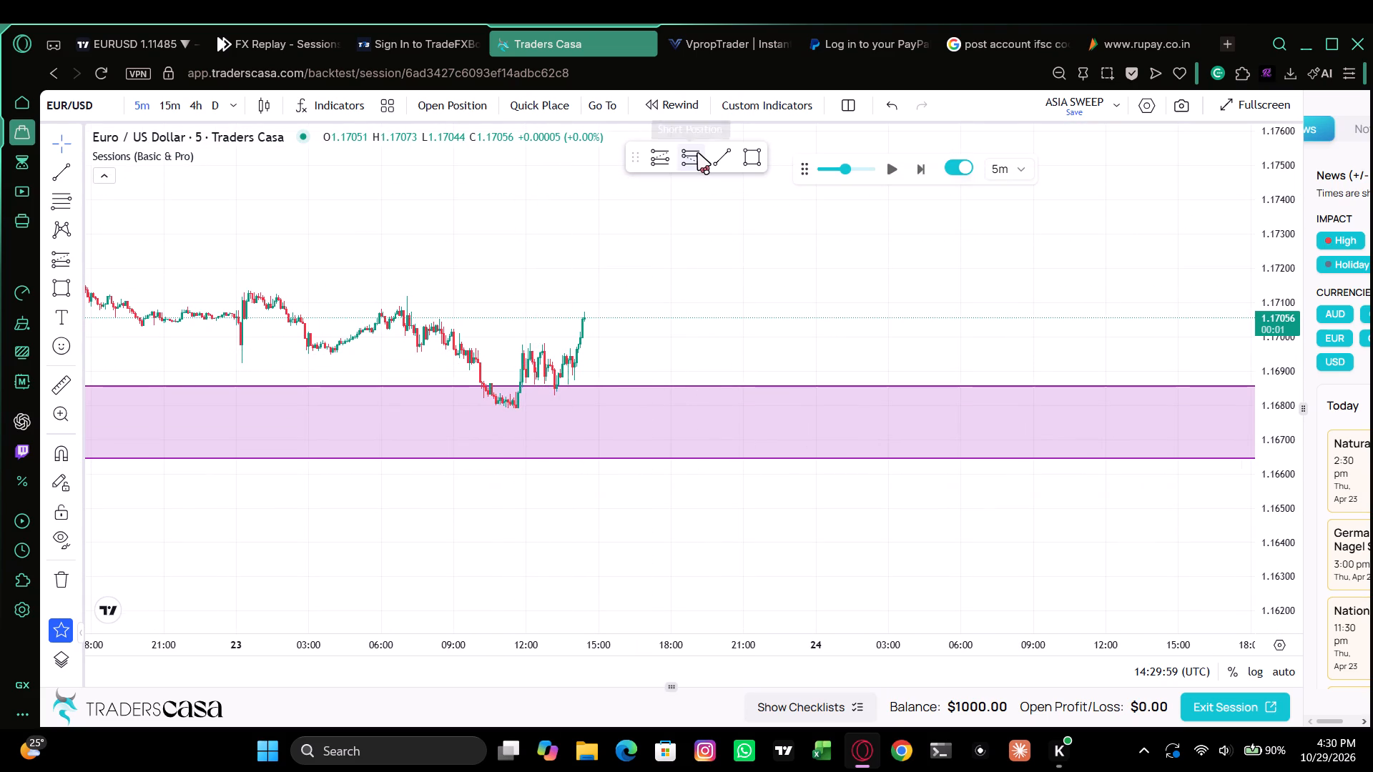
# Draw a long position at the 14:25 candle with entry about 1.17053, target about 1.17412 and stop about 1.16840 inside the lower zone.
pyautogui.click(662, 152)
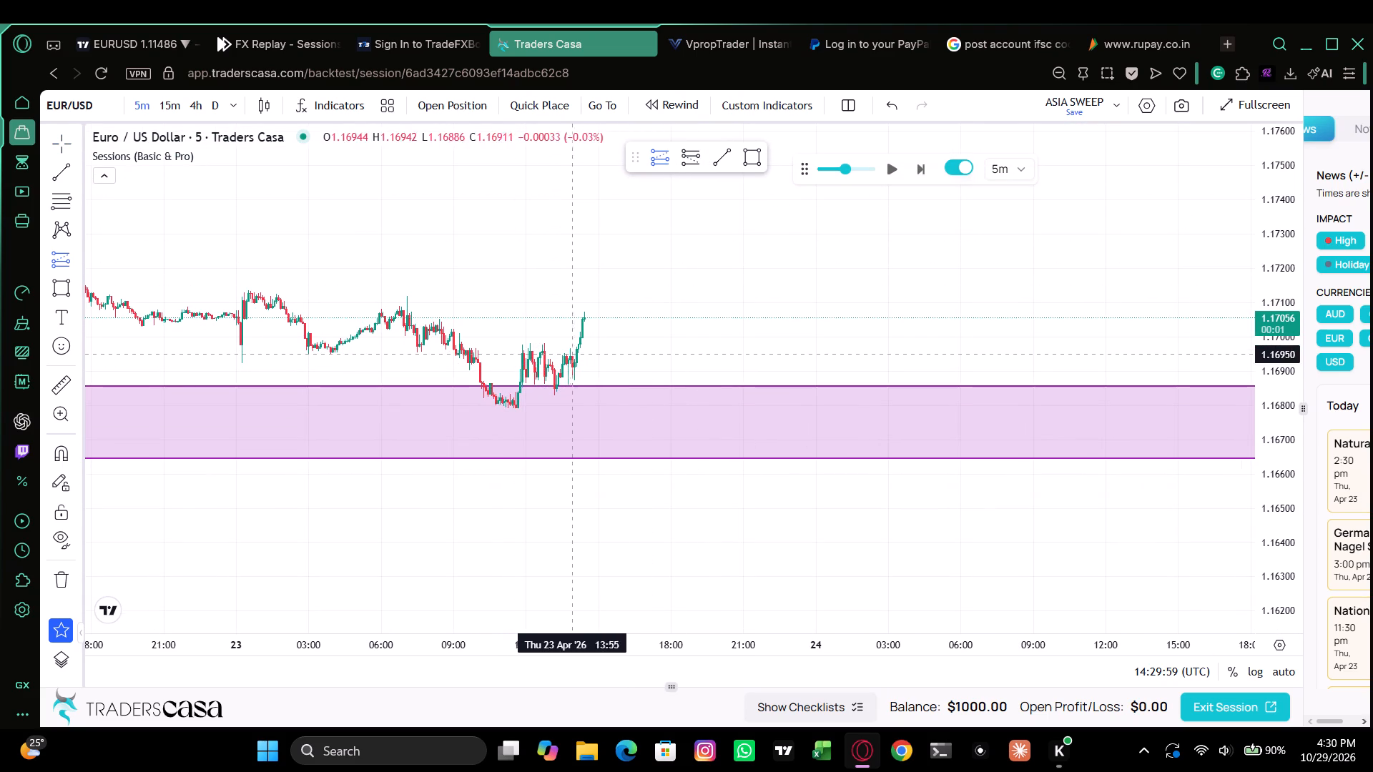
pyautogui.click(581, 342)
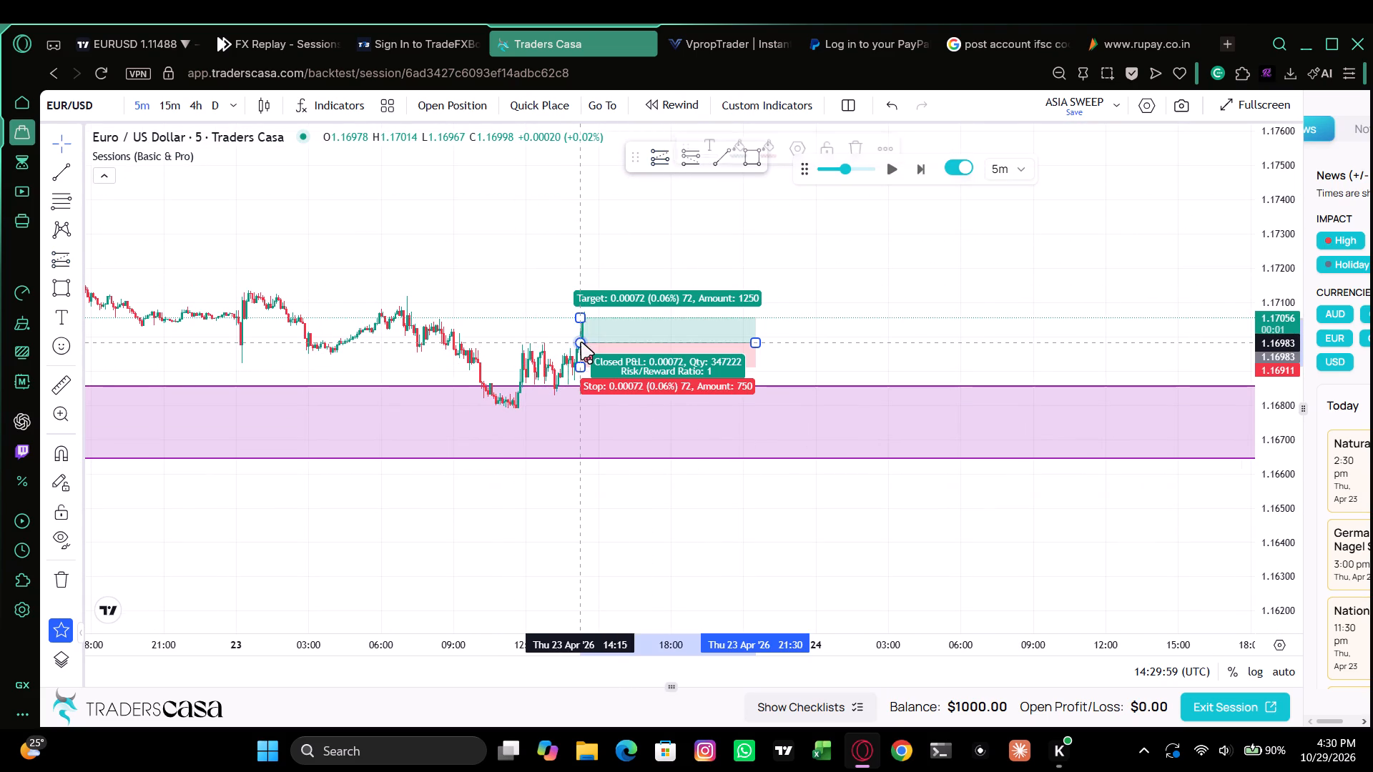
pyautogui.moveTo(584, 315); pyautogui.dragTo(599, 219)
pyautogui.moveTo(631, 329); pyautogui.dragTo(635, 305)
pyautogui.moveTo(582, 347); pyautogui.dragTo(582, 369)
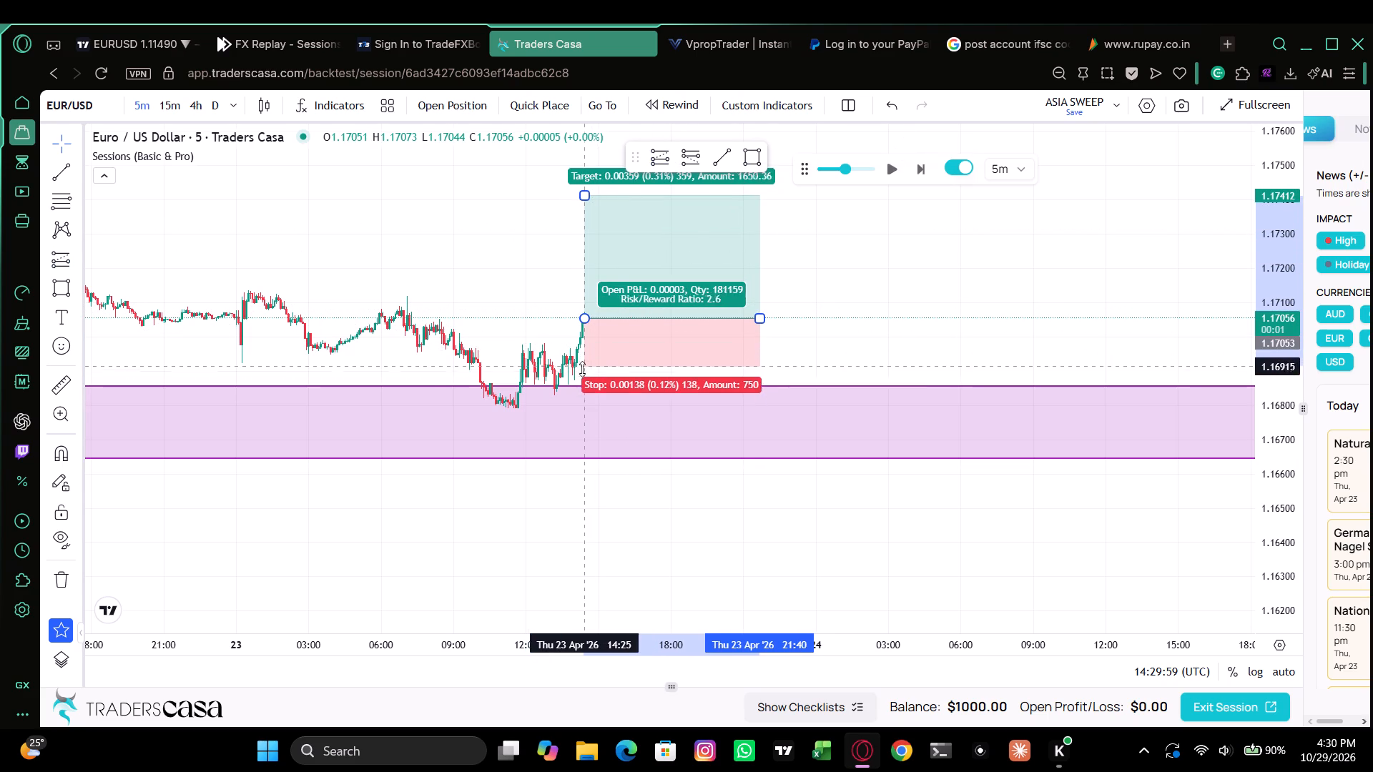
pyautogui.moveTo(582, 369); pyautogui.dragTo(583, 406)
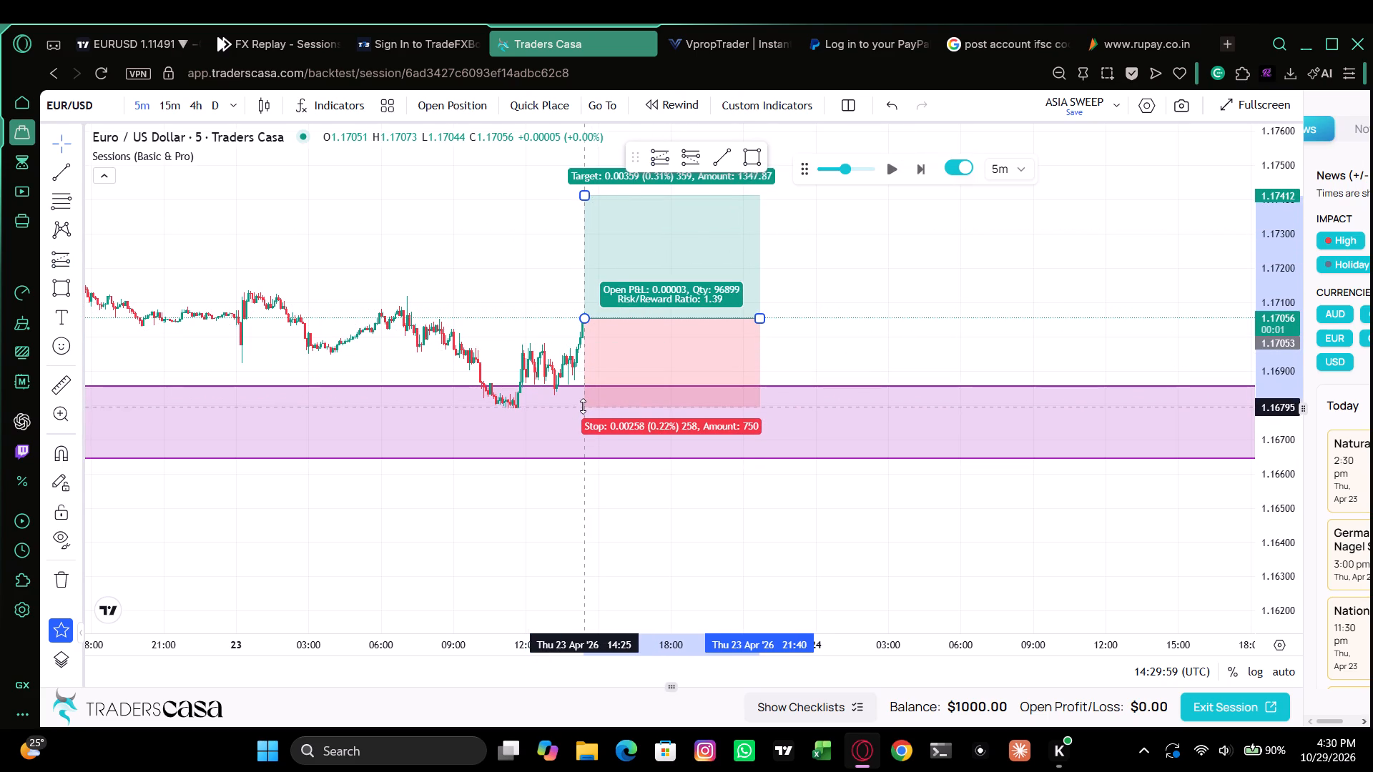
pyautogui.moveTo(583, 406); pyautogui.dragTo(586, 387)
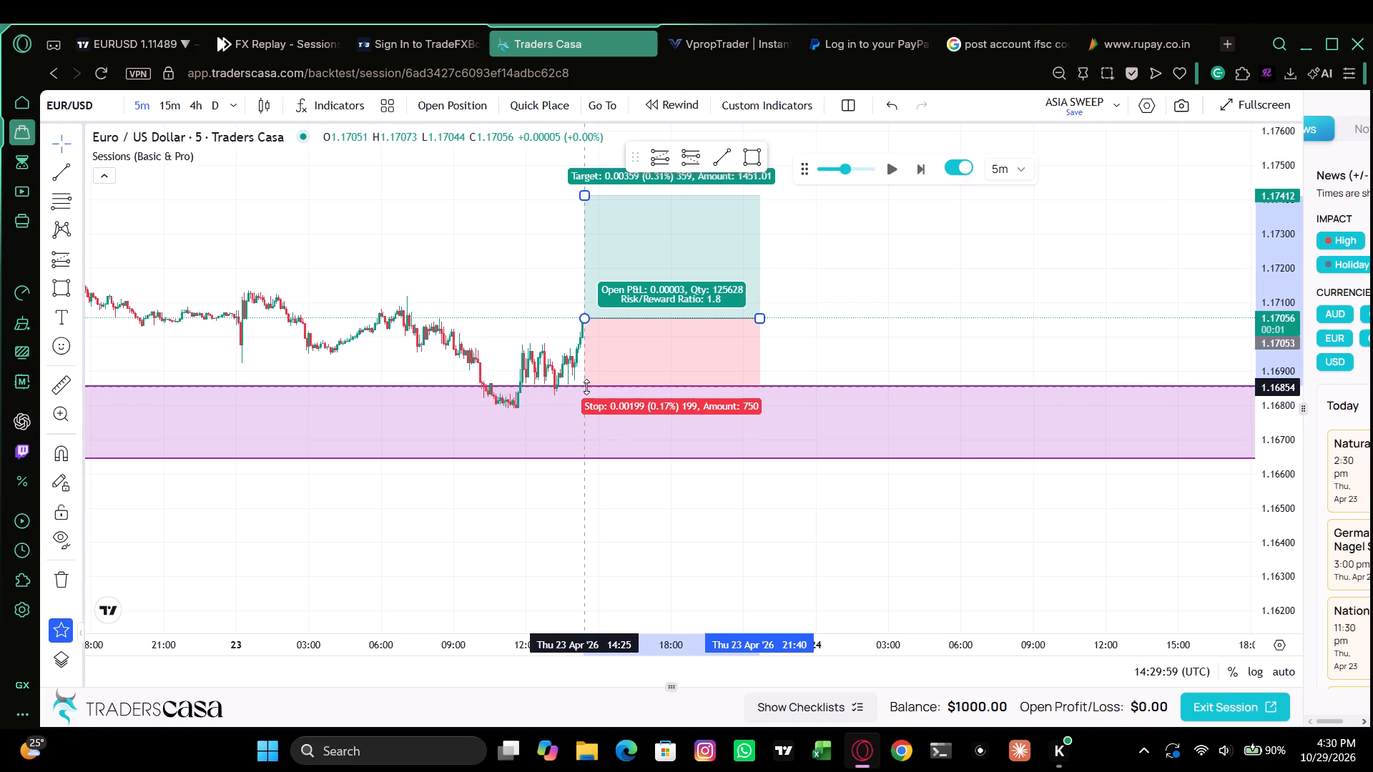
pyautogui.moveTo(586, 387); pyautogui.dragTo(586, 392)
# Raise the long position's target to about 1.17485 and extend its time span to about 22:00 on 23 April.
pyautogui.moveTo(549, 237); pyautogui.dragTo(481, 370)
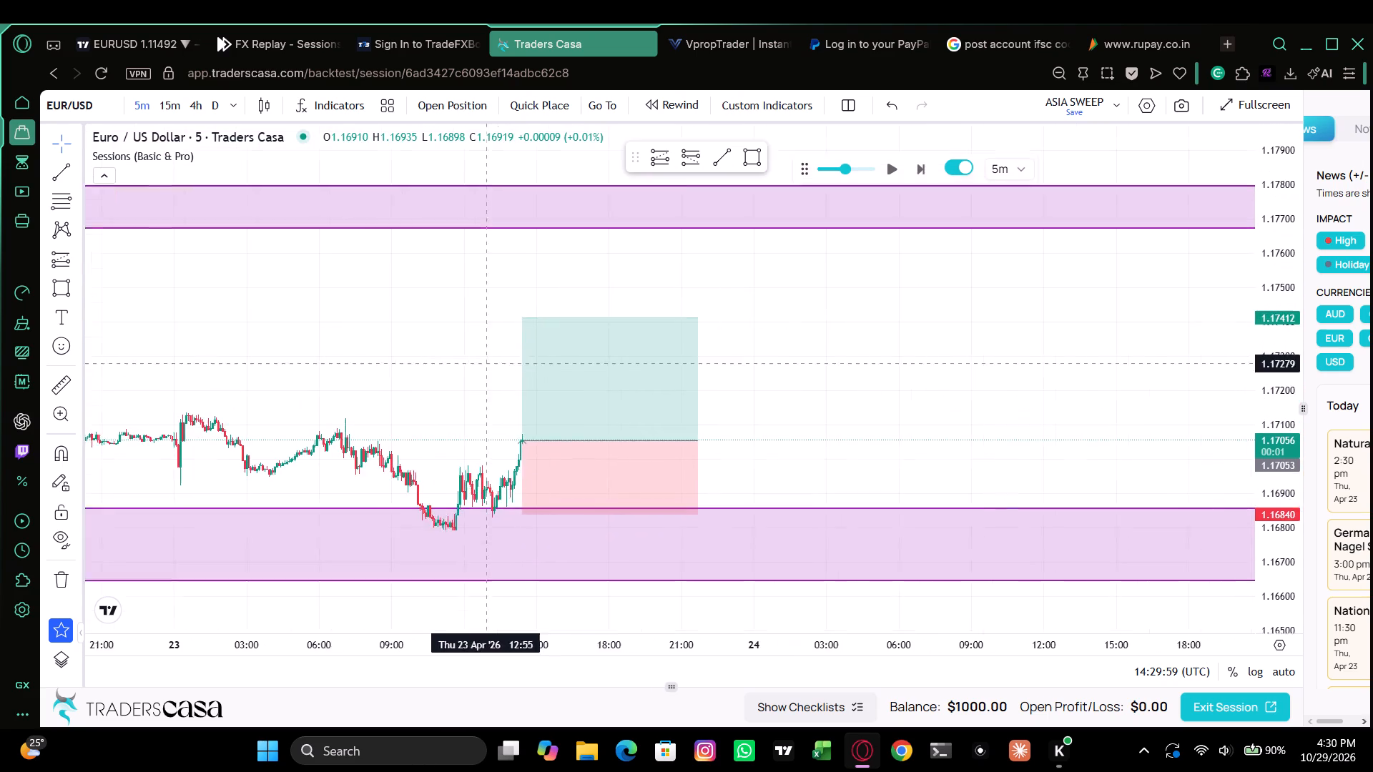
pyautogui.moveTo(481, 370); pyautogui.dragTo(468, 387)
pyautogui.moveTo(512, 342); pyautogui.dragTo(518, 316)
pyautogui.moveTo(679, 467); pyautogui.dragTo(690, 465)
pyautogui.click(802, 417)
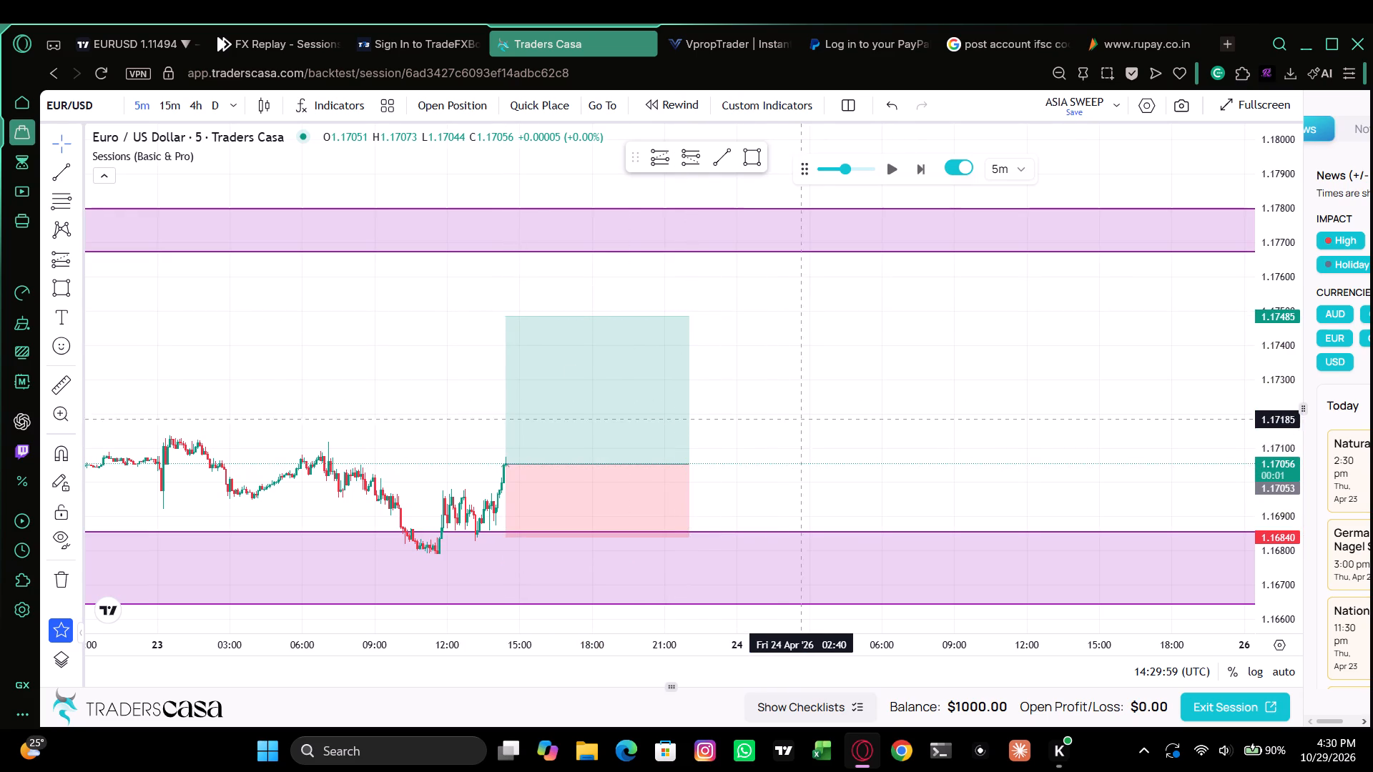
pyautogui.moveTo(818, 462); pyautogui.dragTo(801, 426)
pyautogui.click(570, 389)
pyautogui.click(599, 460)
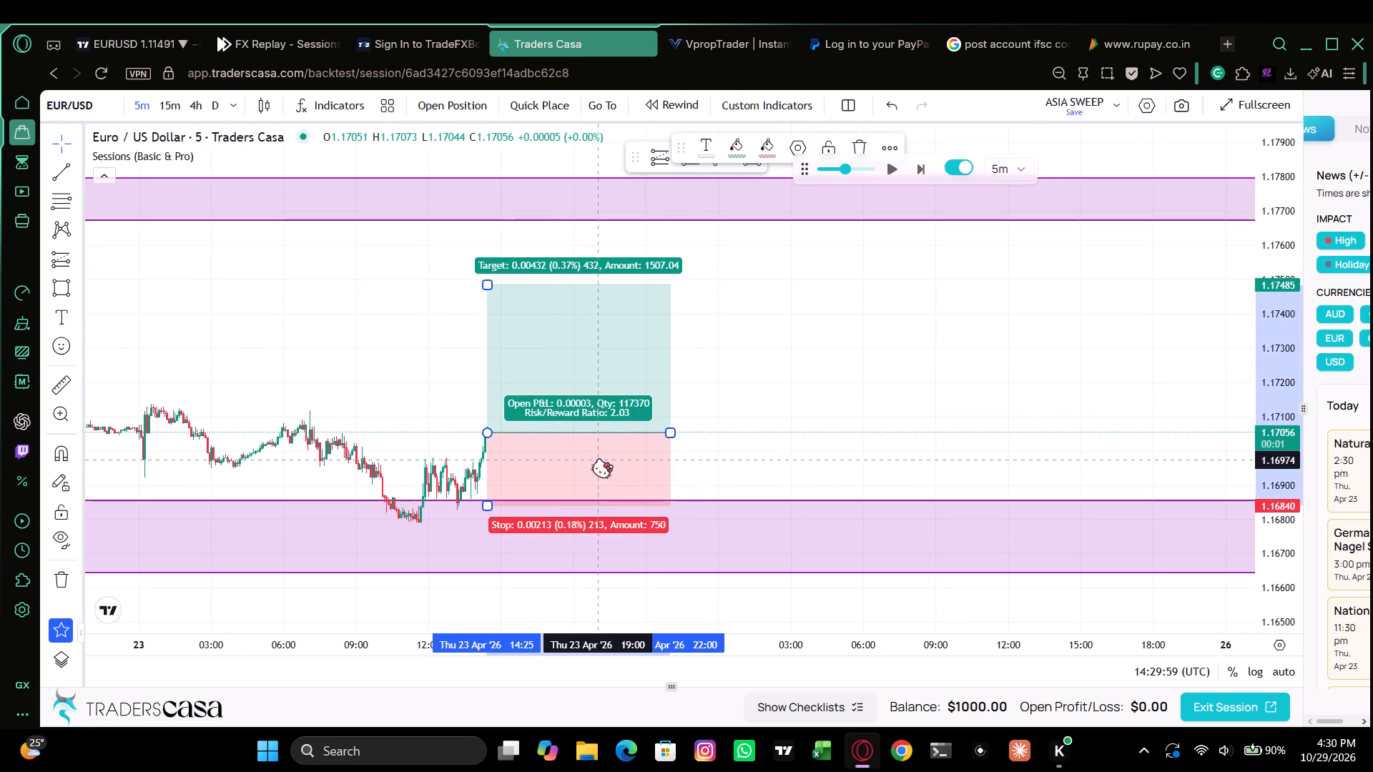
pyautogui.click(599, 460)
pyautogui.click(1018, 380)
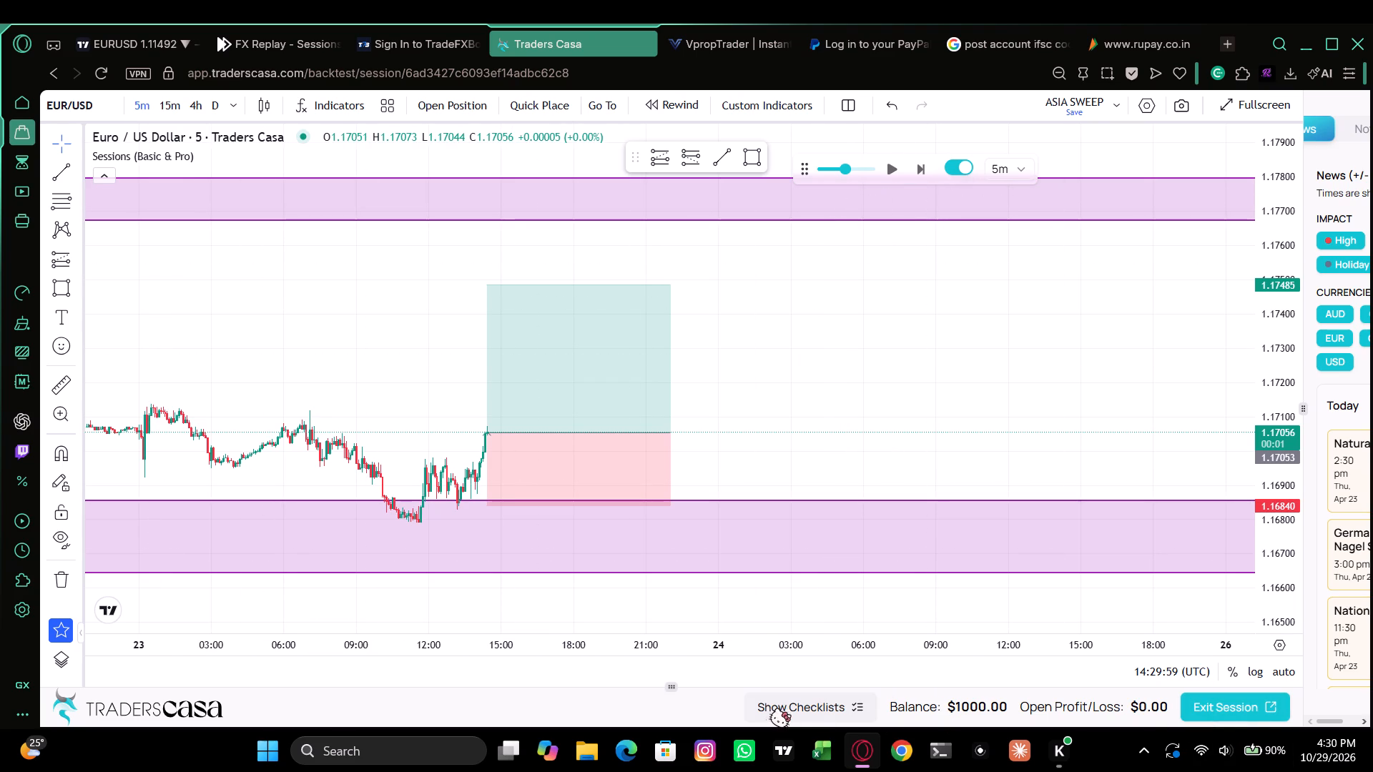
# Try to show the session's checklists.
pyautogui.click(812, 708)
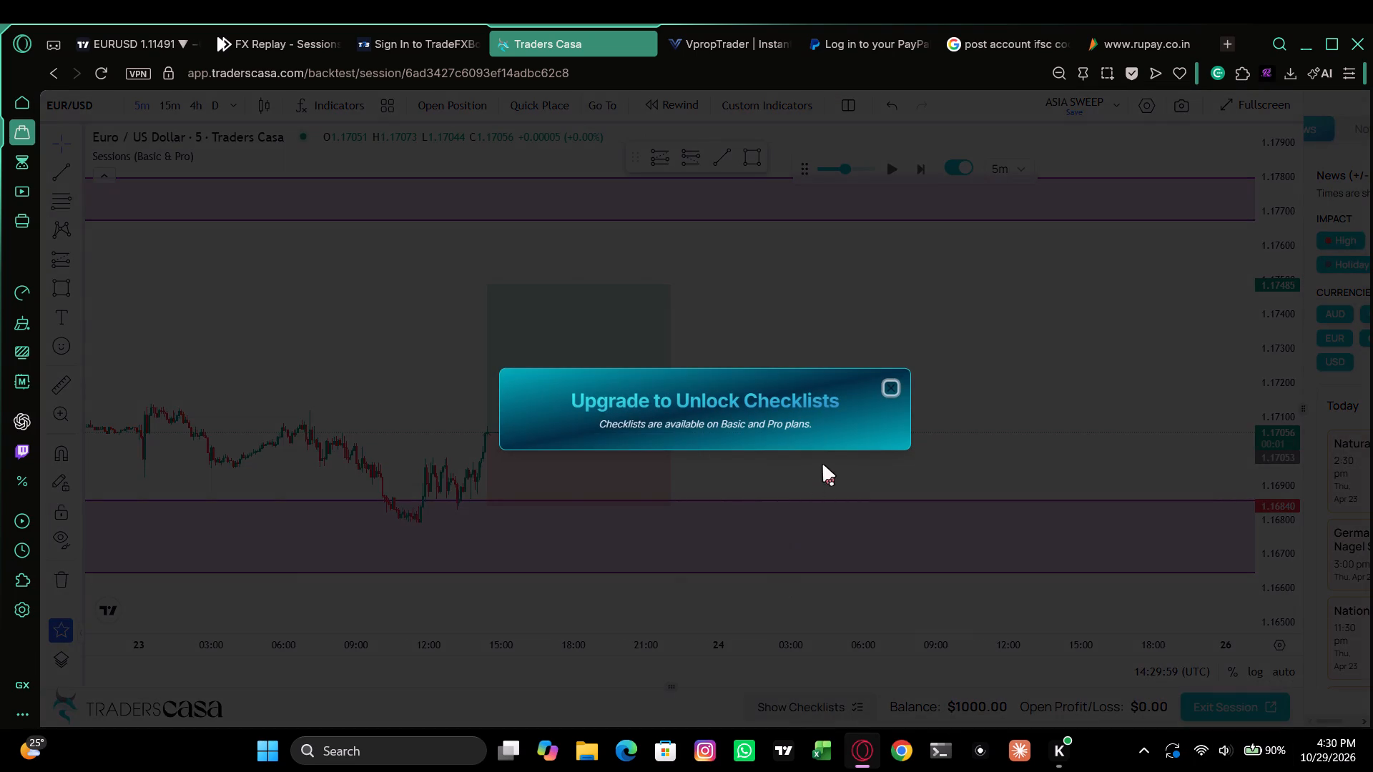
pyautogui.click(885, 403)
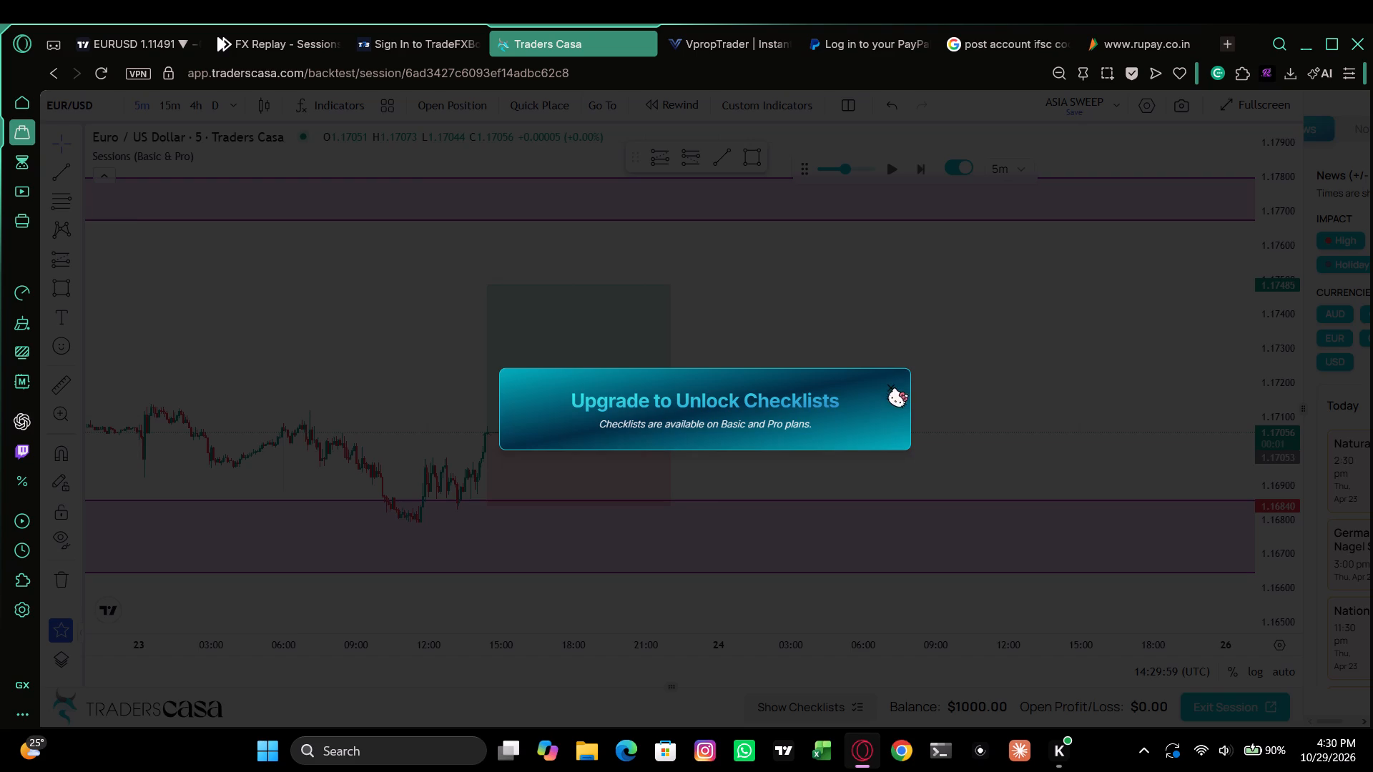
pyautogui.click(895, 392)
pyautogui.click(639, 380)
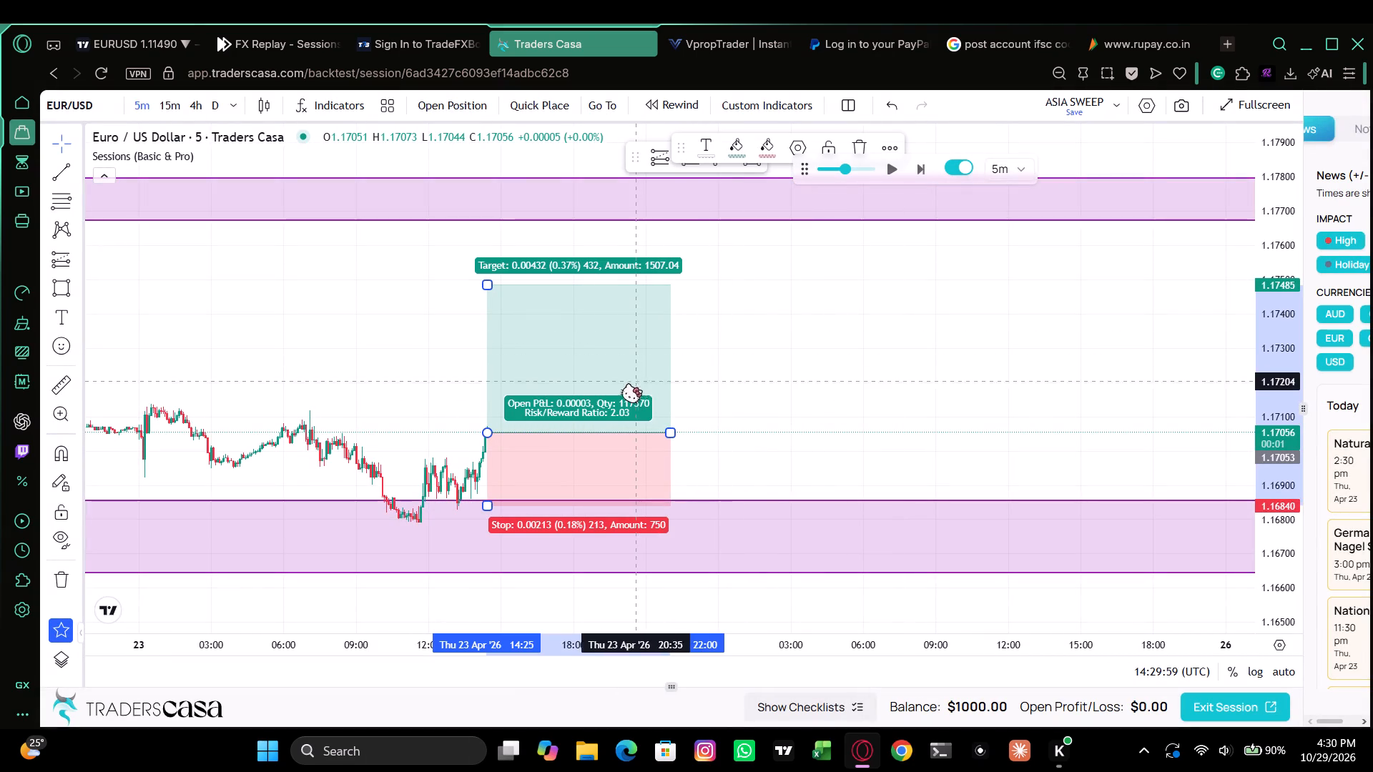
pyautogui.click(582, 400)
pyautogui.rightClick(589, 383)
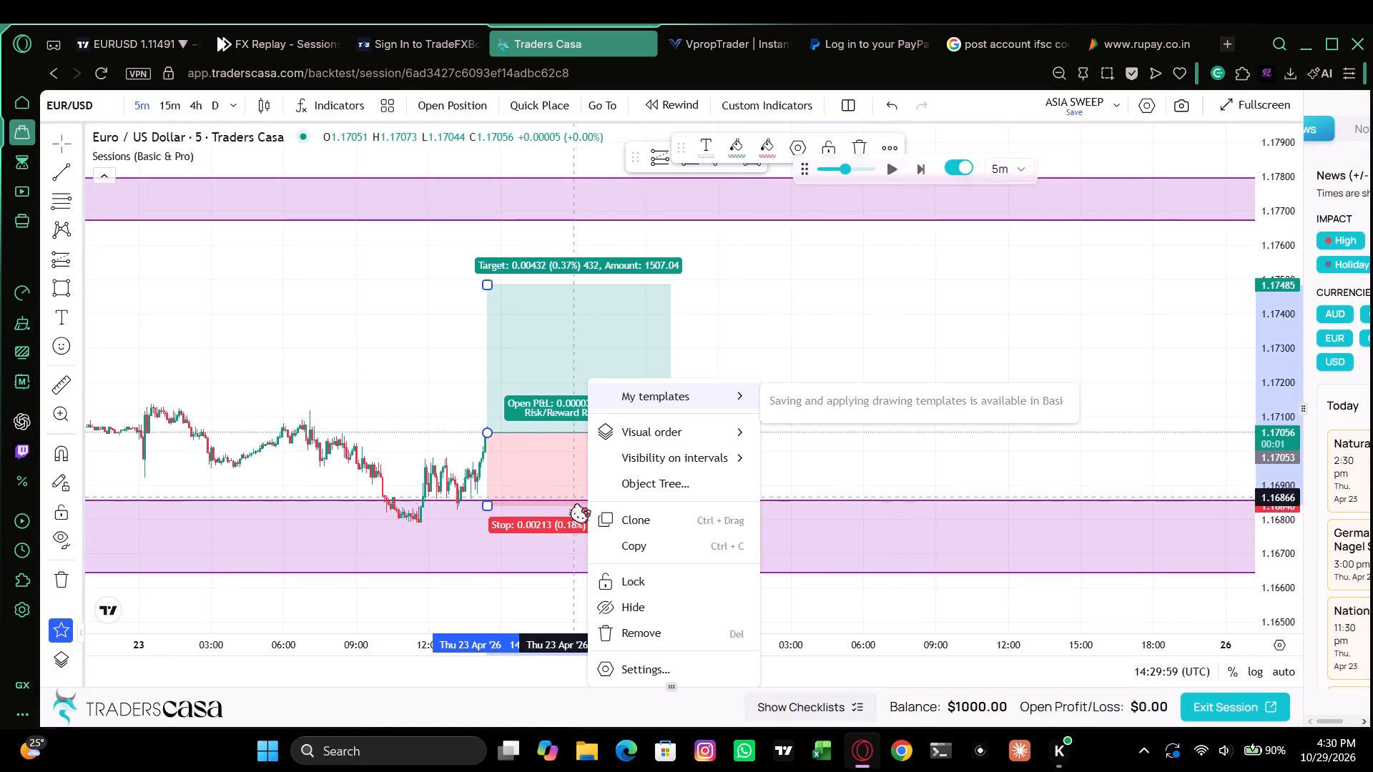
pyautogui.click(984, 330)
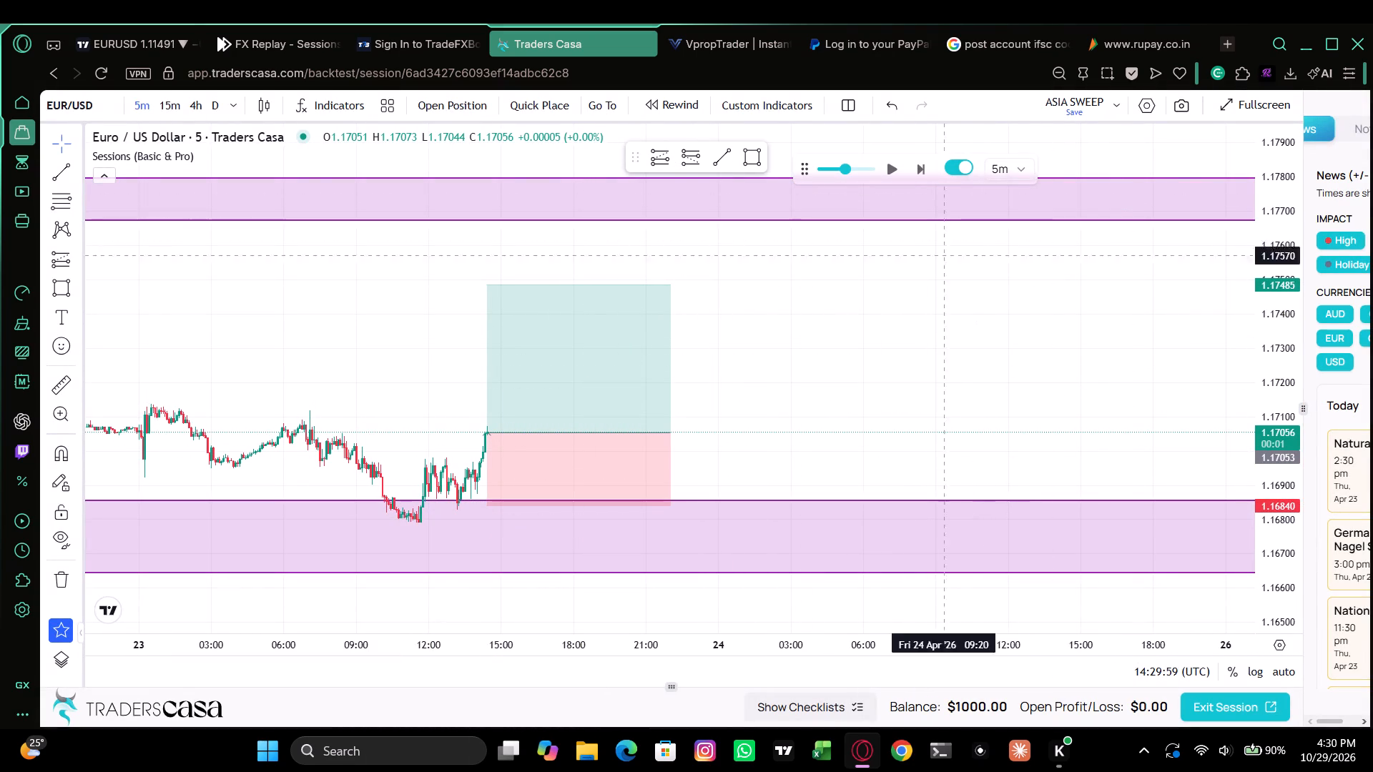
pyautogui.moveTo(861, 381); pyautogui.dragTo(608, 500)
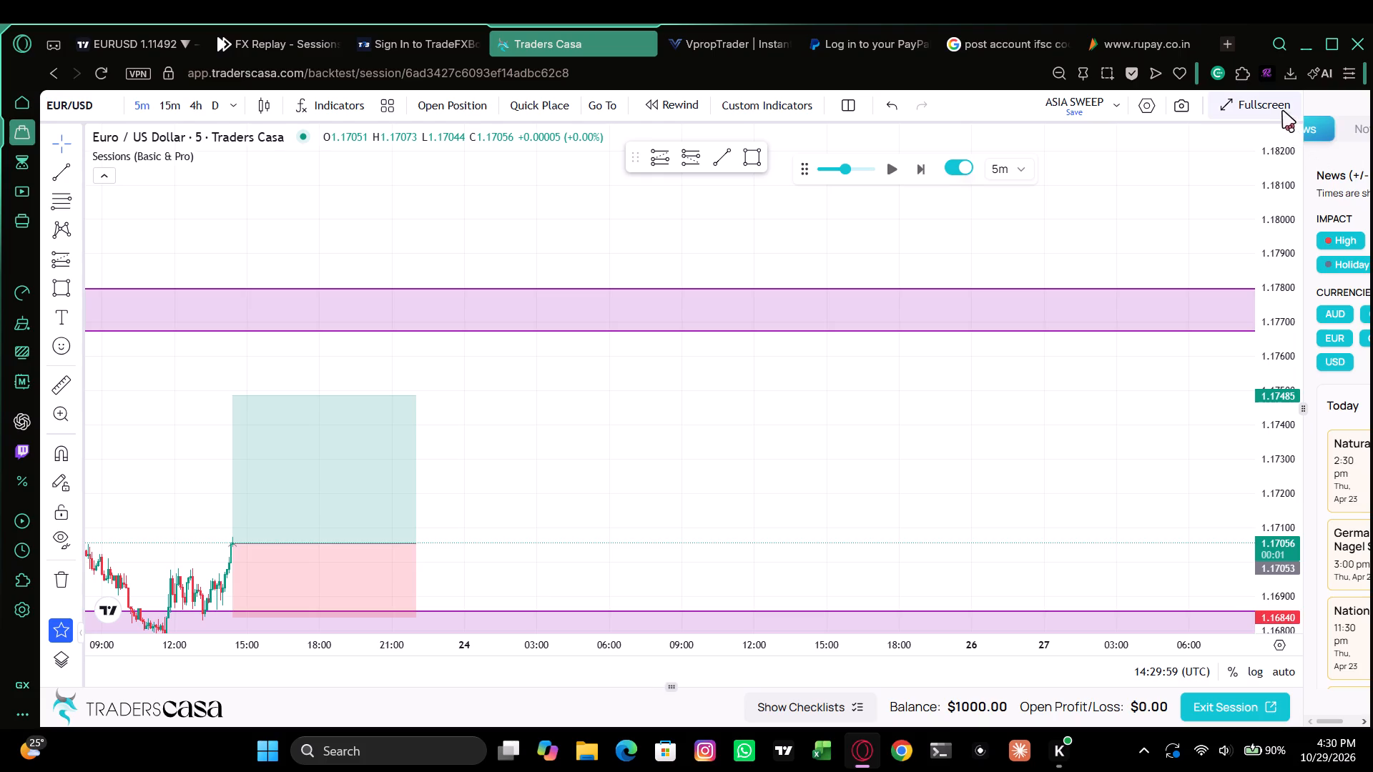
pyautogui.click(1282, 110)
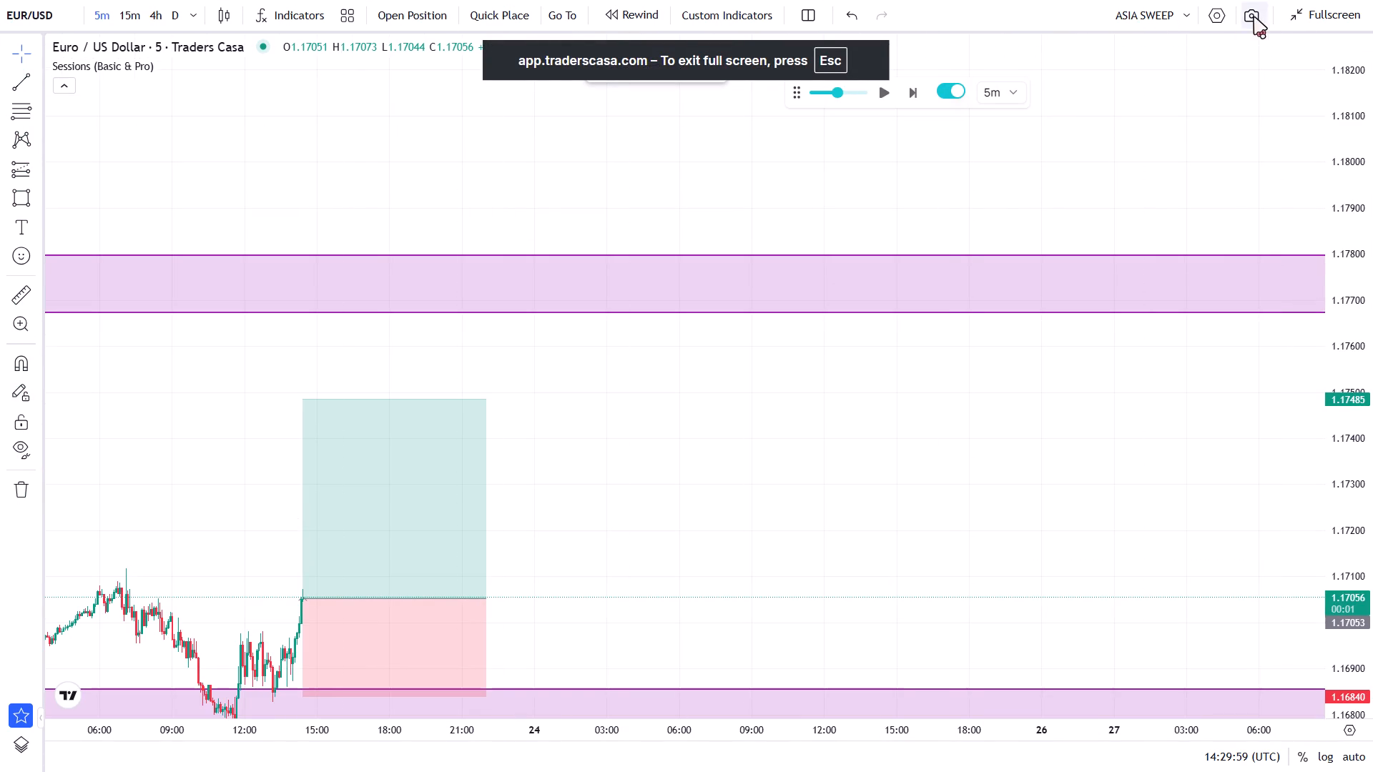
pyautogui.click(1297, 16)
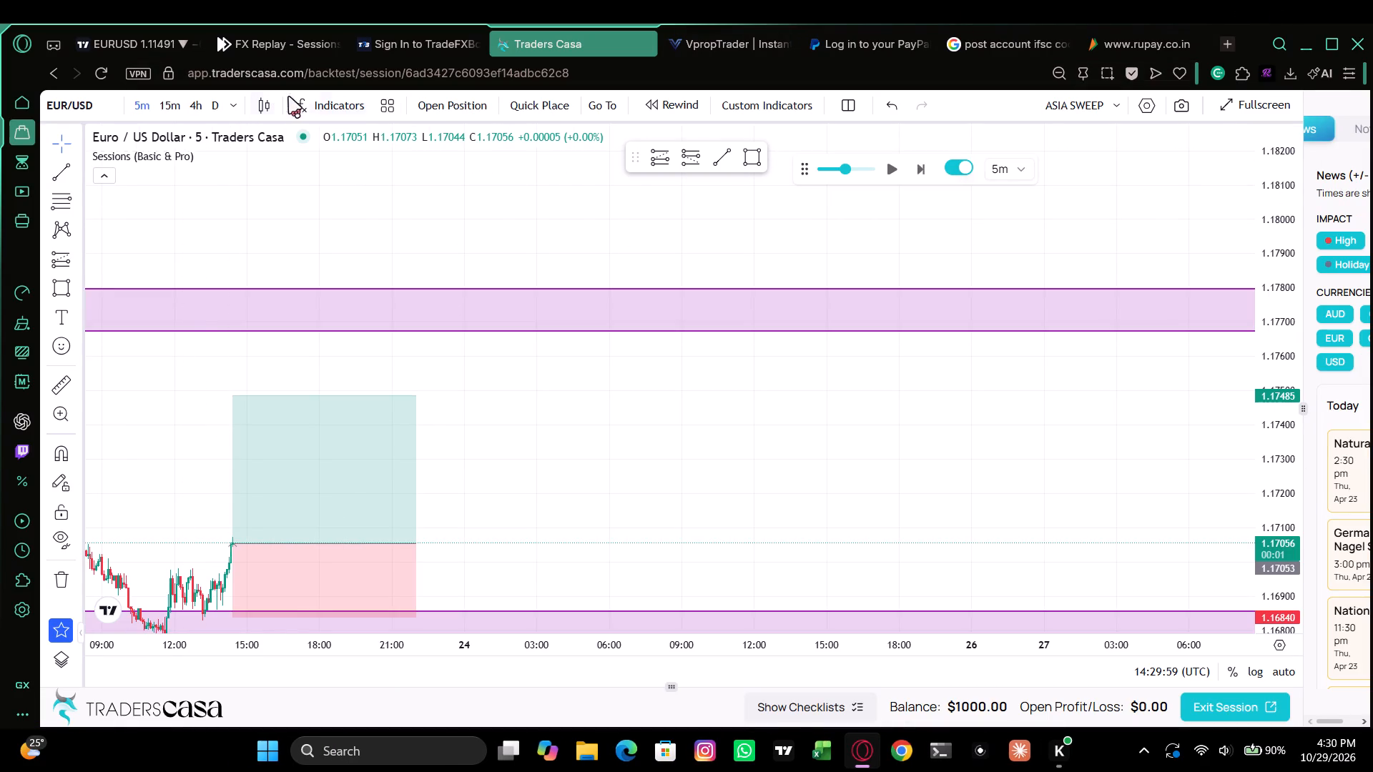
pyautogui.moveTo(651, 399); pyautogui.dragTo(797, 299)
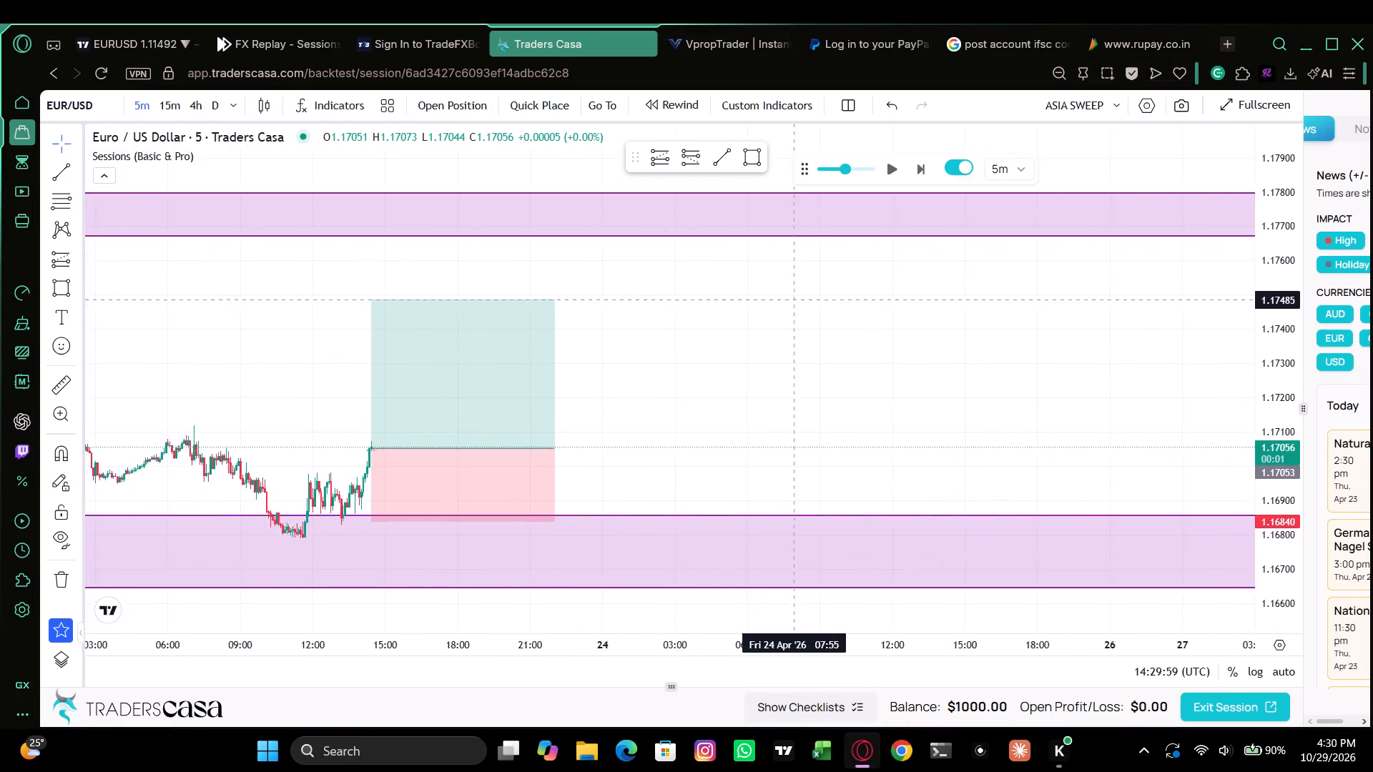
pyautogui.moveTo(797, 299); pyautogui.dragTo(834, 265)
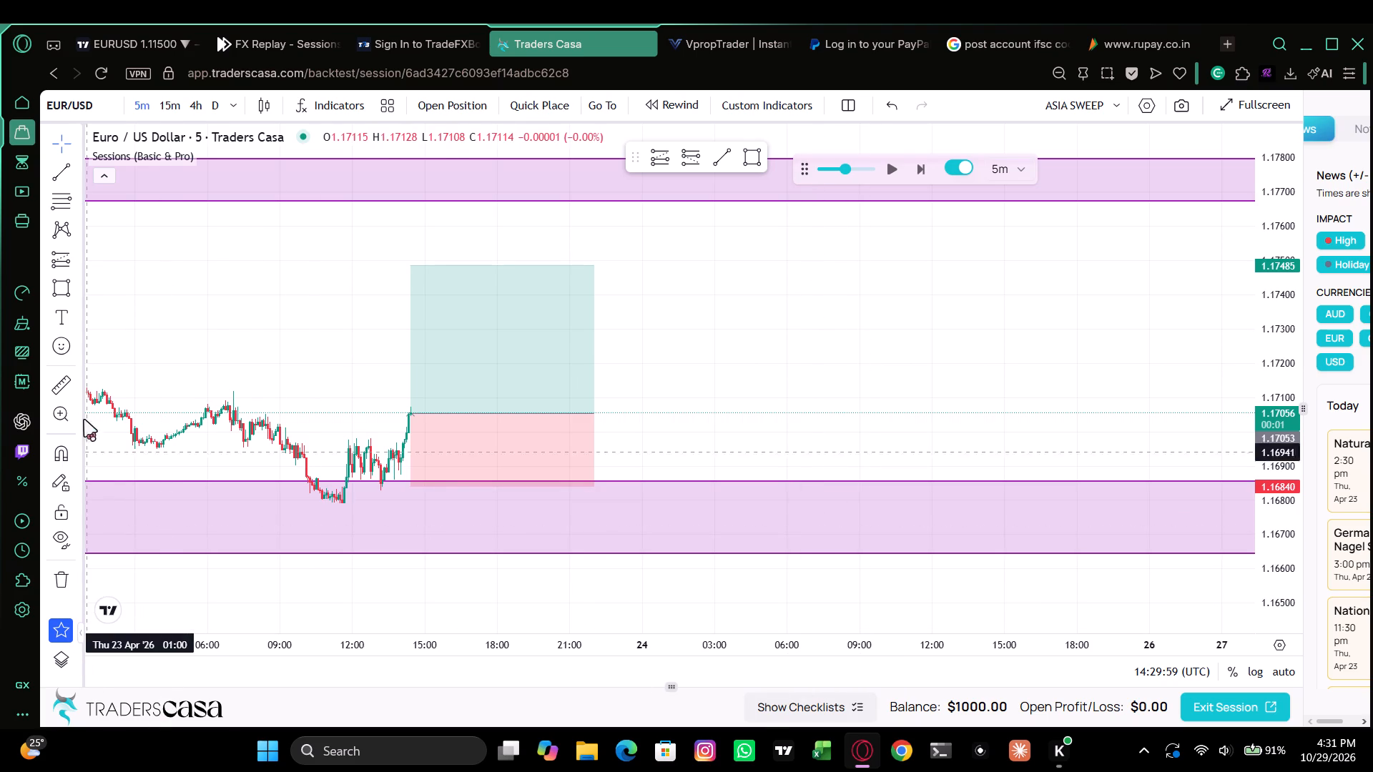
# Collapse the indicator legend on the chart.
pyautogui.click(114, 177)
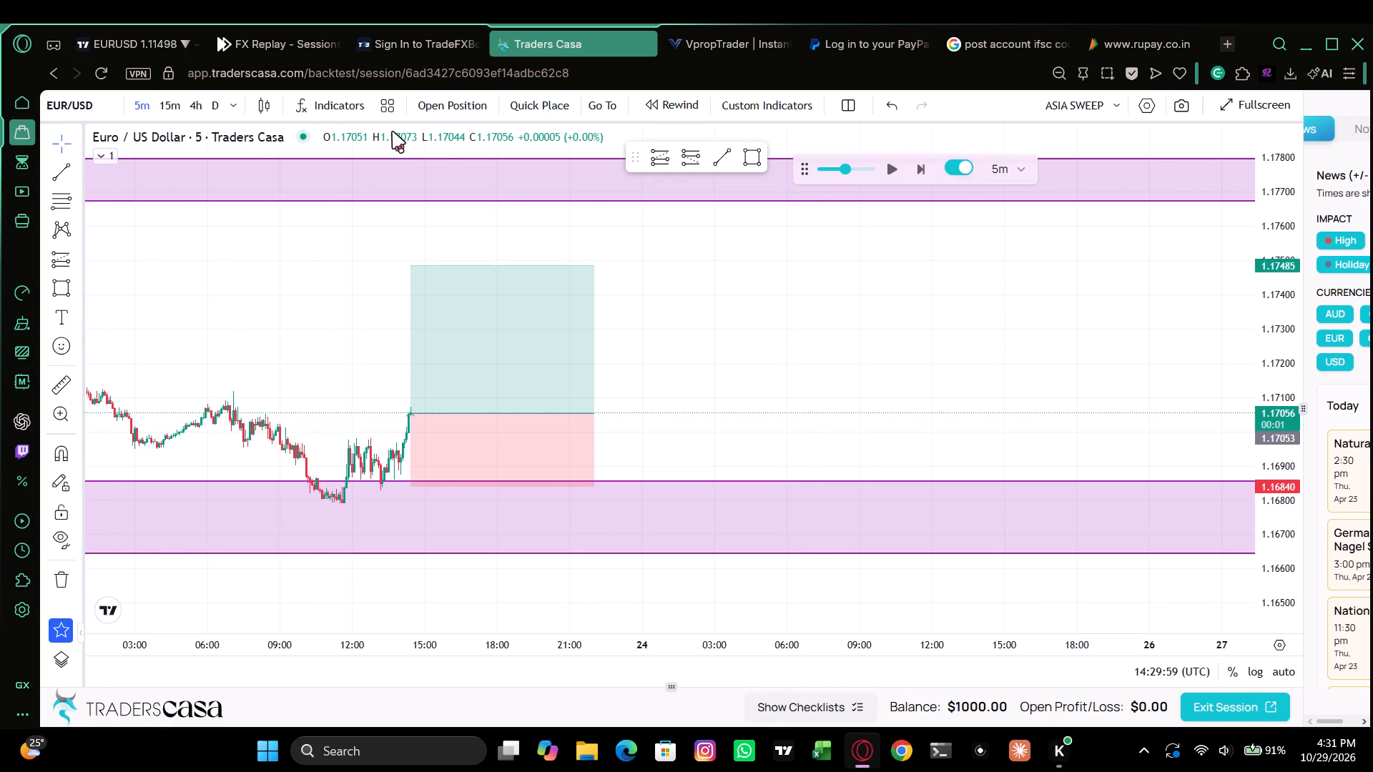
pyautogui.click(393, 132)
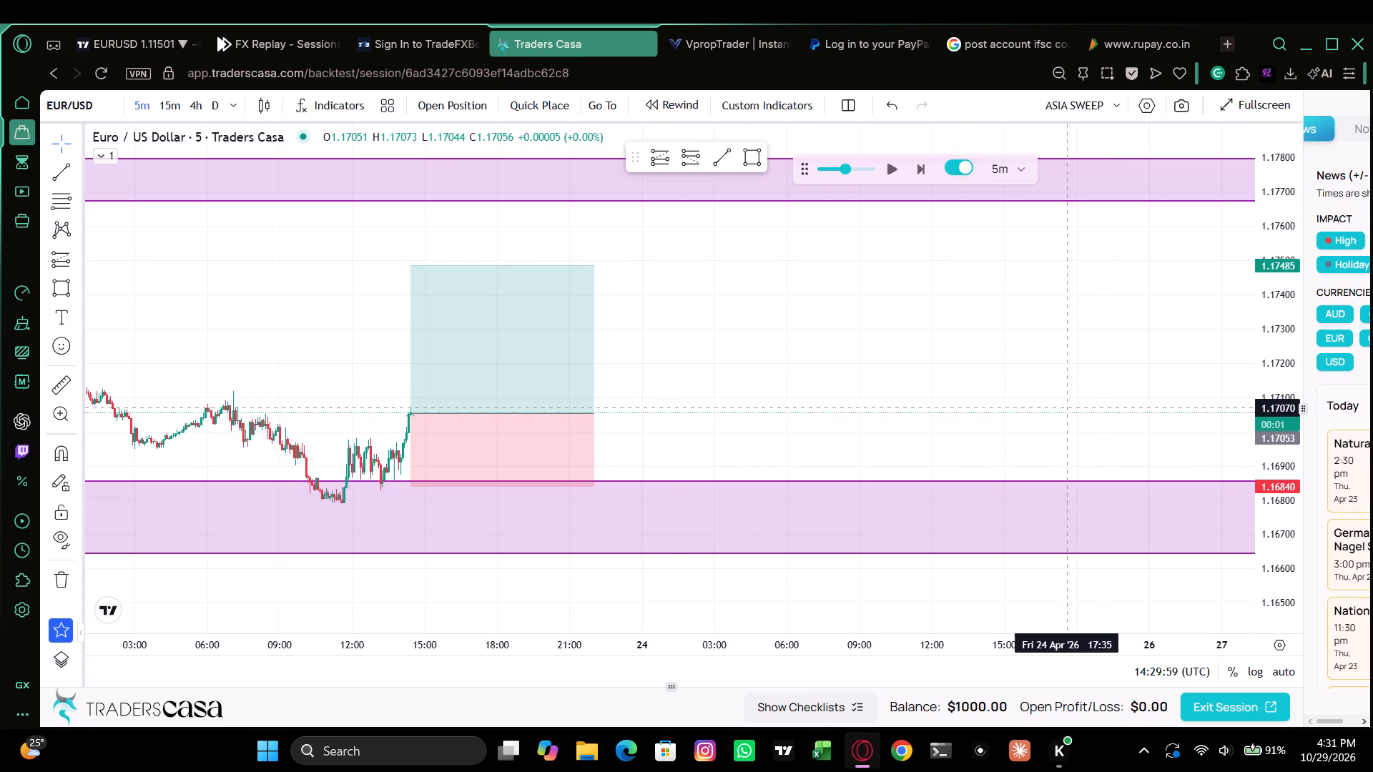
pyautogui.click(1113, 711)
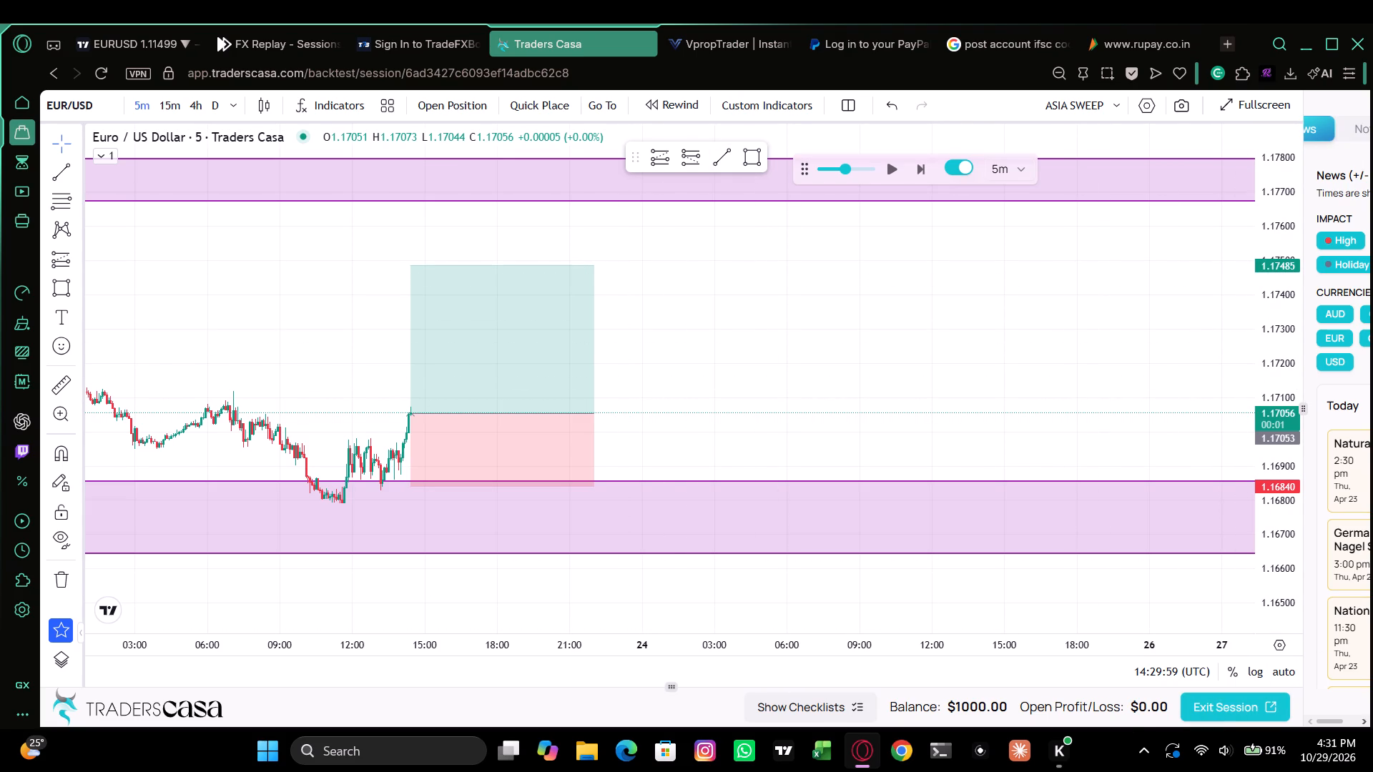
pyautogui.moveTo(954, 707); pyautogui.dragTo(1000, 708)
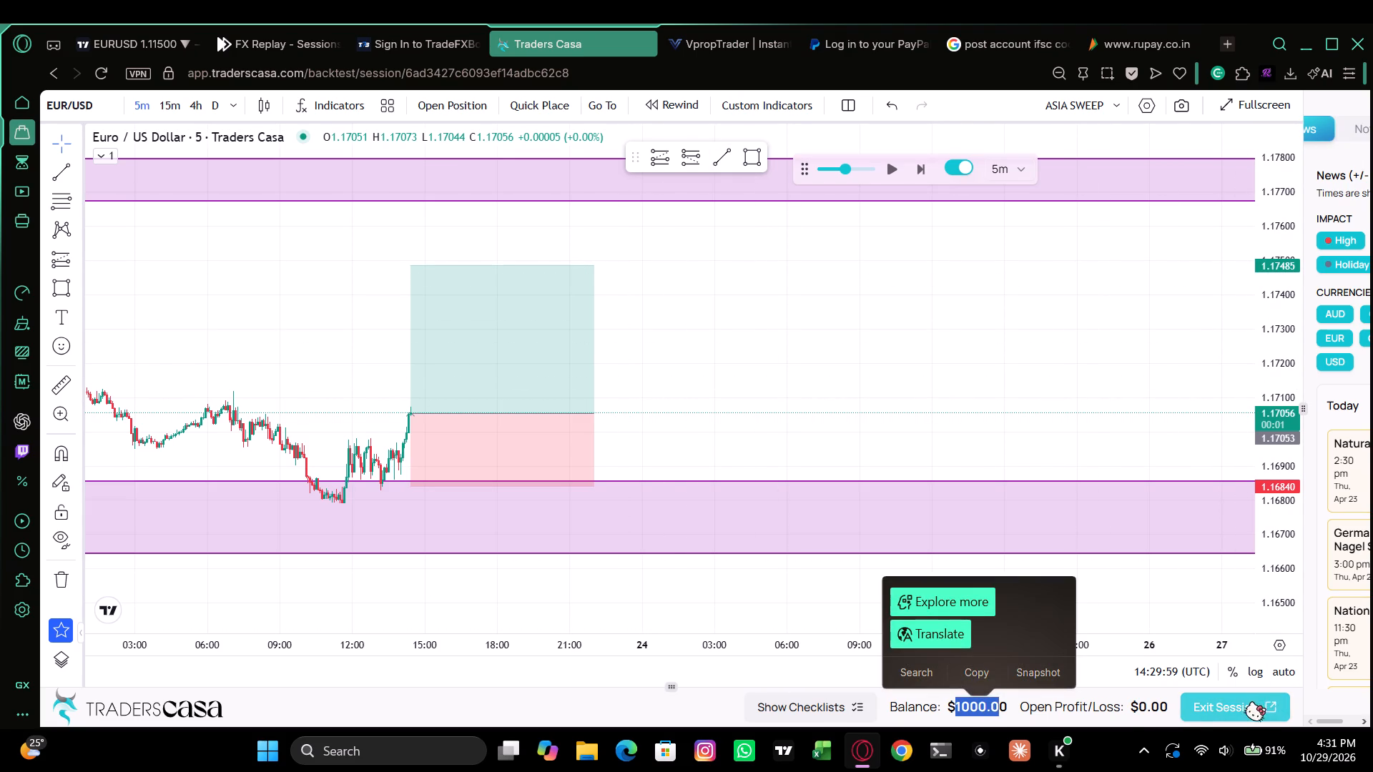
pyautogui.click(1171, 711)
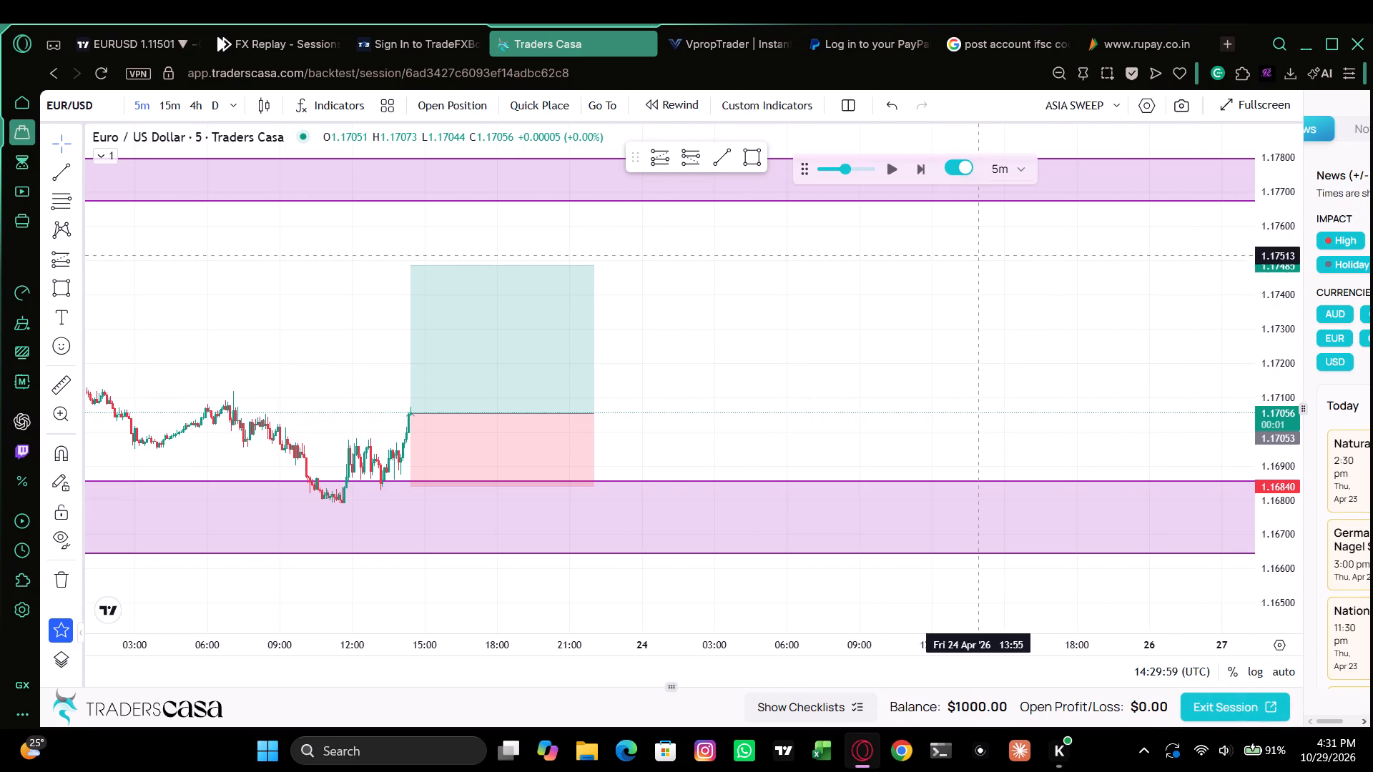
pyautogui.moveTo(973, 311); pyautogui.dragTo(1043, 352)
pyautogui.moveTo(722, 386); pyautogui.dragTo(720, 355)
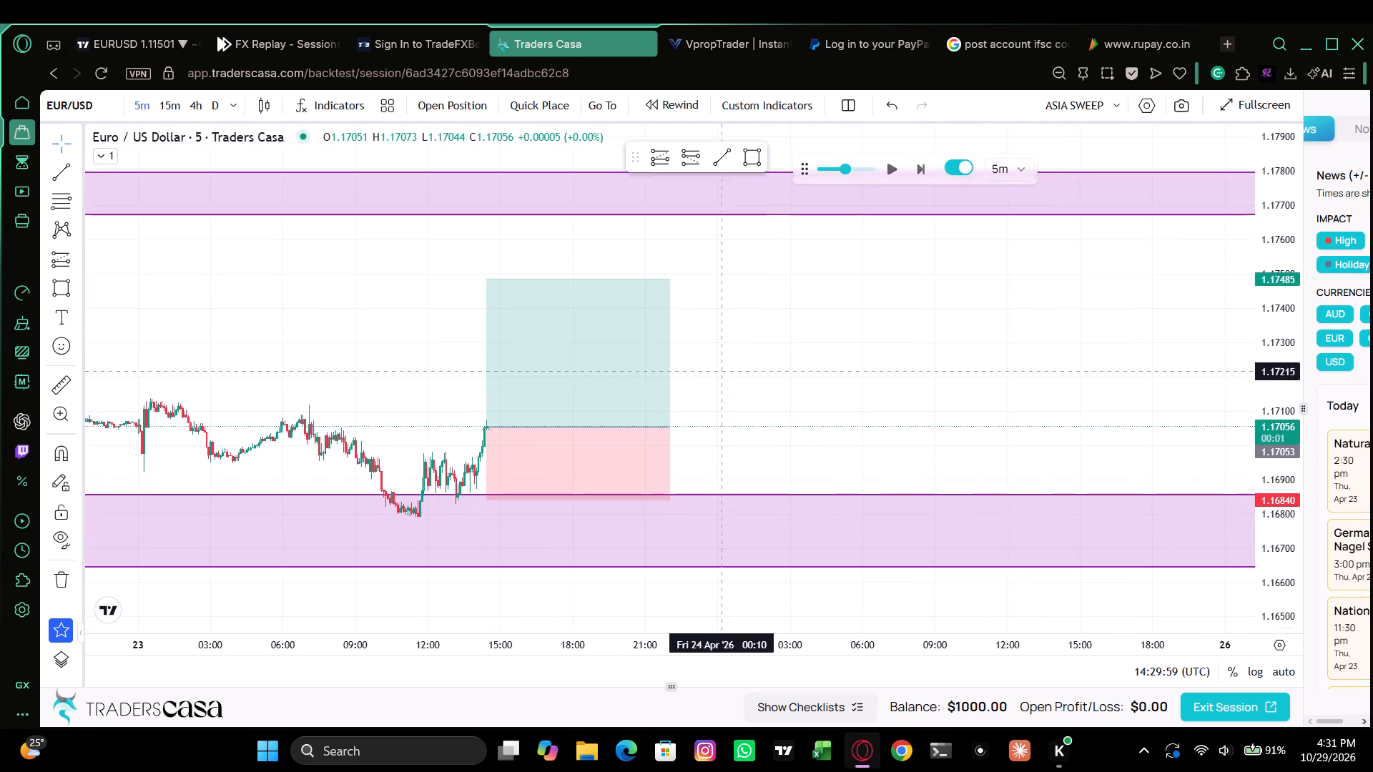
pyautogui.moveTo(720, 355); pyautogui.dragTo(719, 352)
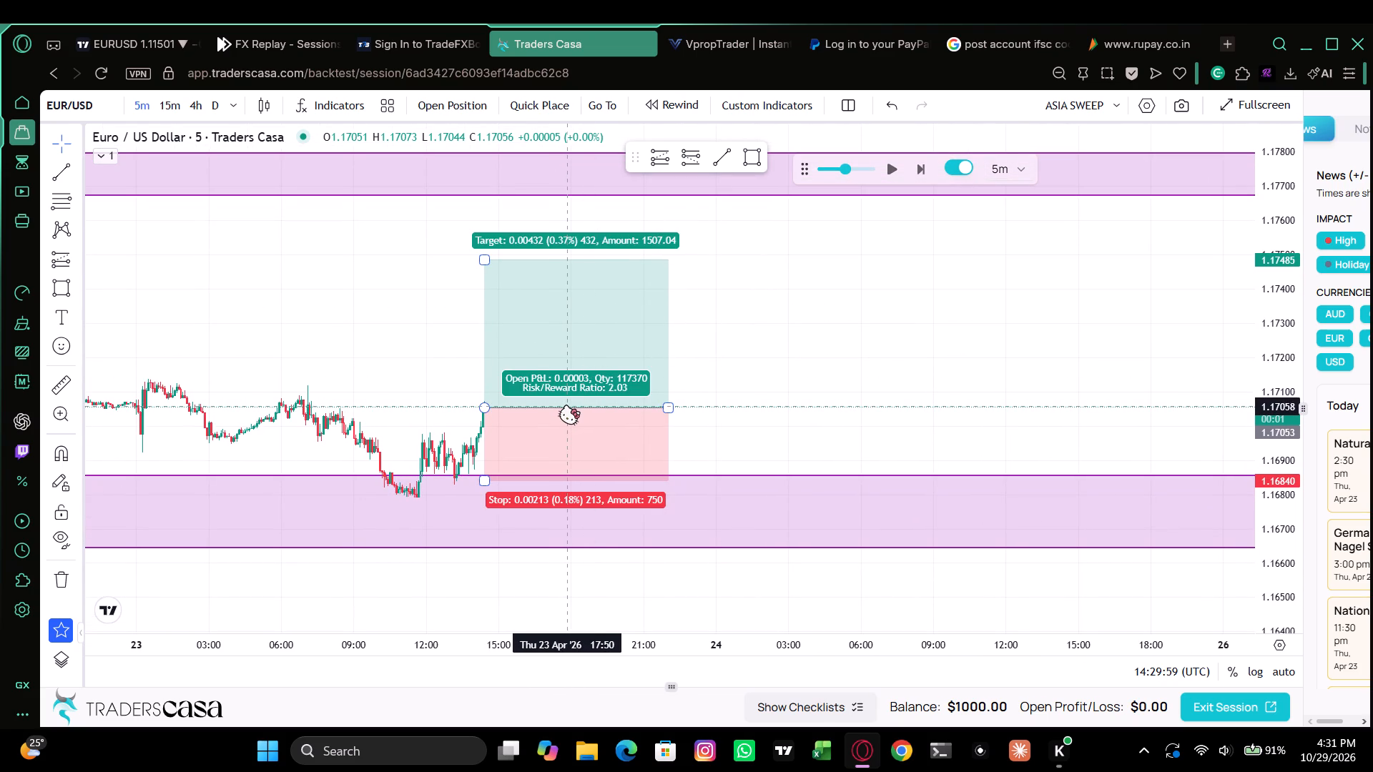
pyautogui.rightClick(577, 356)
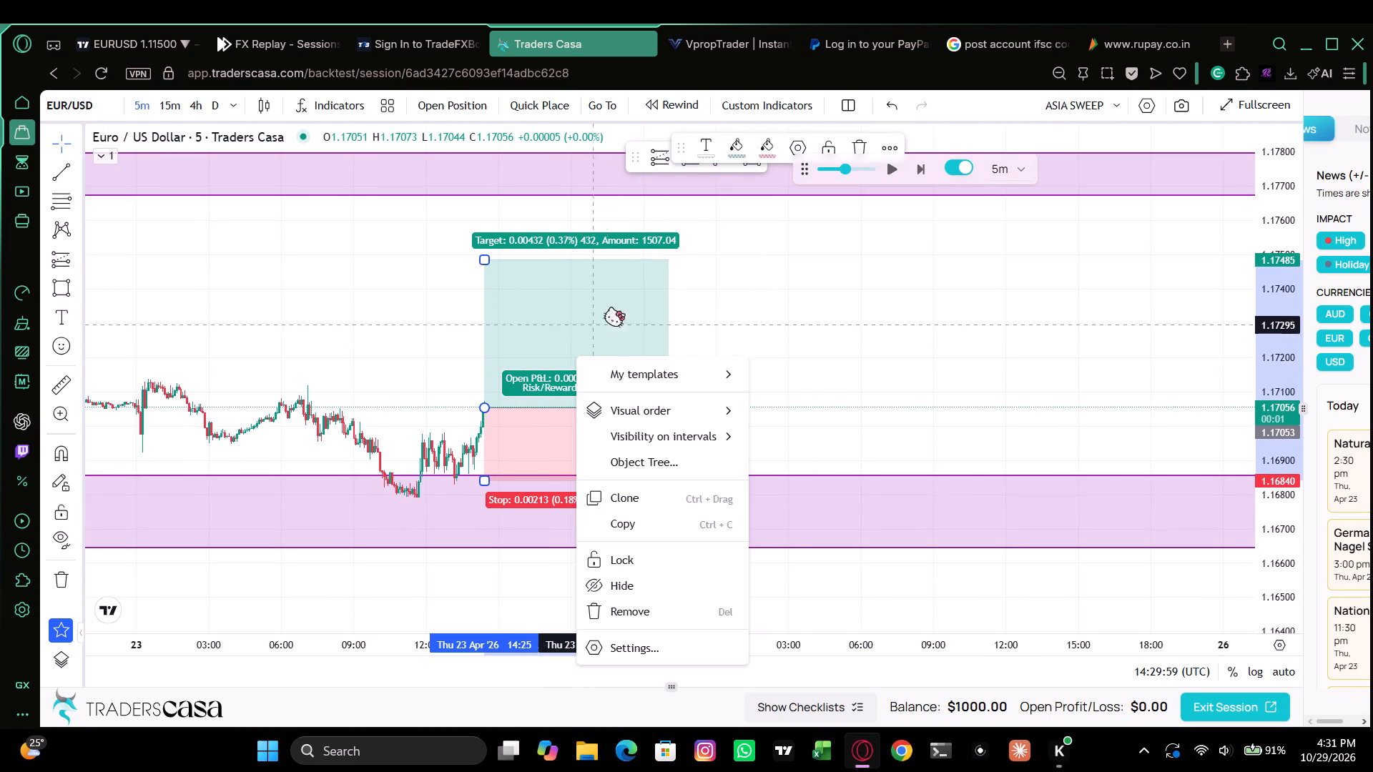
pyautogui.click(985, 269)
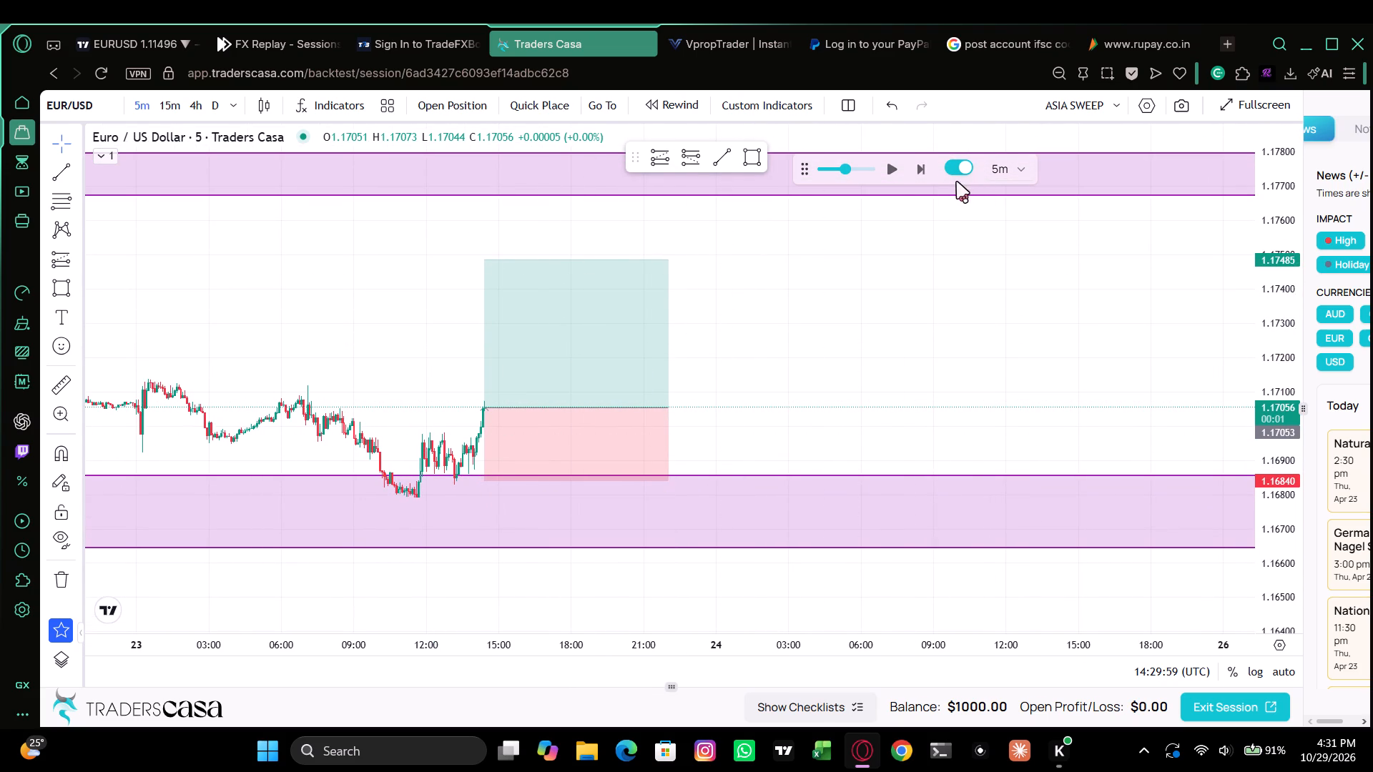
# Advance the replay candle by candle on the 5-minute chart to 17:44:59 on 23 April.
pyautogui.tripleClick(914, 170)
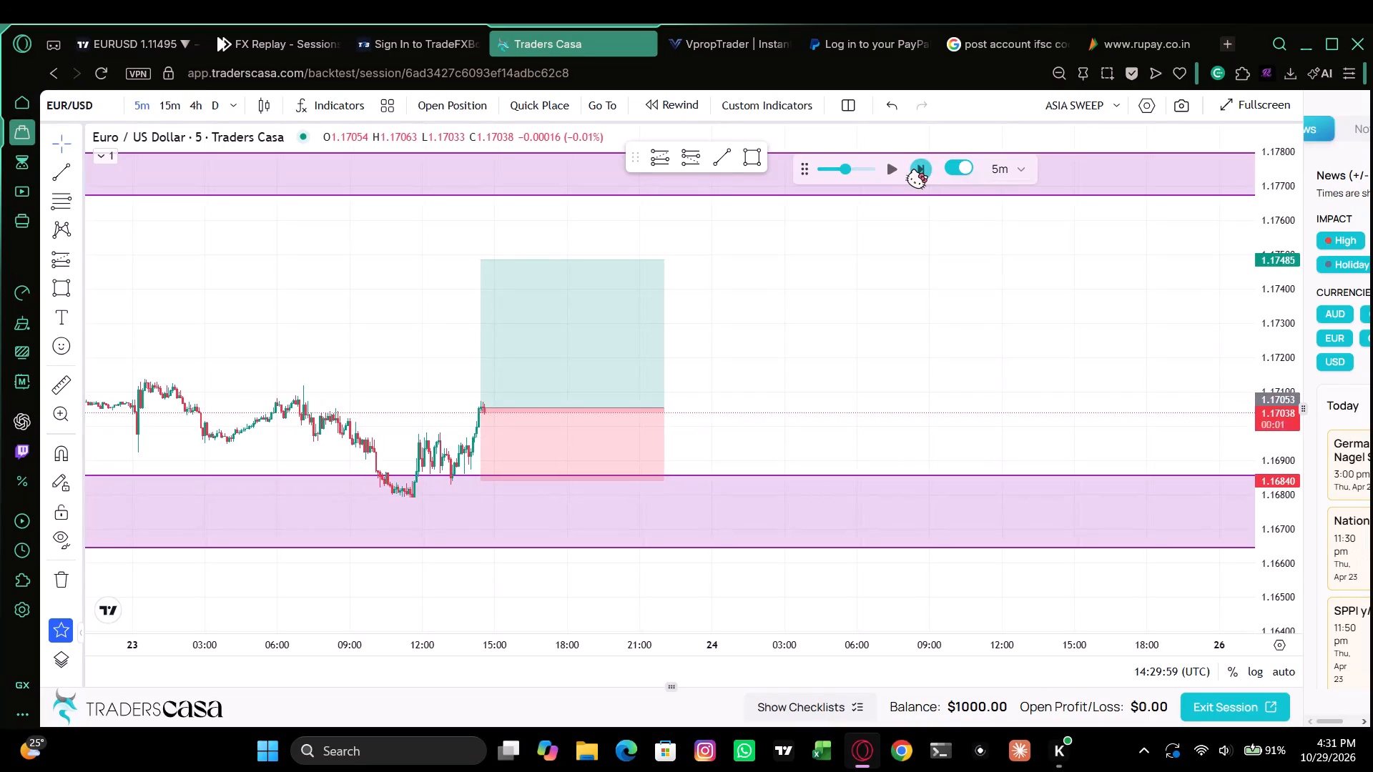
pyautogui.tripleClick(915, 170)
pyautogui.tripleClick(915, 170)
pyautogui.tripleClick(915, 171)
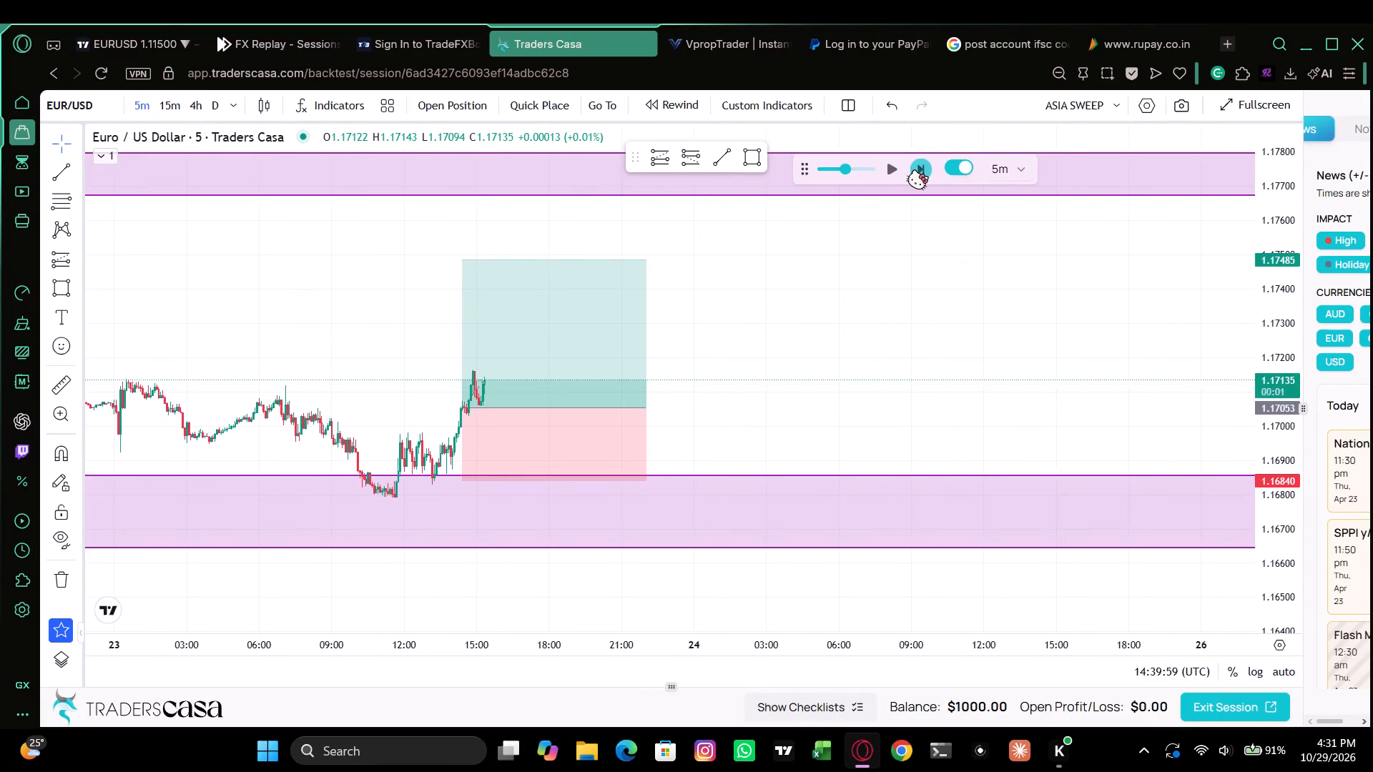
pyautogui.tripleClick(915, 171)
pyautogui.tripleClick(915, 171)
pyautogui.tripleClick(915, 171)
pyautogui.tripleClick(915, 171)
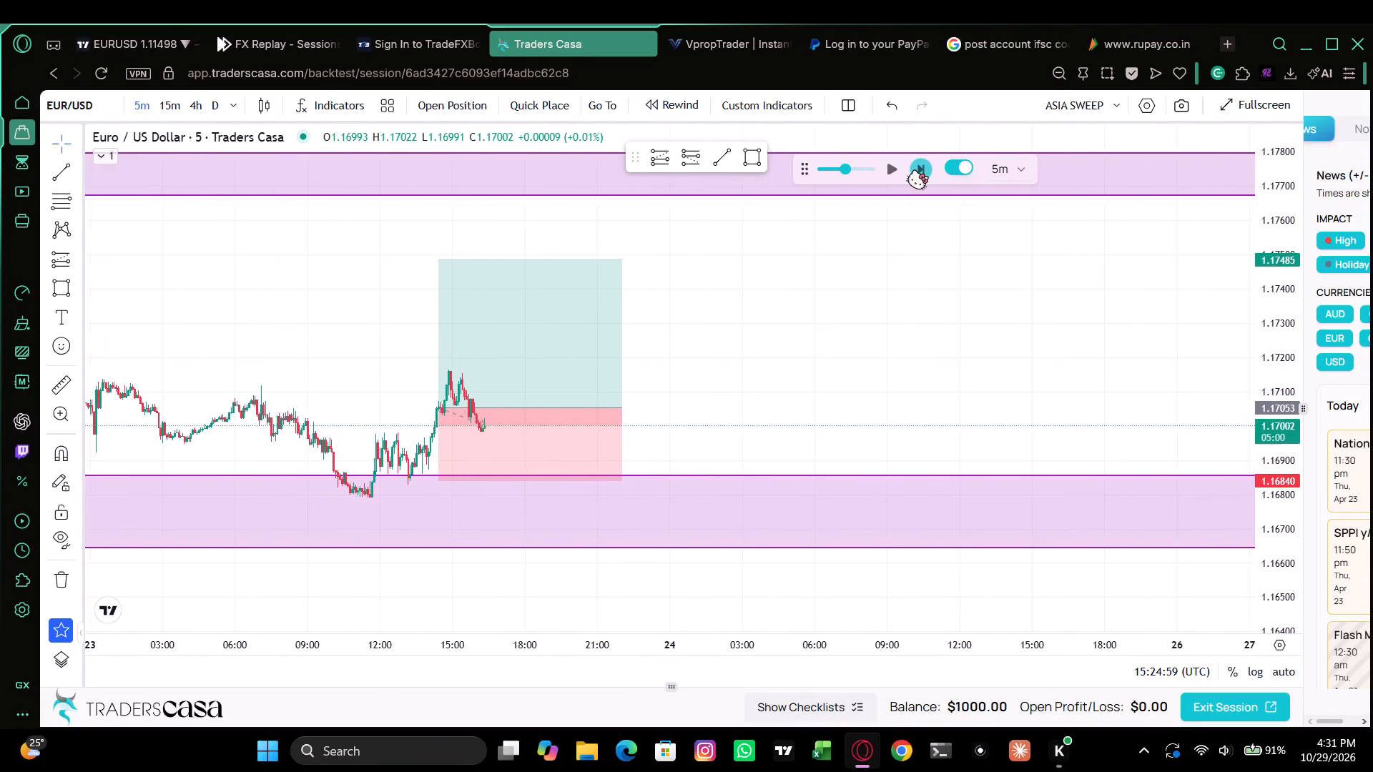
pyautogui.tripleClick(915, 171)
pyautogui.tripleClick(915, 171)
pyautogui.tripleClick(915, 172)
pyautogui.tripleClick(915, 172)
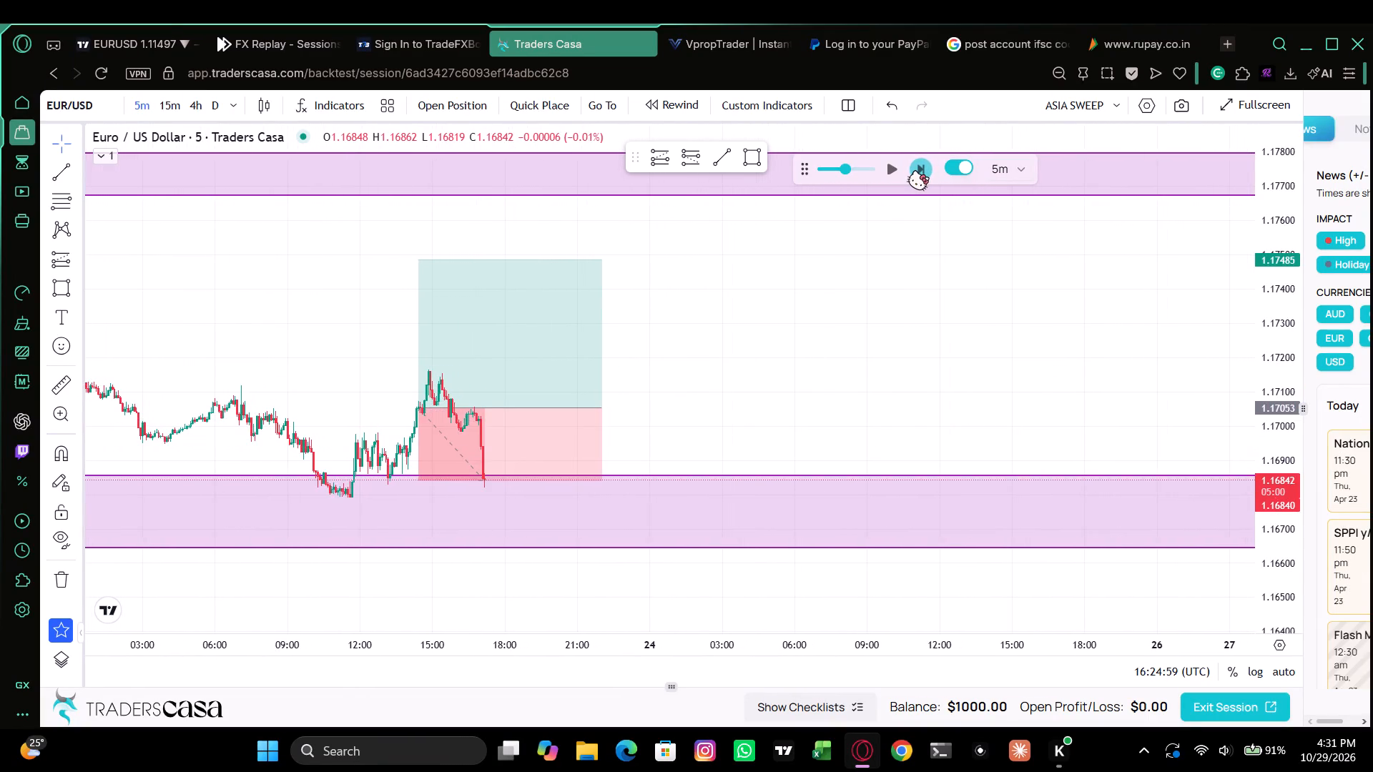
pyautogui.tripleClick(915, 172)
# Examine price around the long position and the lower zone on the 5-minute, 15-minute and 4-hour charts.
pyautogui.moveTo(675, 335); pyautogui.dragTo(965, 310)
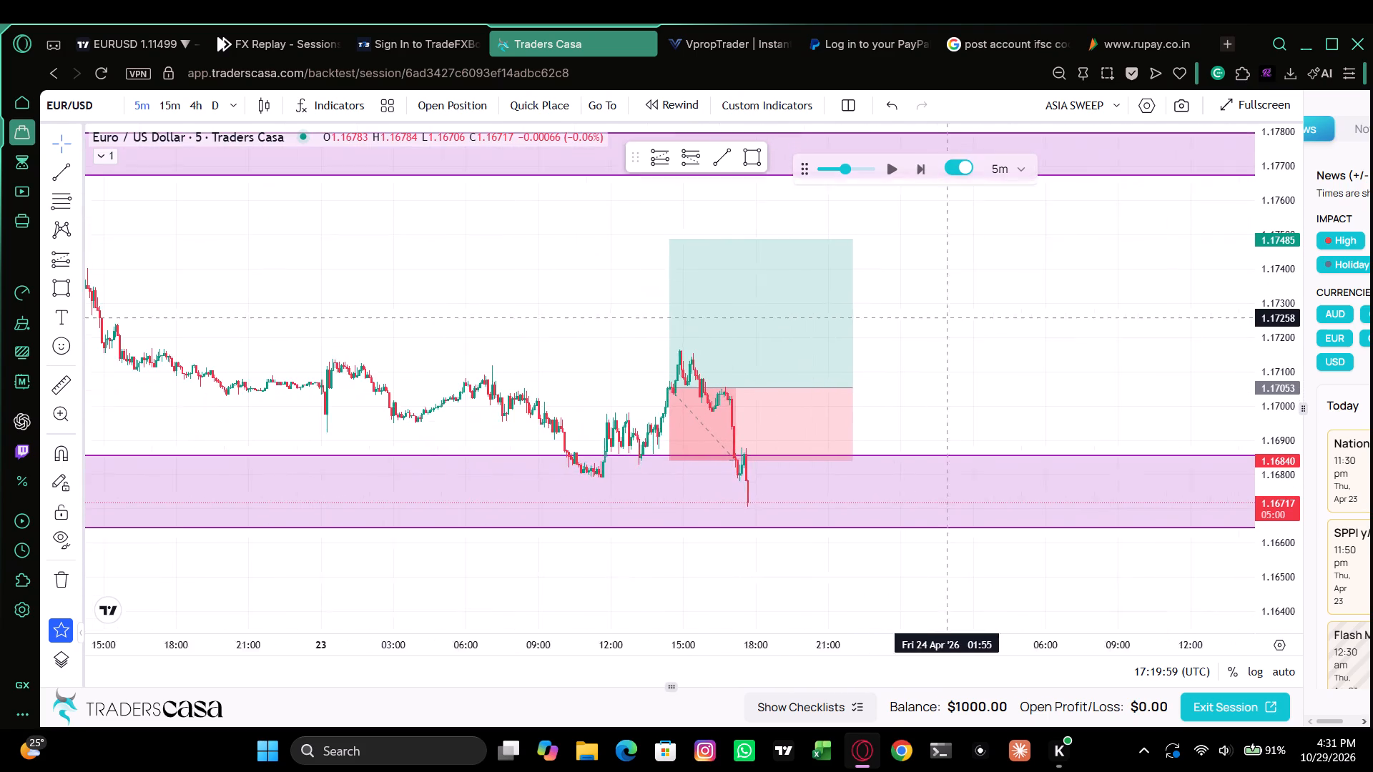
pyautogui.moveTo(965, 310); pyautogui.dragTo(973, 305)
pyautogui.moveTo(1234, 439); pyautogui.dragTo(1259, 380)
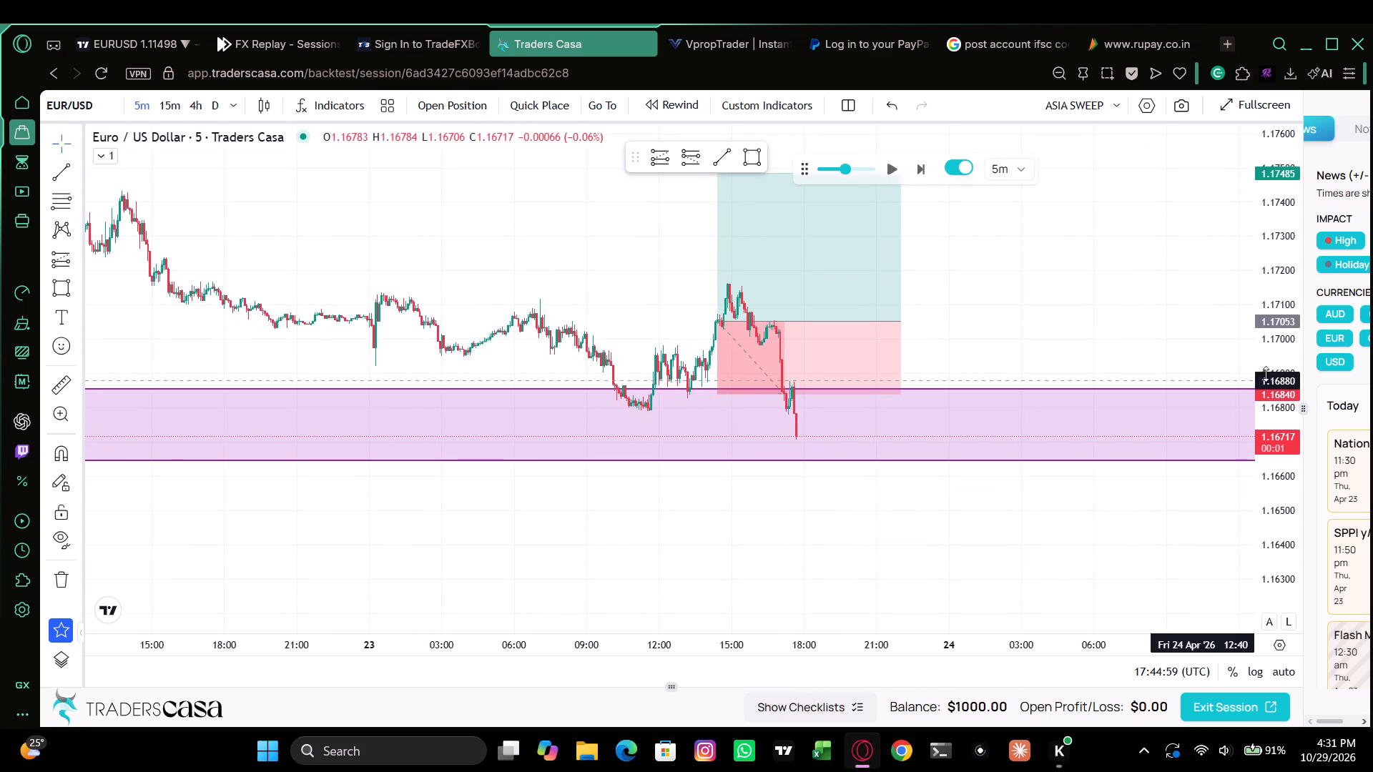
pyautogui.moveTo(1277, 366); pyautogui.dragTo(1295, 244)
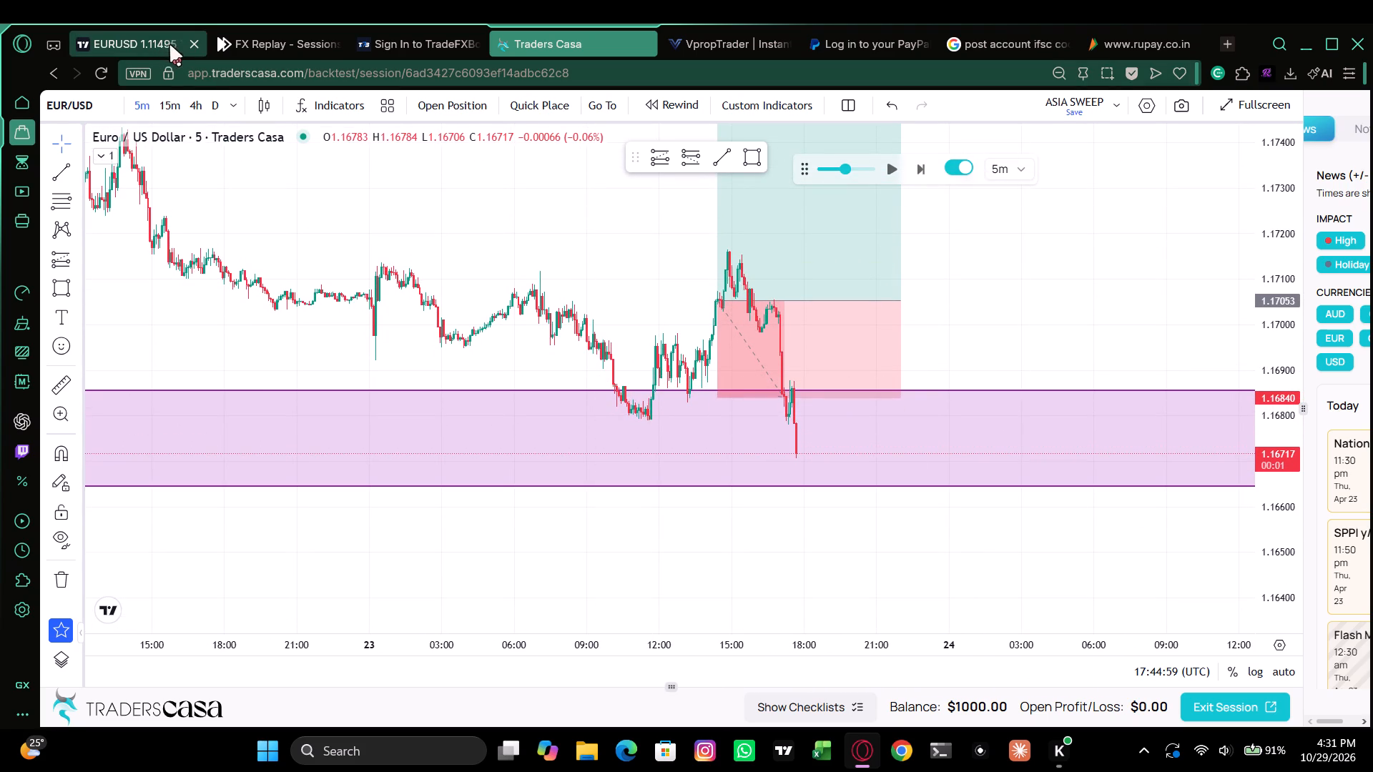
pyautogui.click(171, 105)
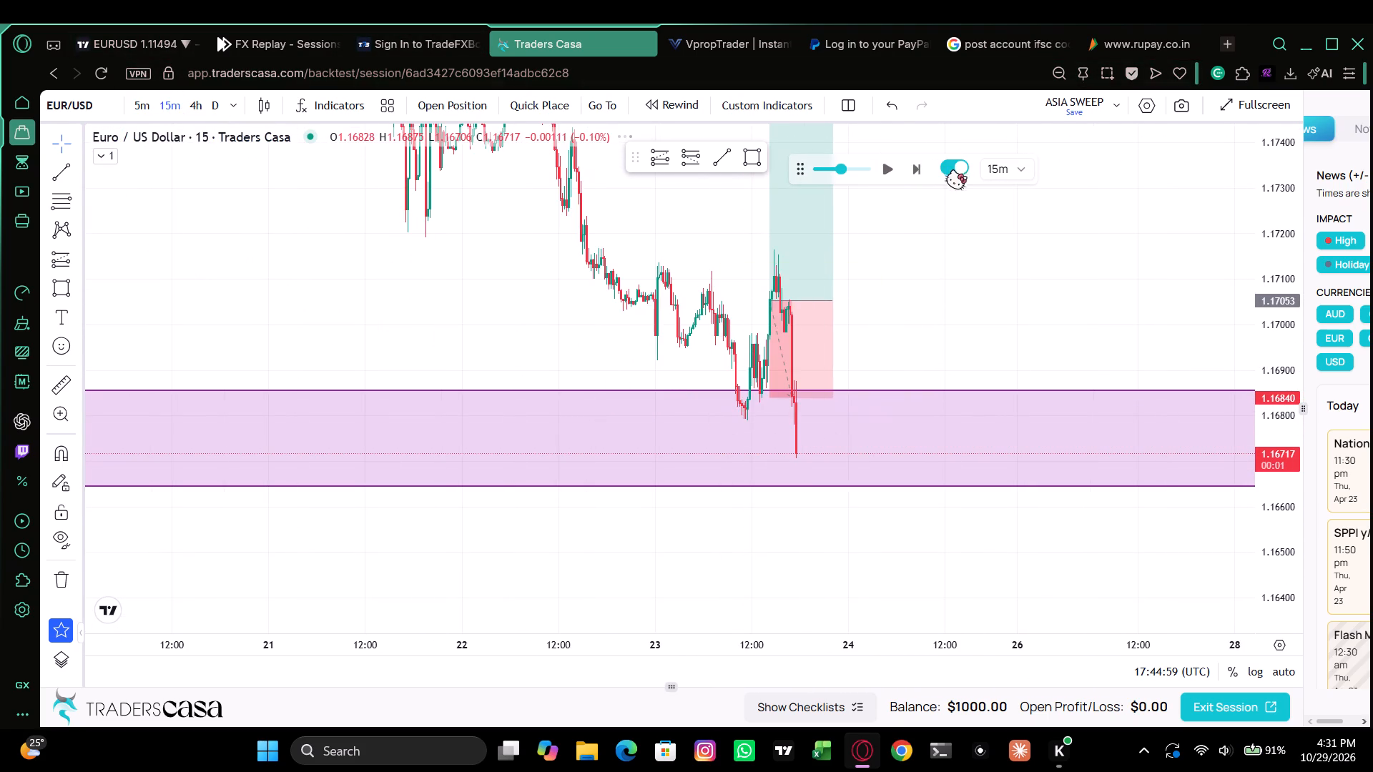
pyautogui.moveTo(1279, 261); pyautogui.dragTo(1293, 500)
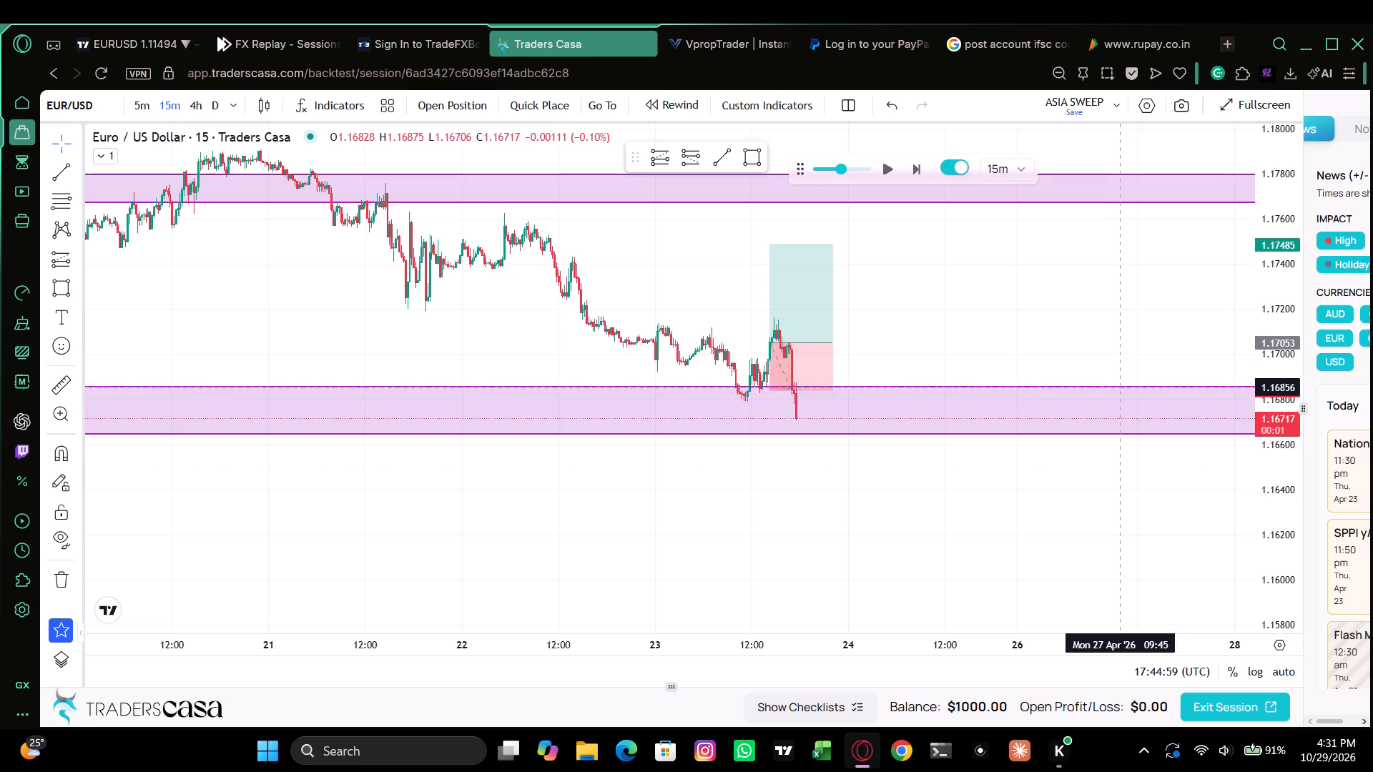
pyautogui.moveTo(1116, 362); pyautogui.dragTo(880, 310)
pyautogui.click(200, 112)
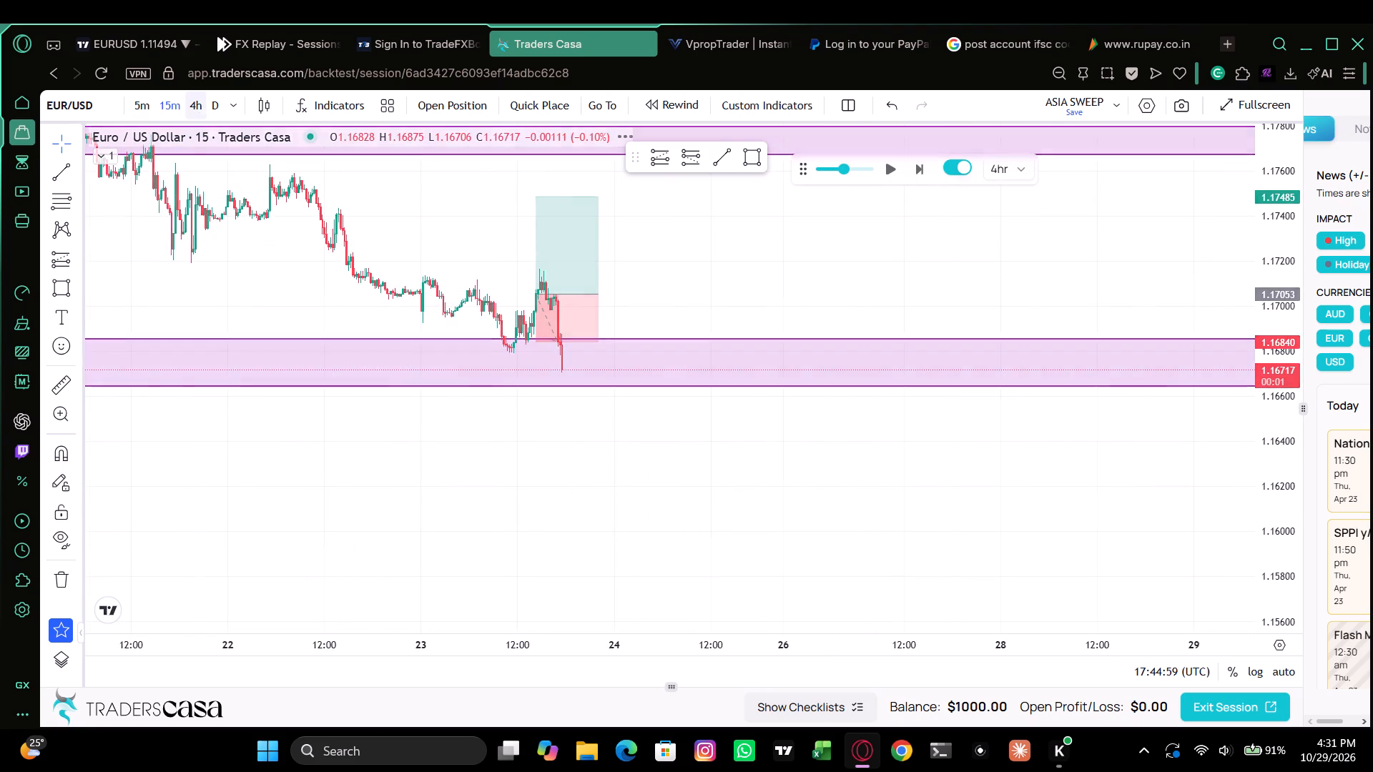
pyautogui.moveTo(1286, 272); pyautogui.dragTo(1267, 583)
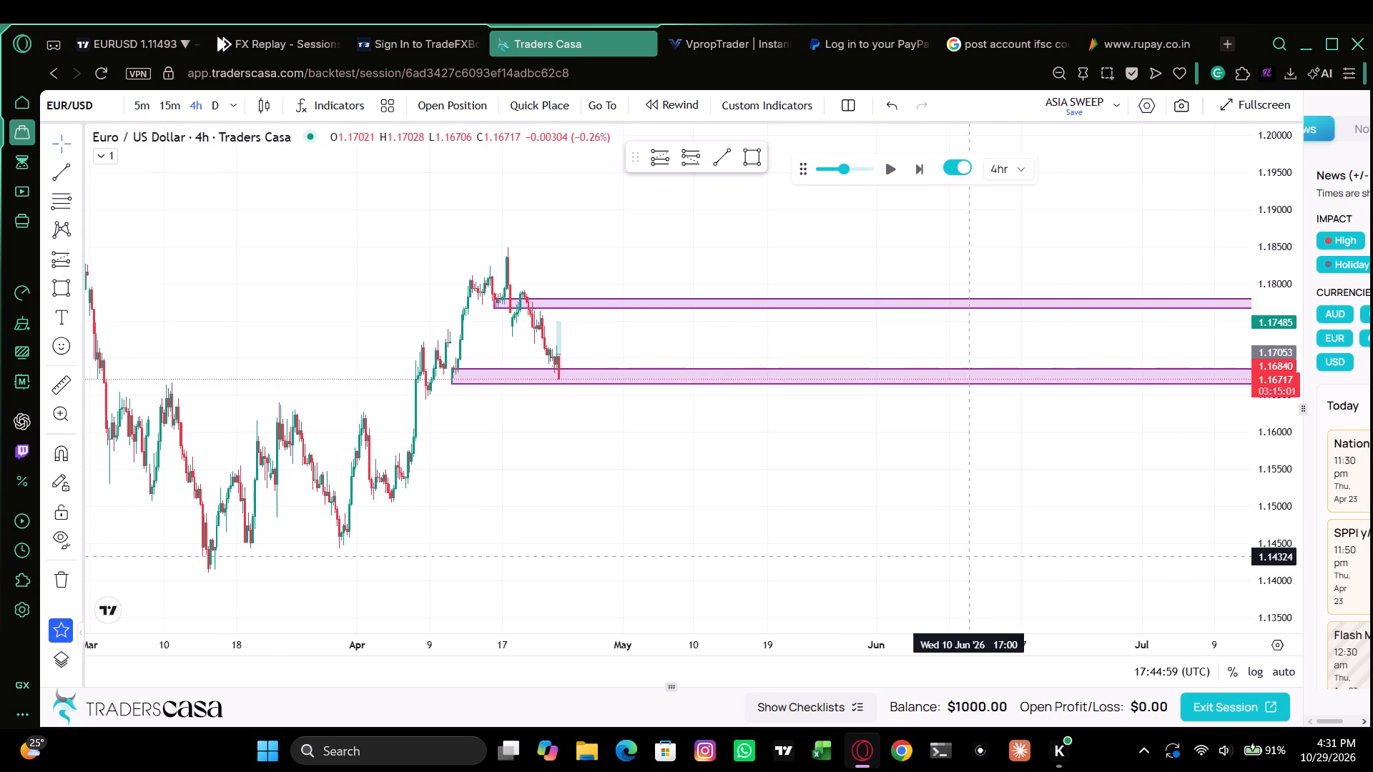
pyautogui.moveTo(595, 512); pyautogui.dragTo(386, 526)
pyautogui.moveTo(258, 467); pyautogui.dragTo(681, 466)
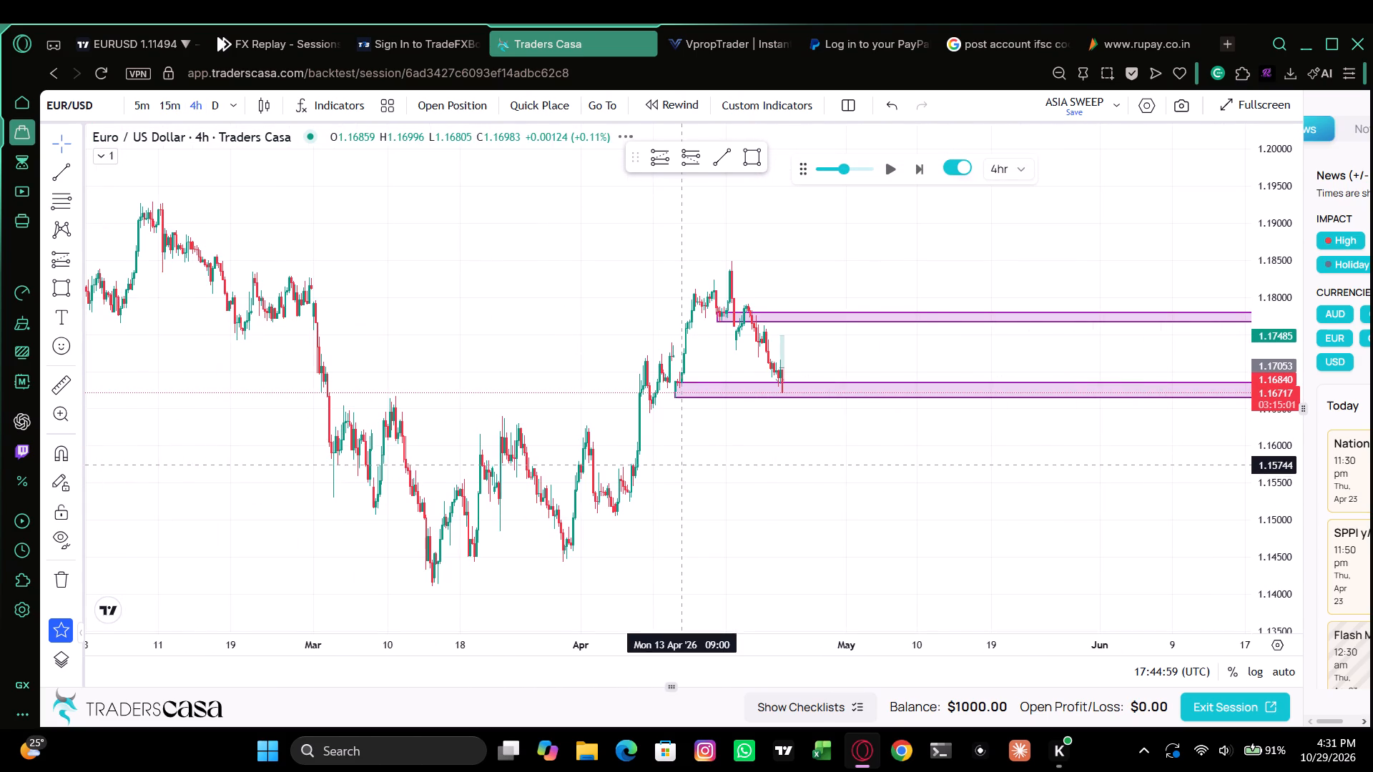
pyautogui.moveTo(847, 649); pyautogui.dragTo(587, 637)
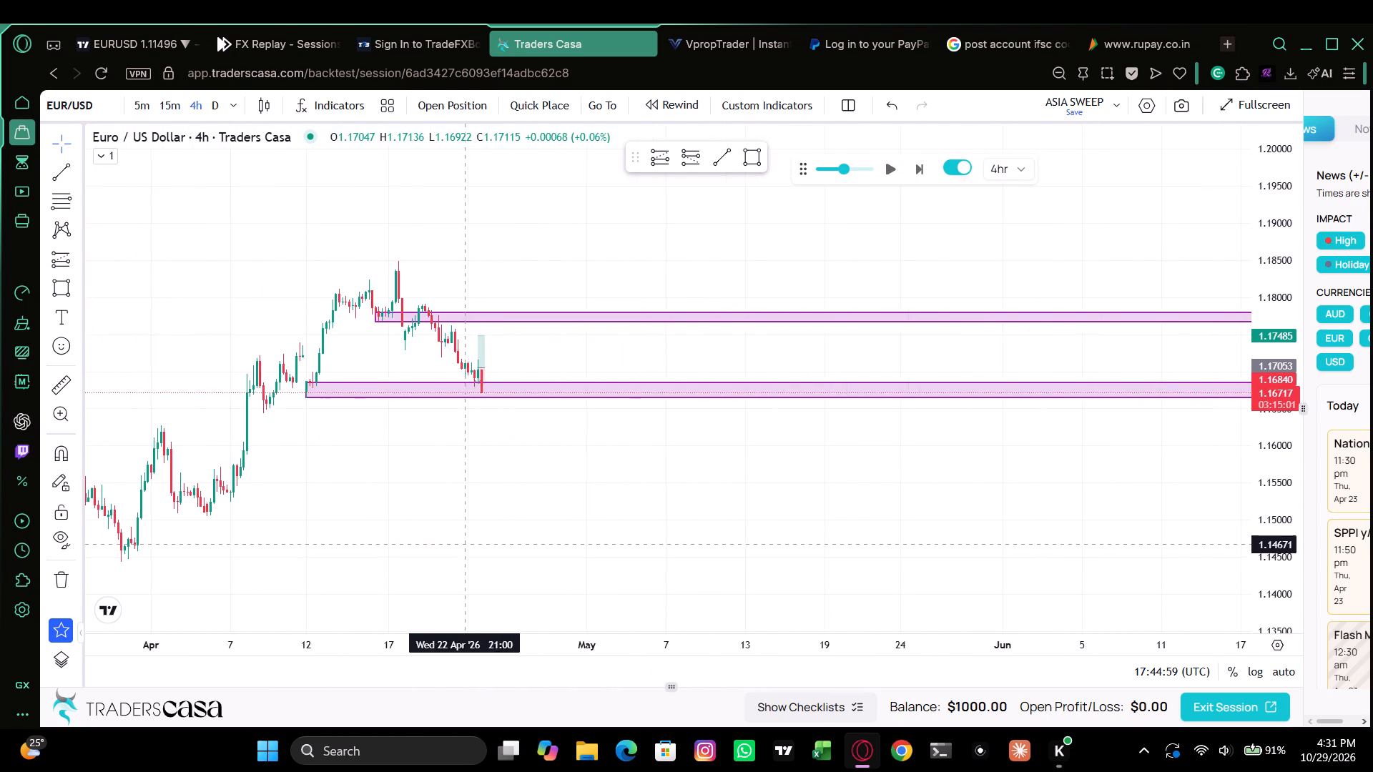
pyautogui.moveTo(468, 544); pyautogui.dragTo(641, 514)
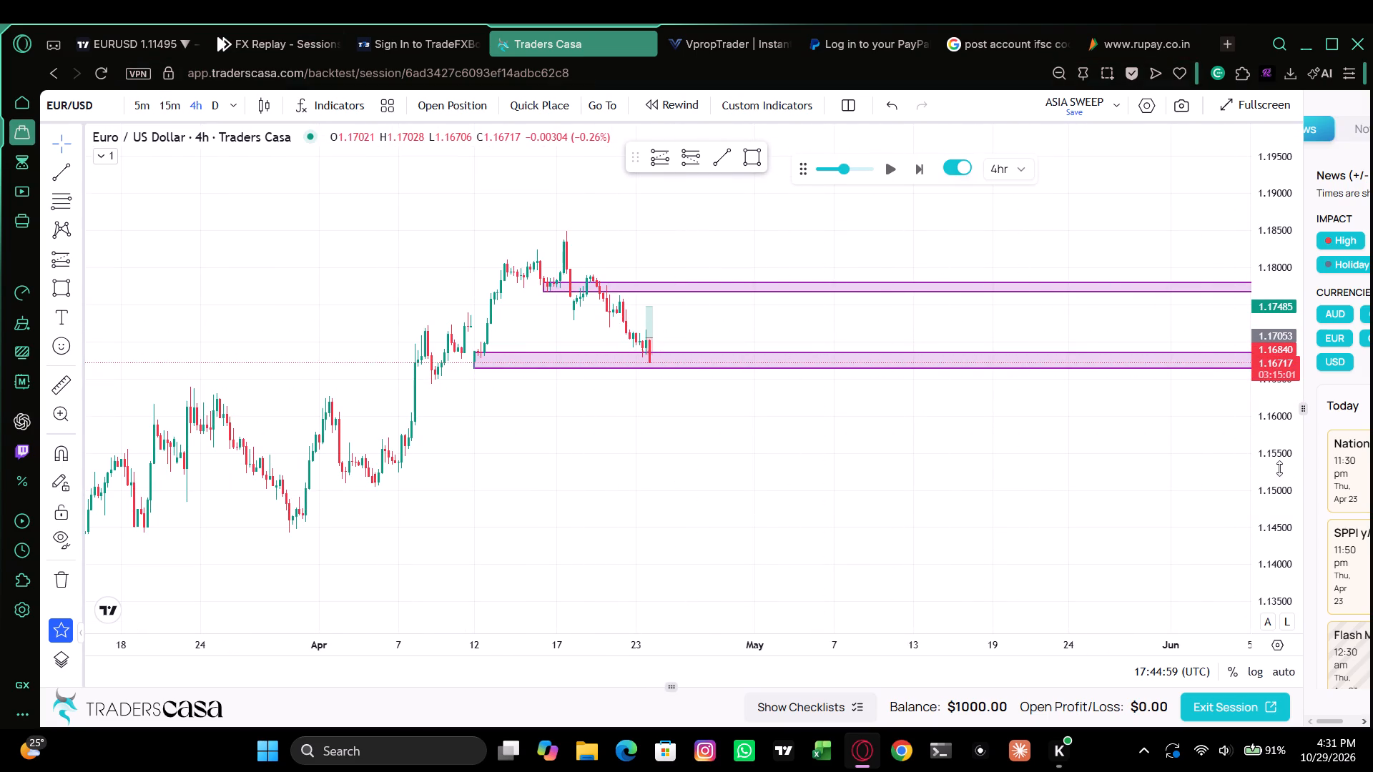
pyautogui.moveTo(1279, 469); pyautogui.dragTo(1306, 370)
pyautogui.moveTo(872, 424); pyautogui.dragTo(689, 410)
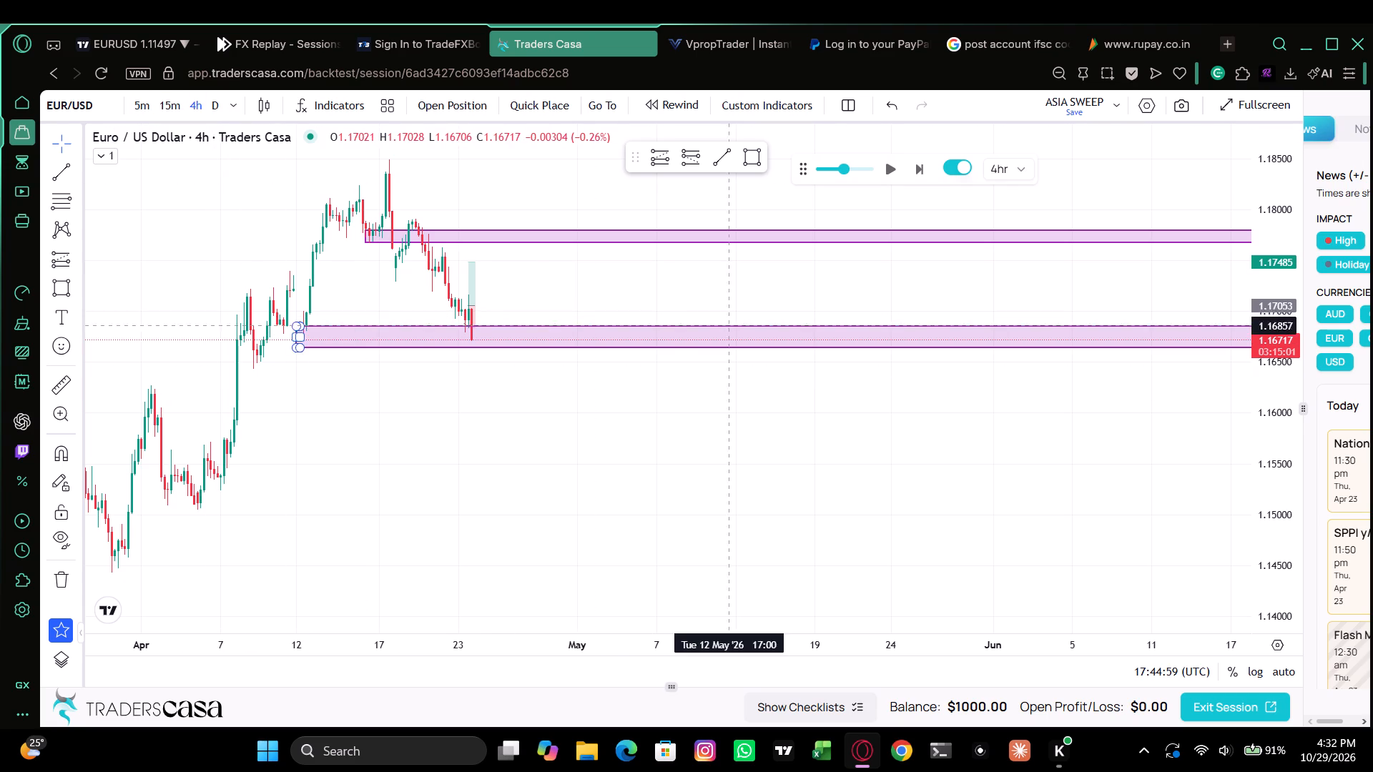
pyautogui.moveTo(600, 640); pyautogui.dragTo(487, 625)
pyautogui.moveTo(378, 449); pyautogui.dragTo(538, 441)
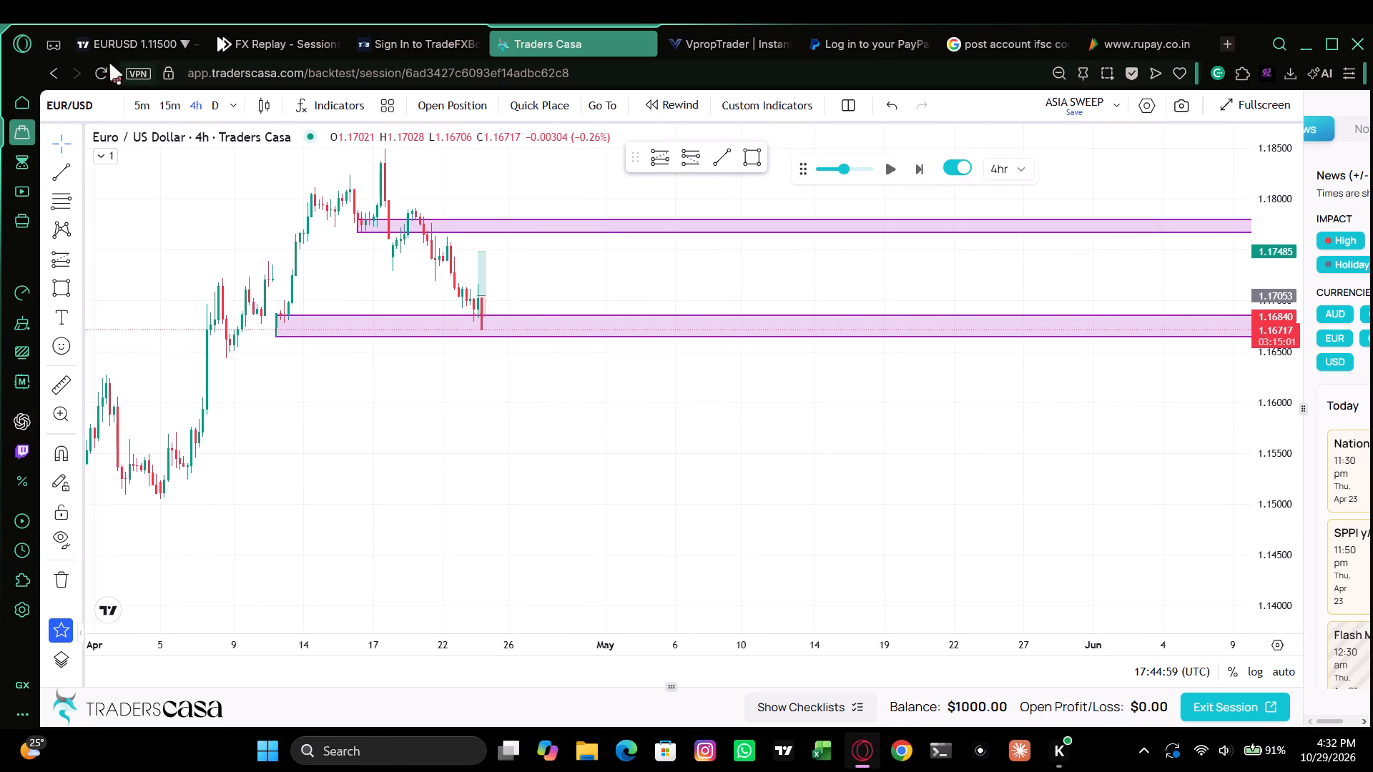
# Return to the 15-minute chart and advance the replay candle by candle to 22:44:59 on 23 April.
pyautogui.click(177, 101)
pyautogui.moveTo(380, 387); pyautogui.dragTo(806, 415)
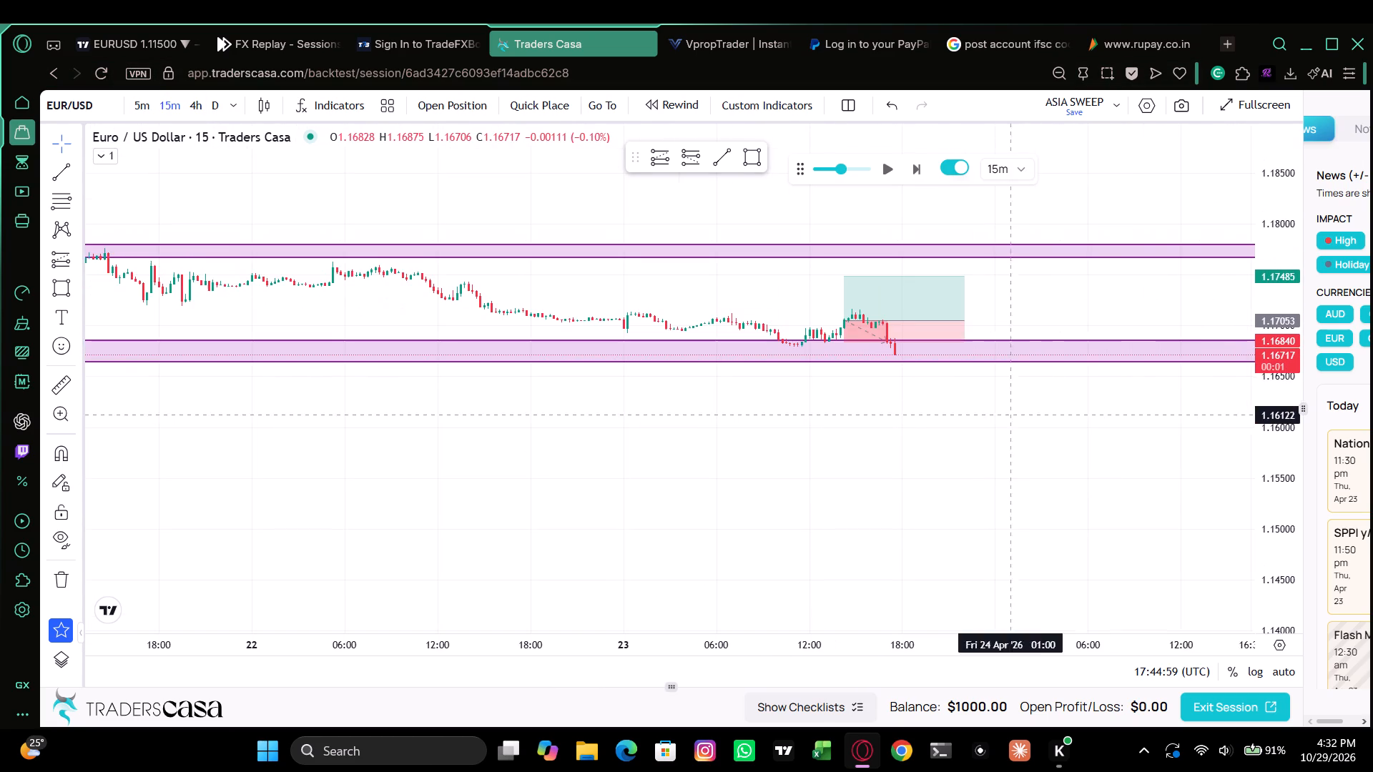
pyautogui.moveTo(1294, 493); pyautogui.dragTo(1334, 84)
pyautogui.moveTo(887, 388); pyautogui.dragTo(782, 491)
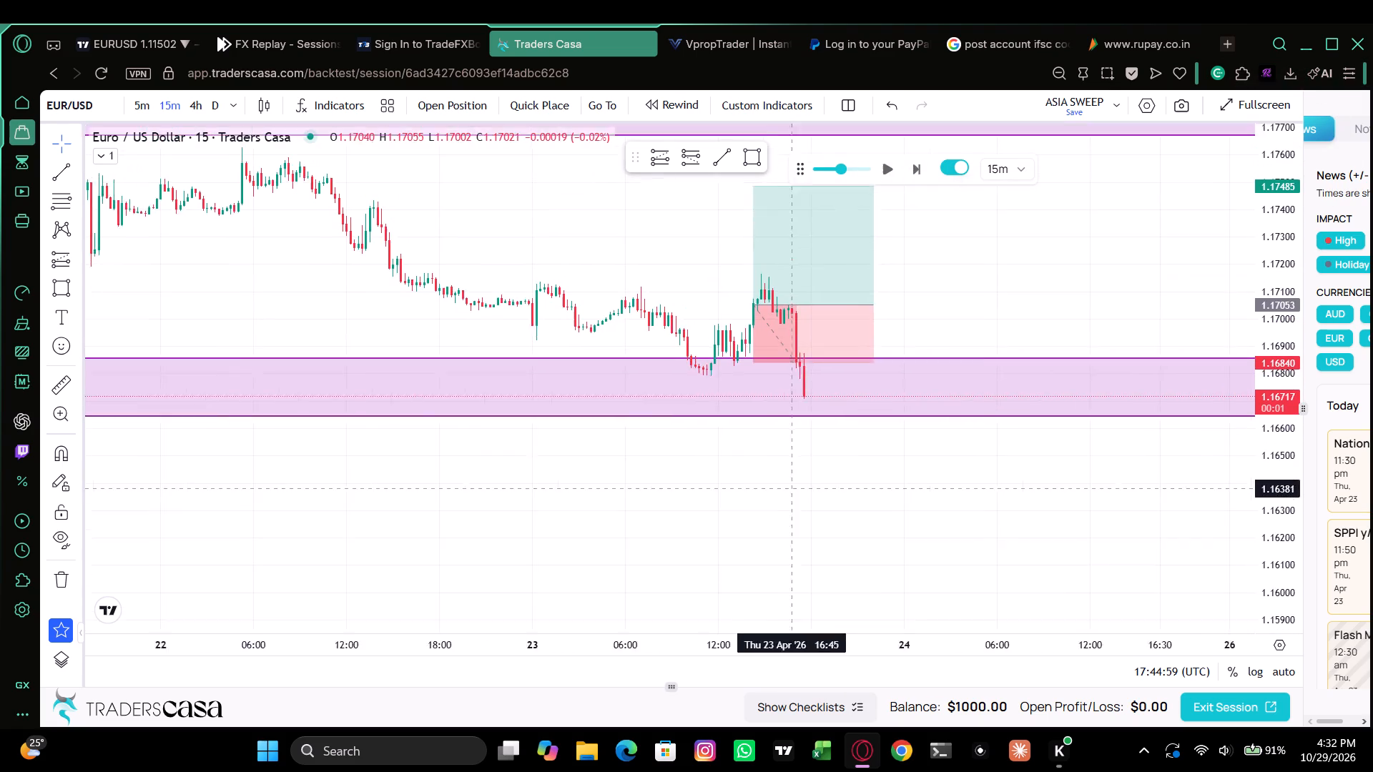
pyautogui.moveTo(782, 491); pyautogui.dragTo(762, 479)
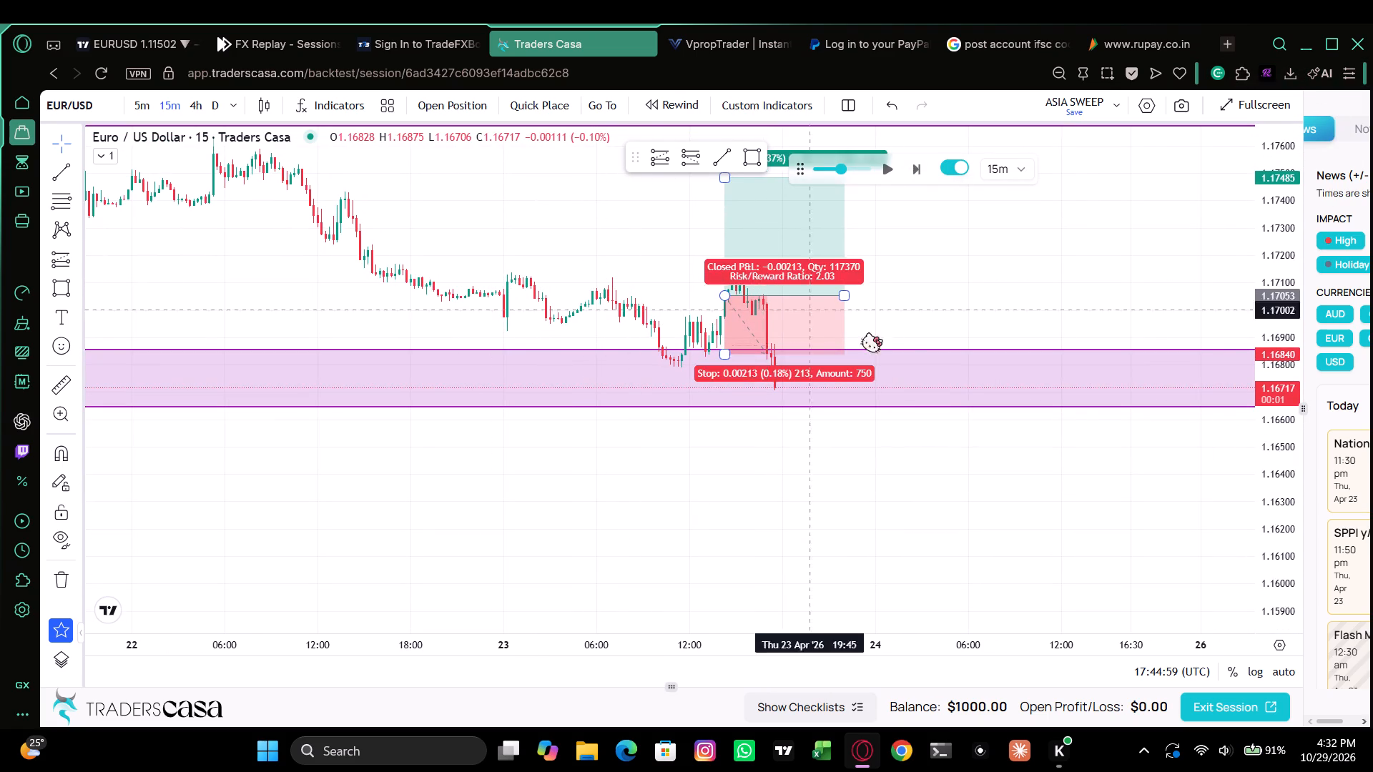
pyautogui.moveTo(915, 439); pyautogui.dragTo(699, 414)
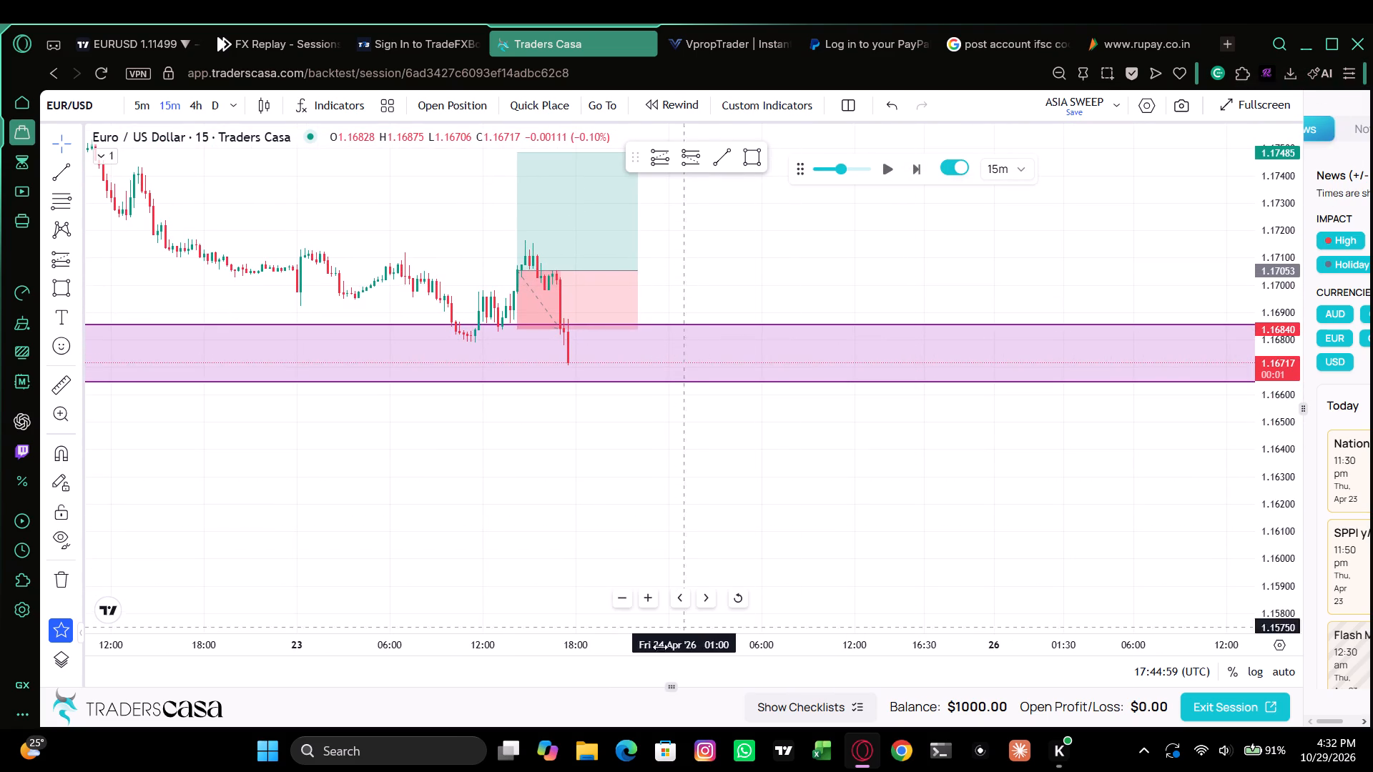
pyautogui.moveTo(576, 650); pyautogui.dragTo(804, 669)
pyautogui.moveTo(1278, 236); pyautogui.dragTo(1278, 253)
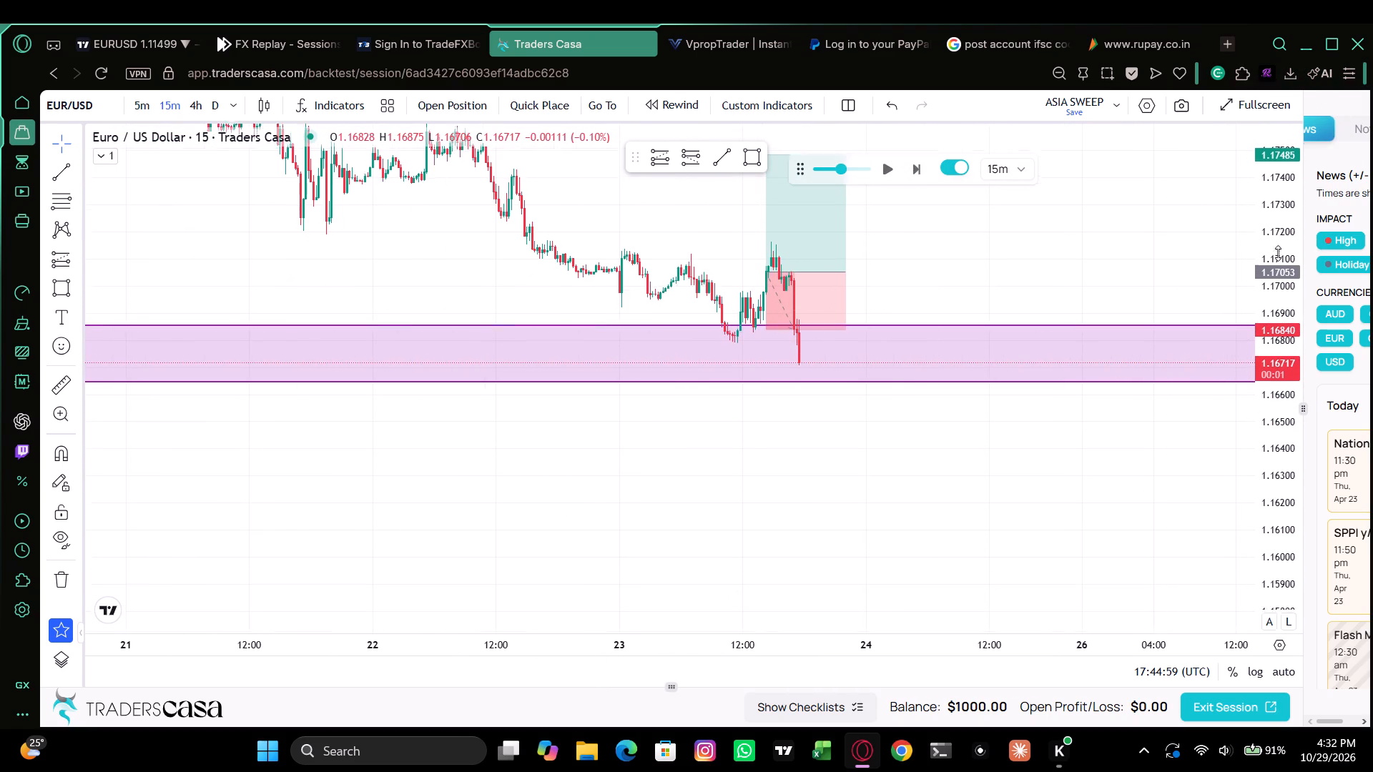
pyautogui.moveTo(1278, 253); pyautogui.dragTo(1278, 371)
pyautogui.moveTo(960, 558); pyautogui.dragTo(629, 472)
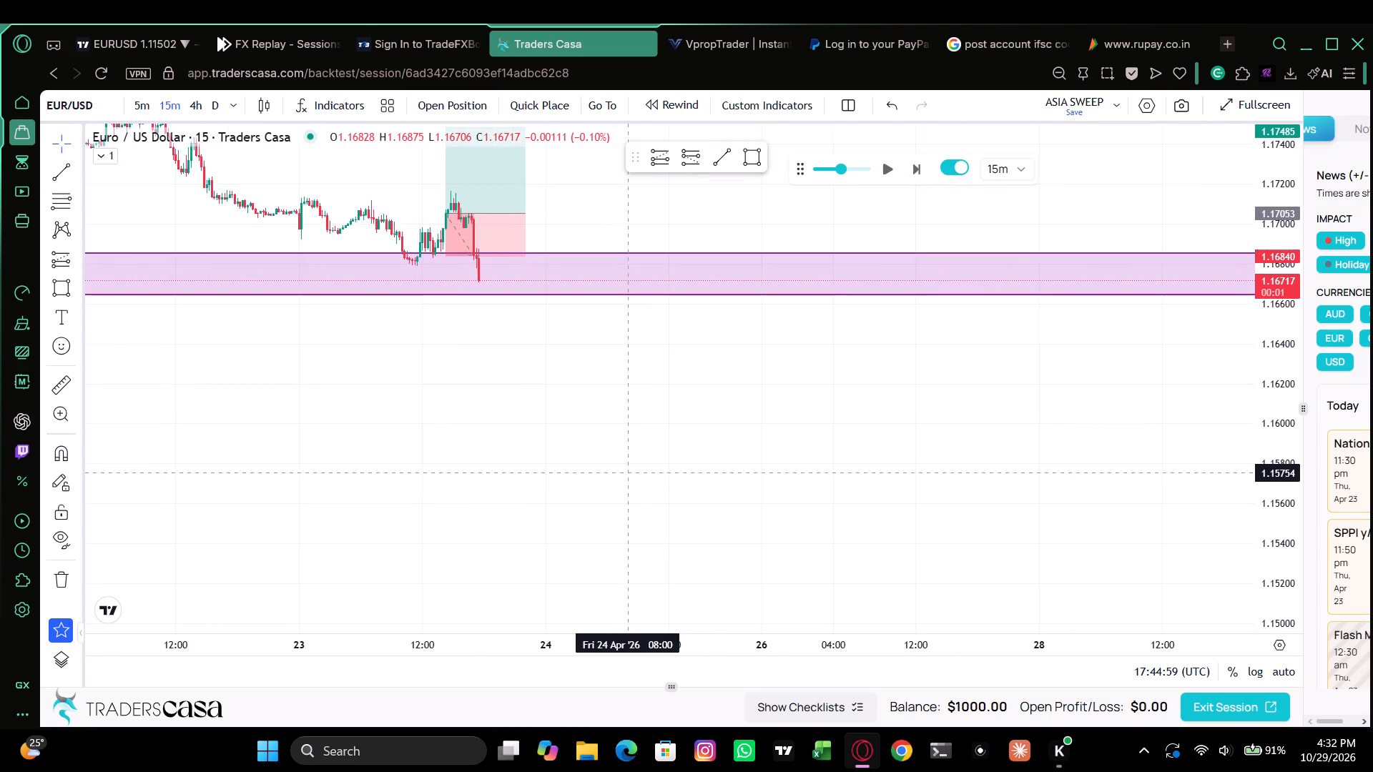
pyautogui.moveTo(629, 472); pyautogui.dragTo(687, 571)
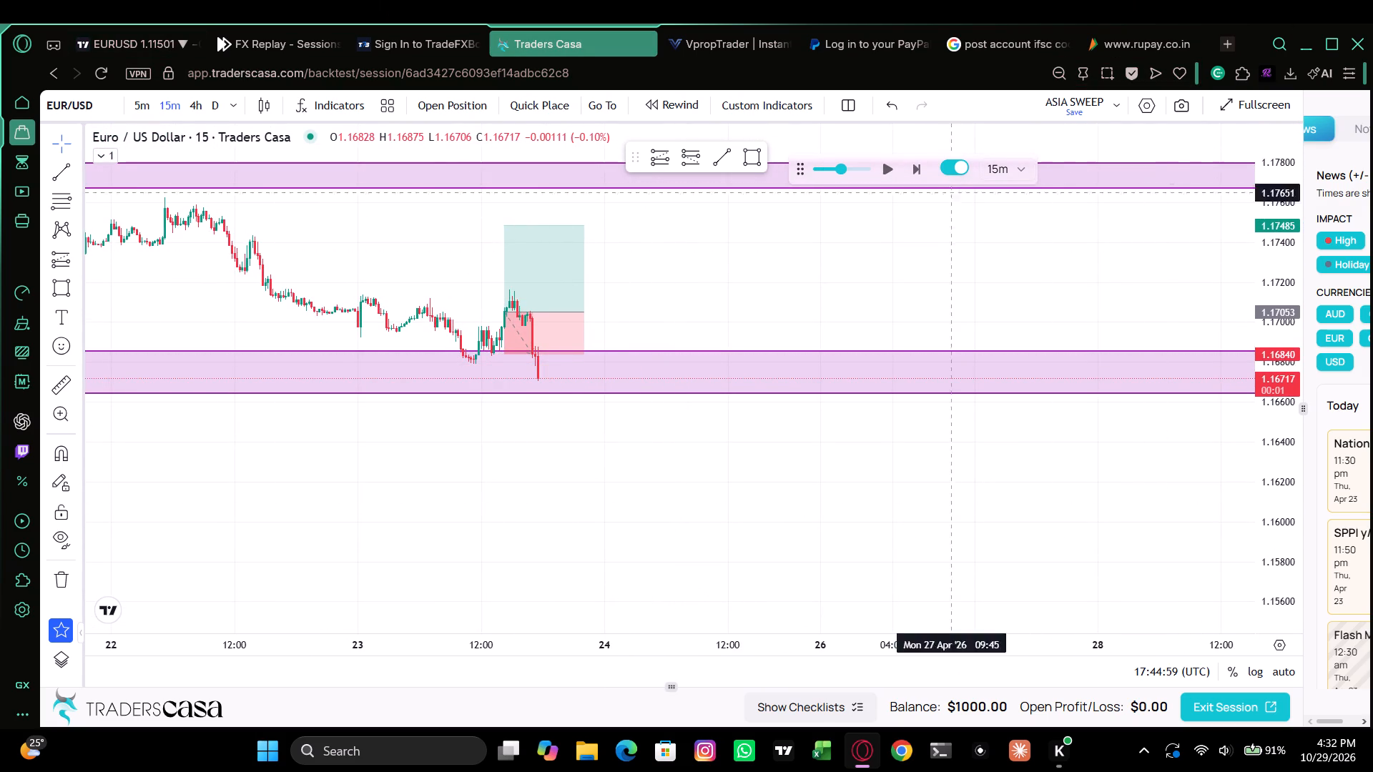
pyautogui.click(920, 174)
pyautogui.click(920, 174)
pyautogui.tripleClick(920, 174)
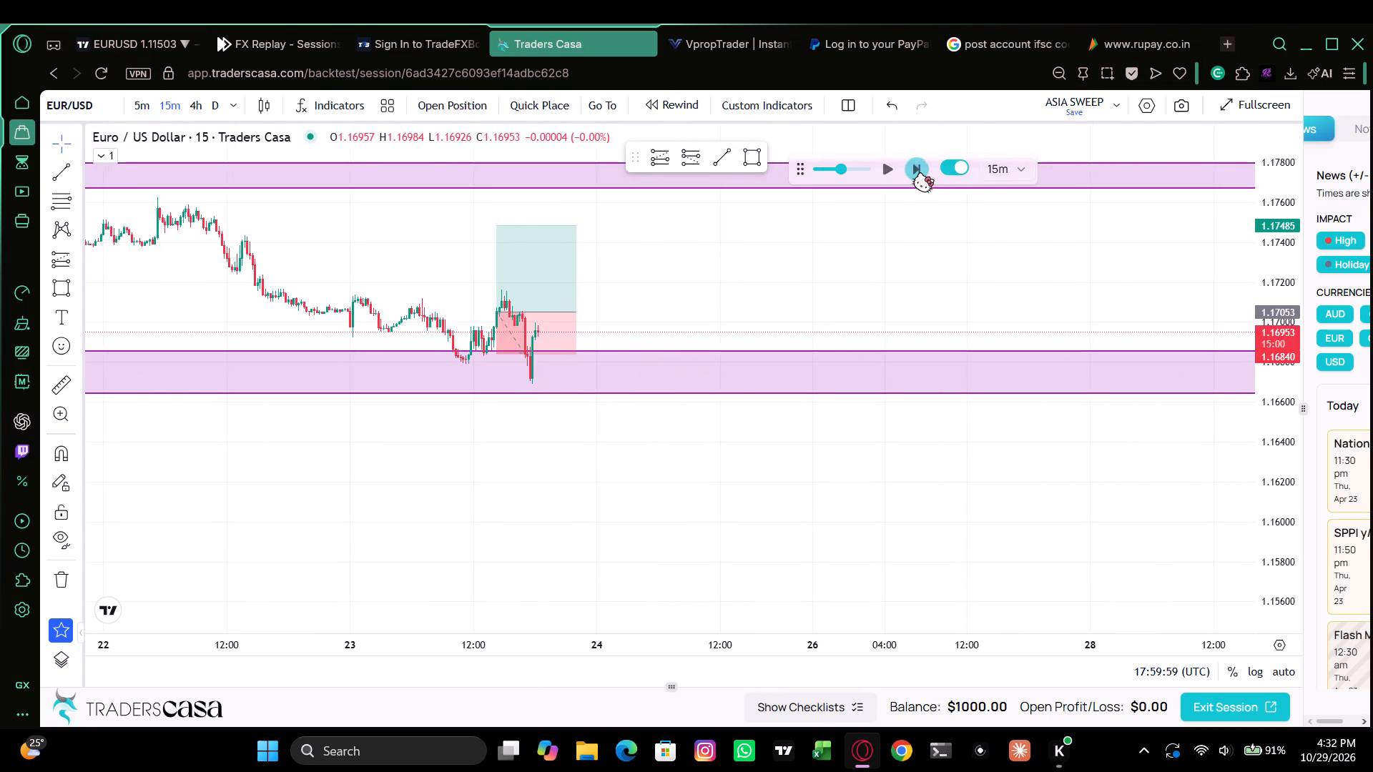
pyautogui.tripleClick(922, 173)
pyautogui.tripleClick(922, 173)
pyautogui.tripleClick(922, 173)
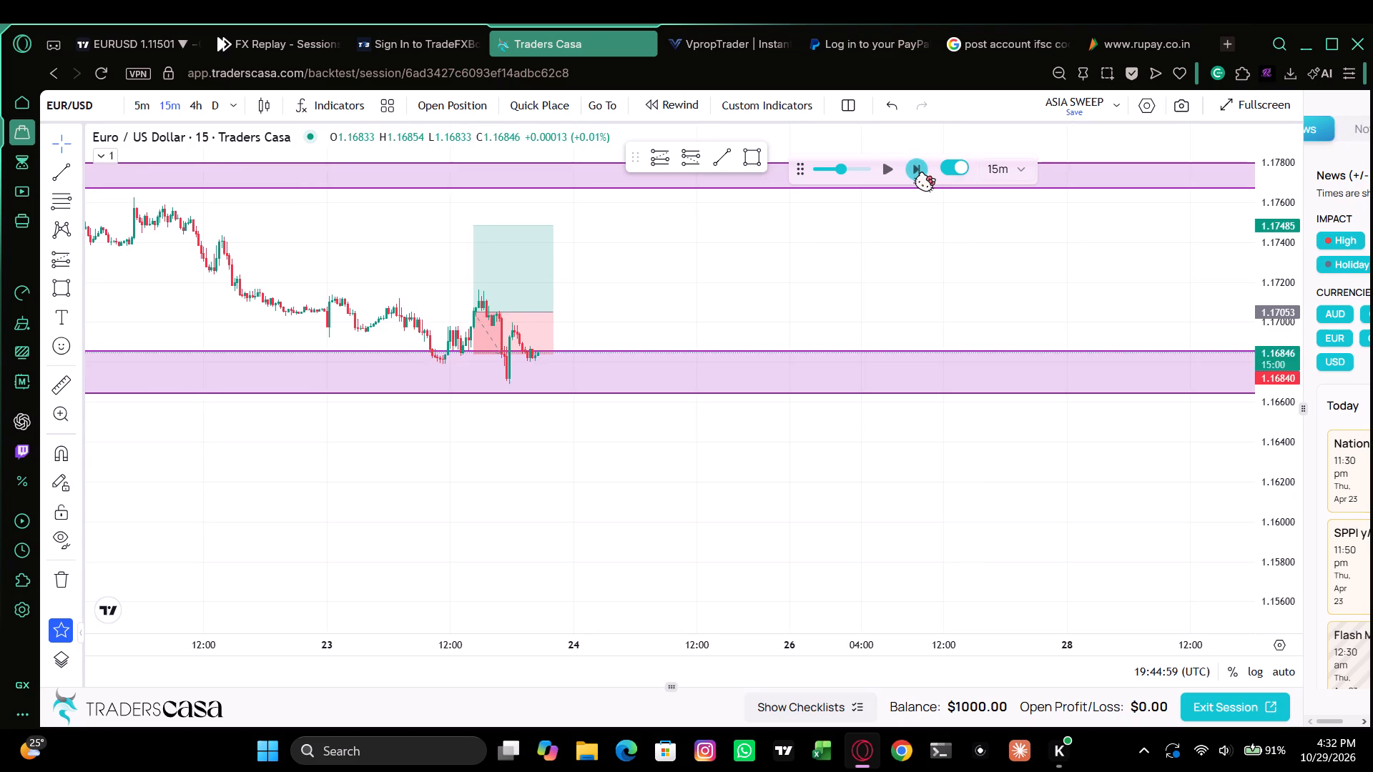
pyautogui.tripleClick(922, 173)
pyautogui.tripleClick(922, 173)
# Review the replayed candles on the 15-minute chart and examine price against both marked zones on the 4-hour chart.
pyautogui.moveTo(602, 445); pyautogui.dragTo(686, 445)
pyautogui.moveTo(443, 279); pyautogui.dragTo(461, 309)
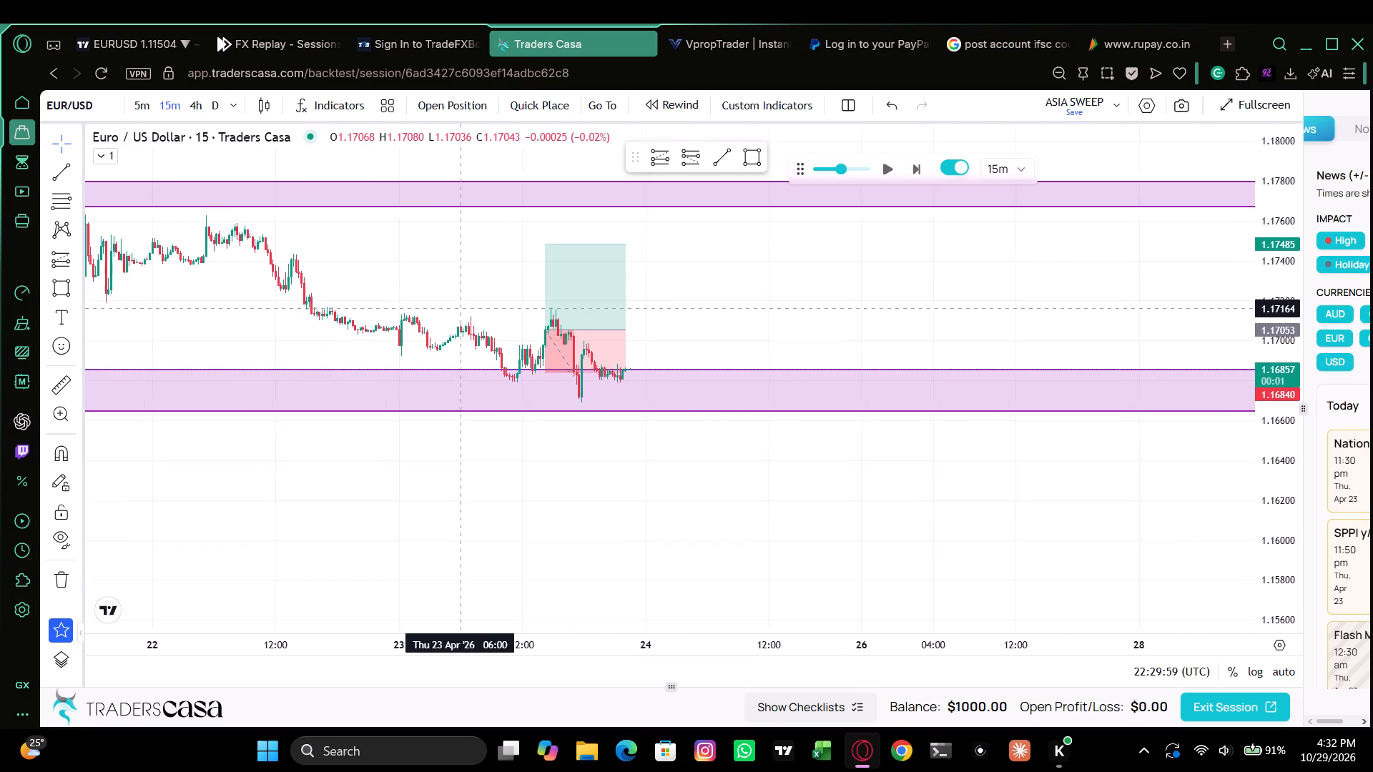
pyautogui.moveTo(461, 309); pyautogui.dragTo(463, 309)
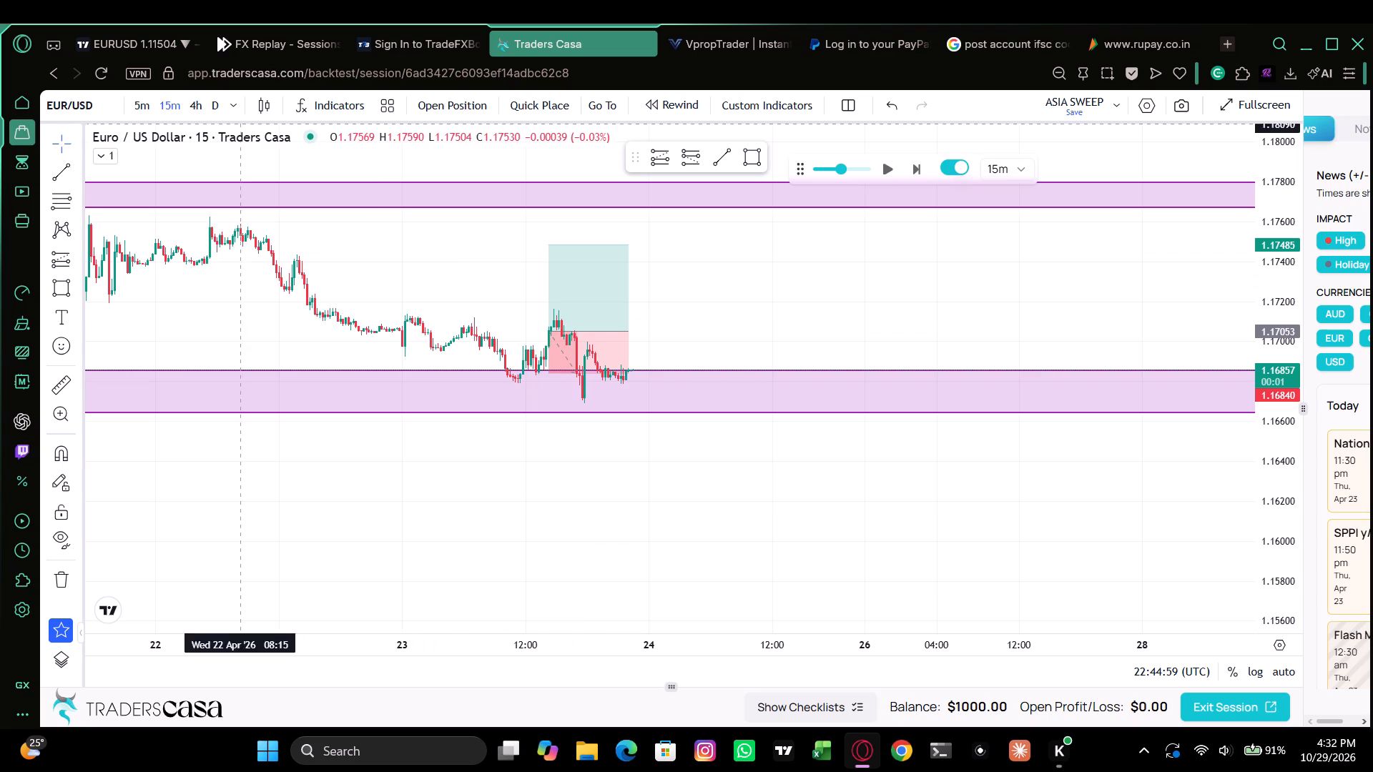
pyautogui.click(188, 103)
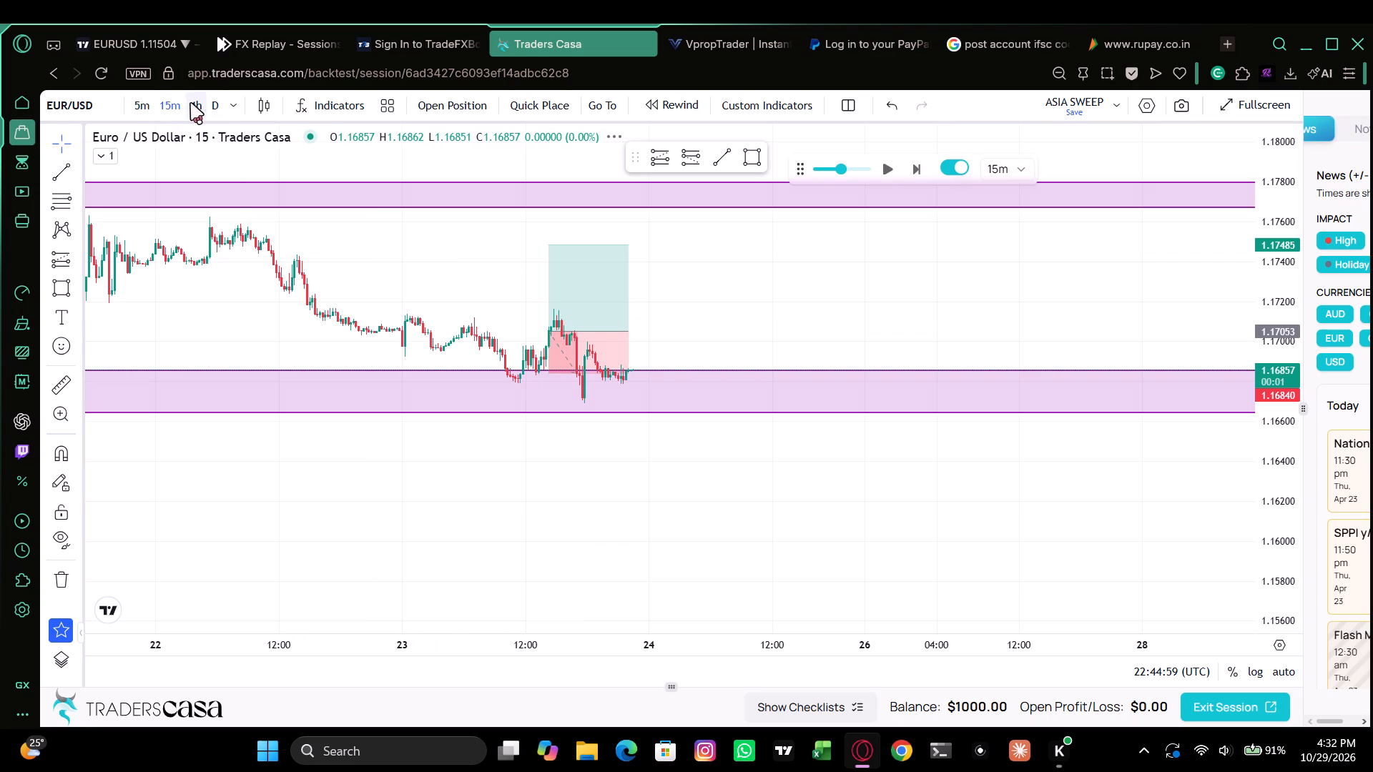
pyautogui.moveTo(1291, 204); pyautogui.dragTo(1258, 435)
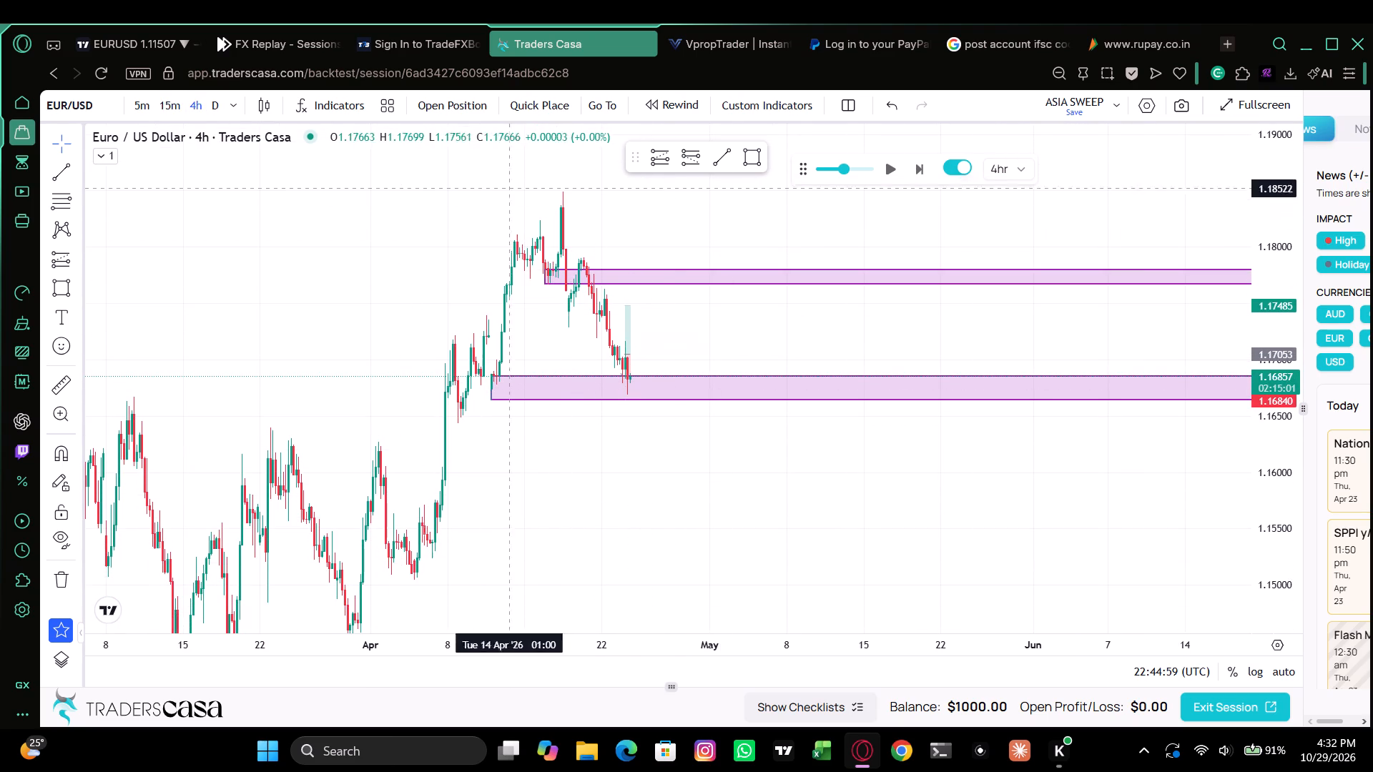
# Advance the replay candle by candle on the 4-hour chart to 12:59:59 on 24 April.
pyautogui.click(920, 173)
pyautogui.click(920, 173)
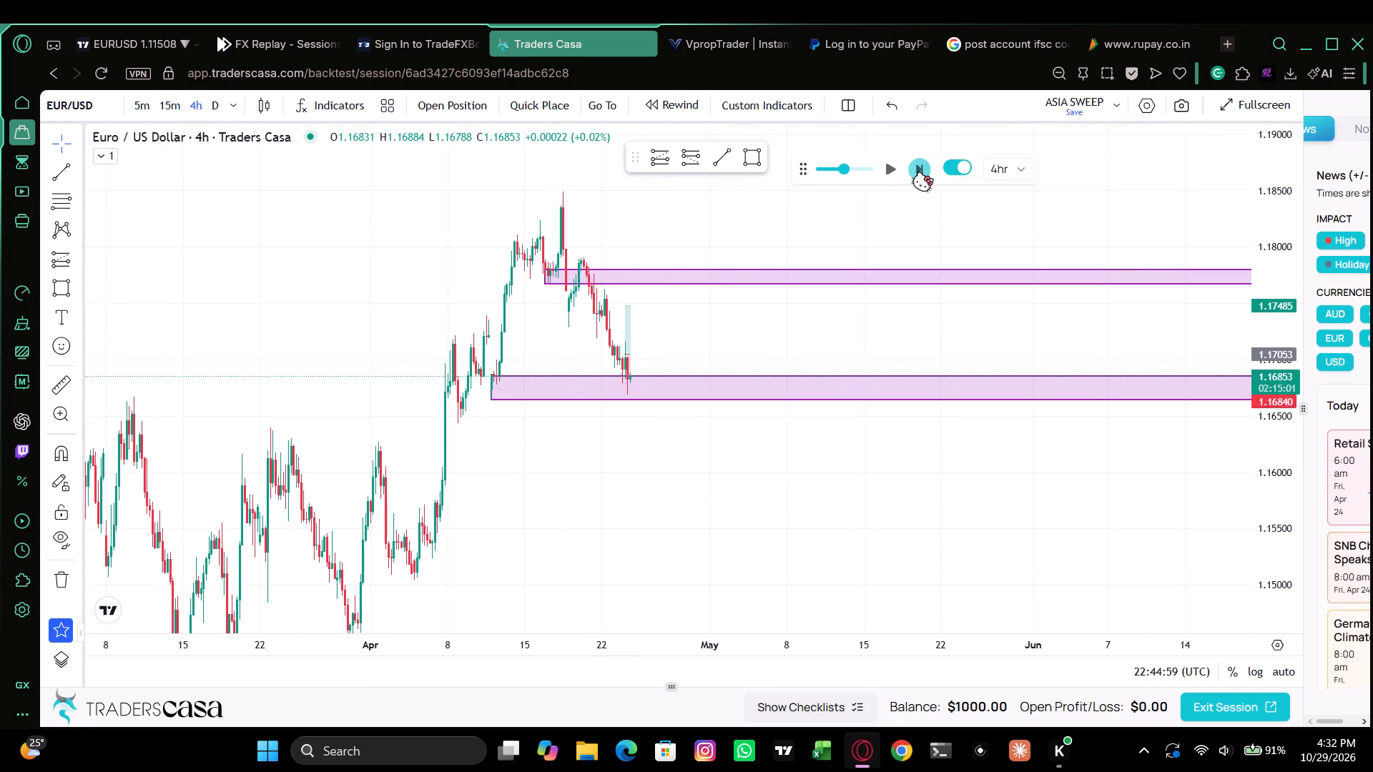
pyautogui.click(920, 173)
pyautogui.click(920, 173)
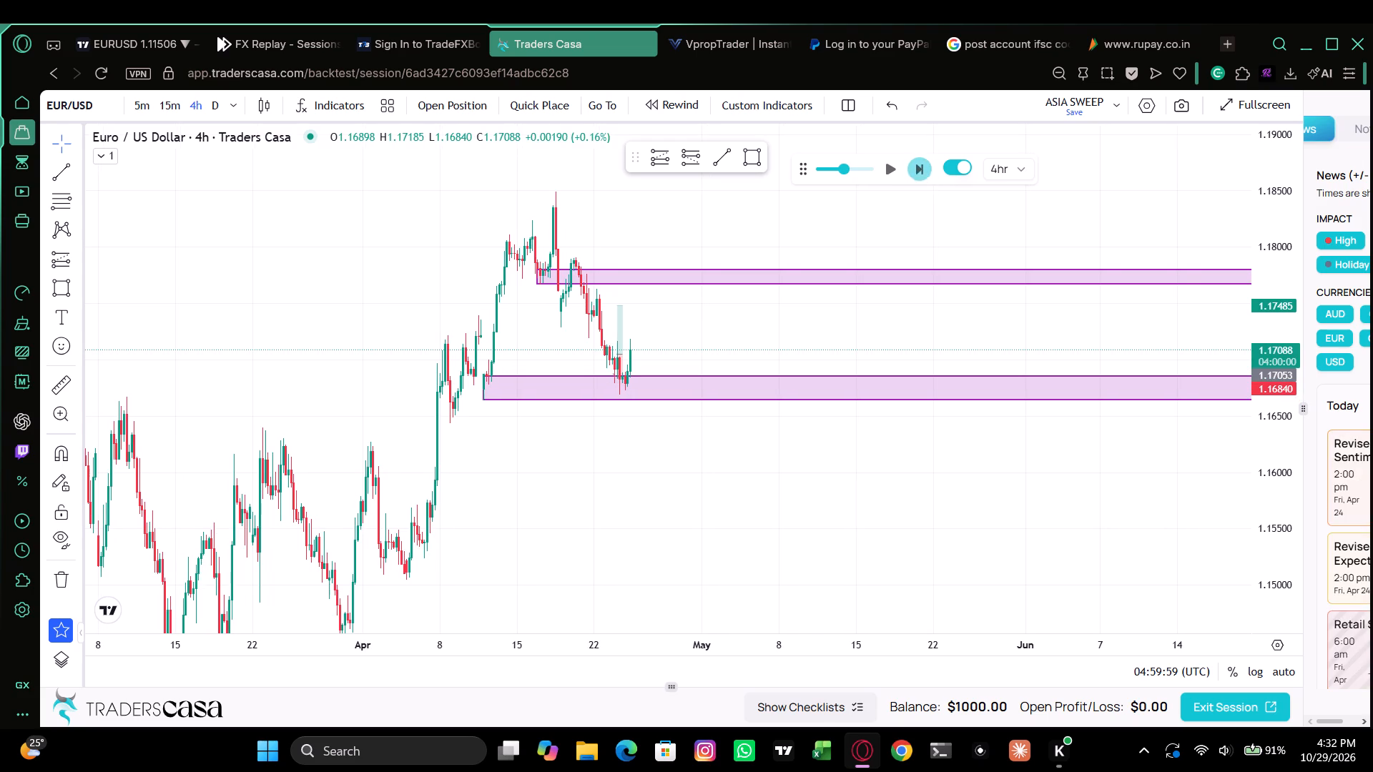
# Examine the new candles against the long position and both marked zones on the 15-minute, 5-minute and 4-hour charts.
pyautogui.moveTo(719, 422); pyautogui.dragTo(794, 422)
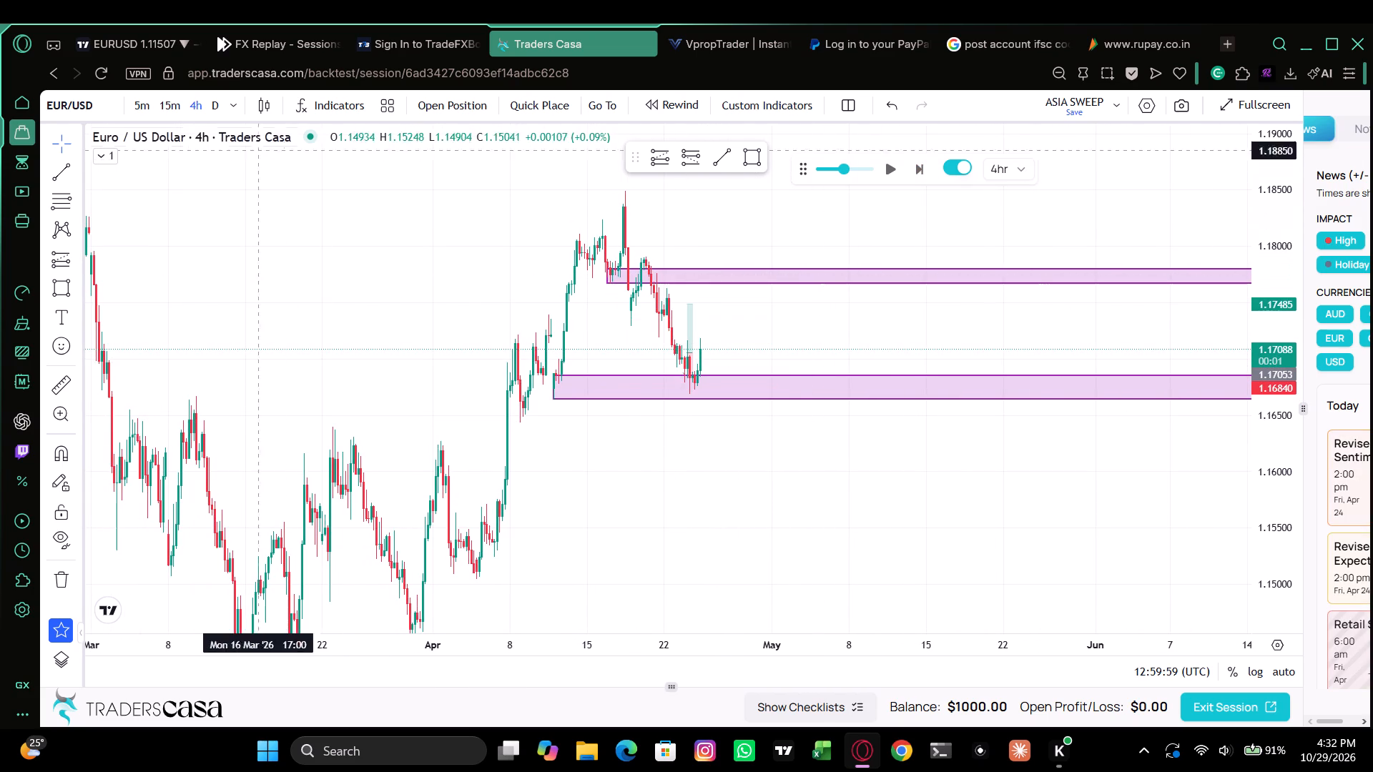
pyautogui.click(172, 114)
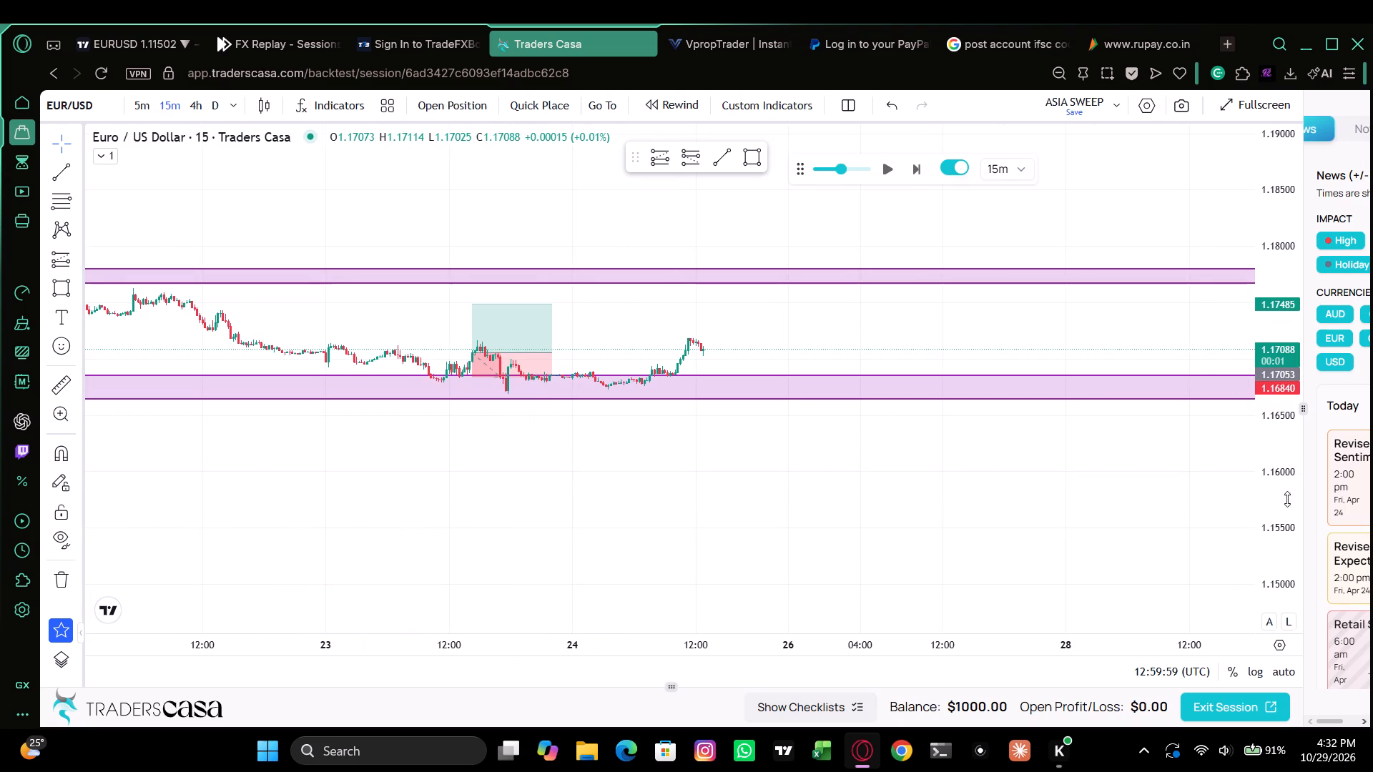
pyautogui.moveTo(1284, 502); pyautogui.dragTo(1372, 46)
pyautogui.moveTo(934, 217); pyautogui.dragTo(789, 393)
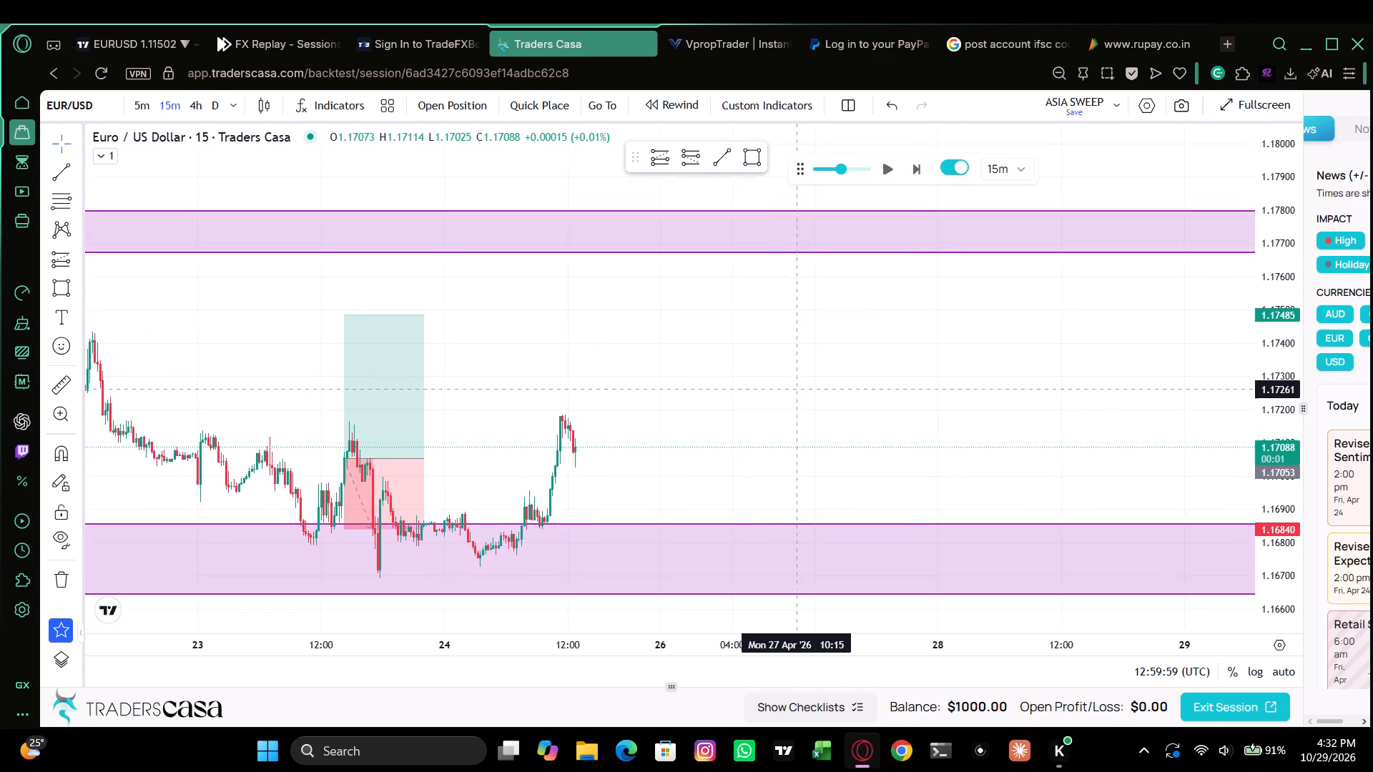
pyautogui.moveTo(789, 393); pyautogui.dragTo(786, 394)
pyautogui.moveTo(728, 417); pyautogui.dragTo(757, 377)
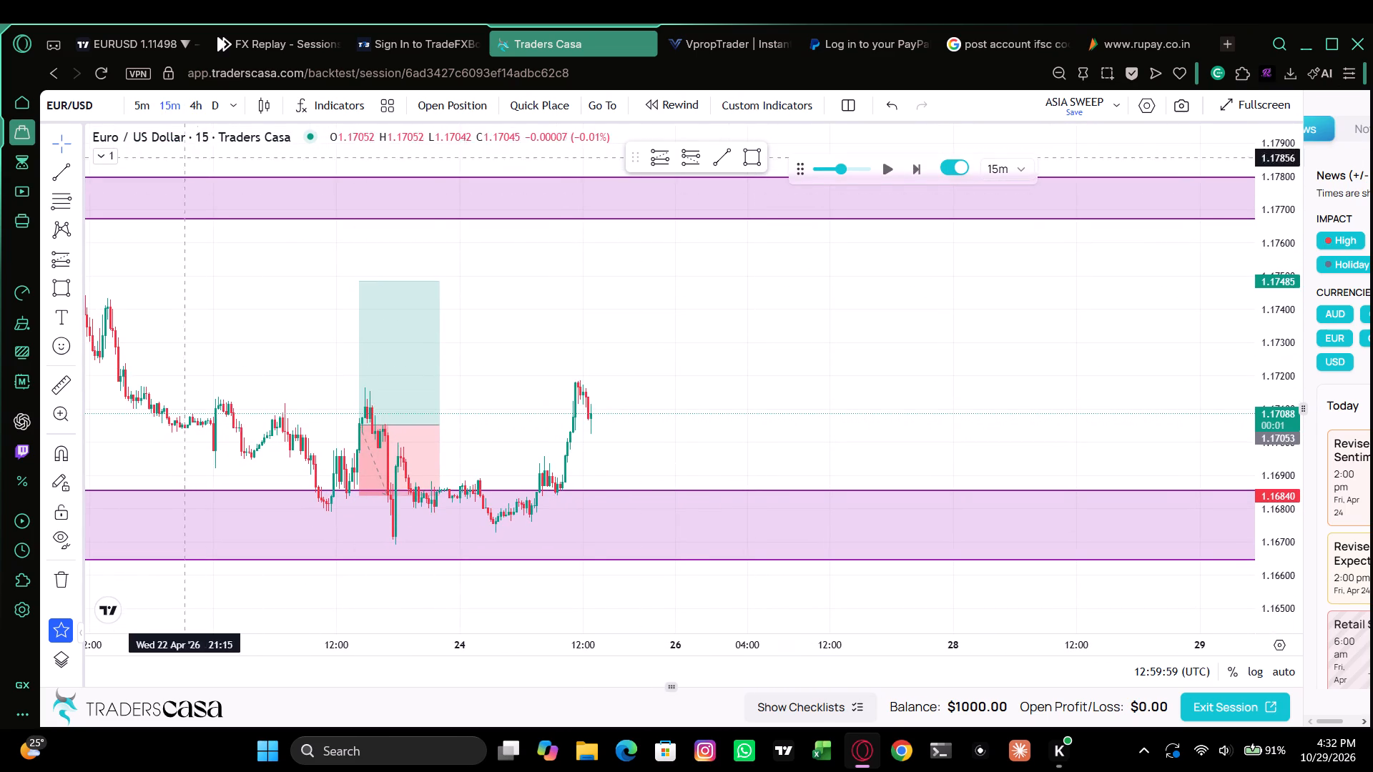
pyautogui.click(150, 112)
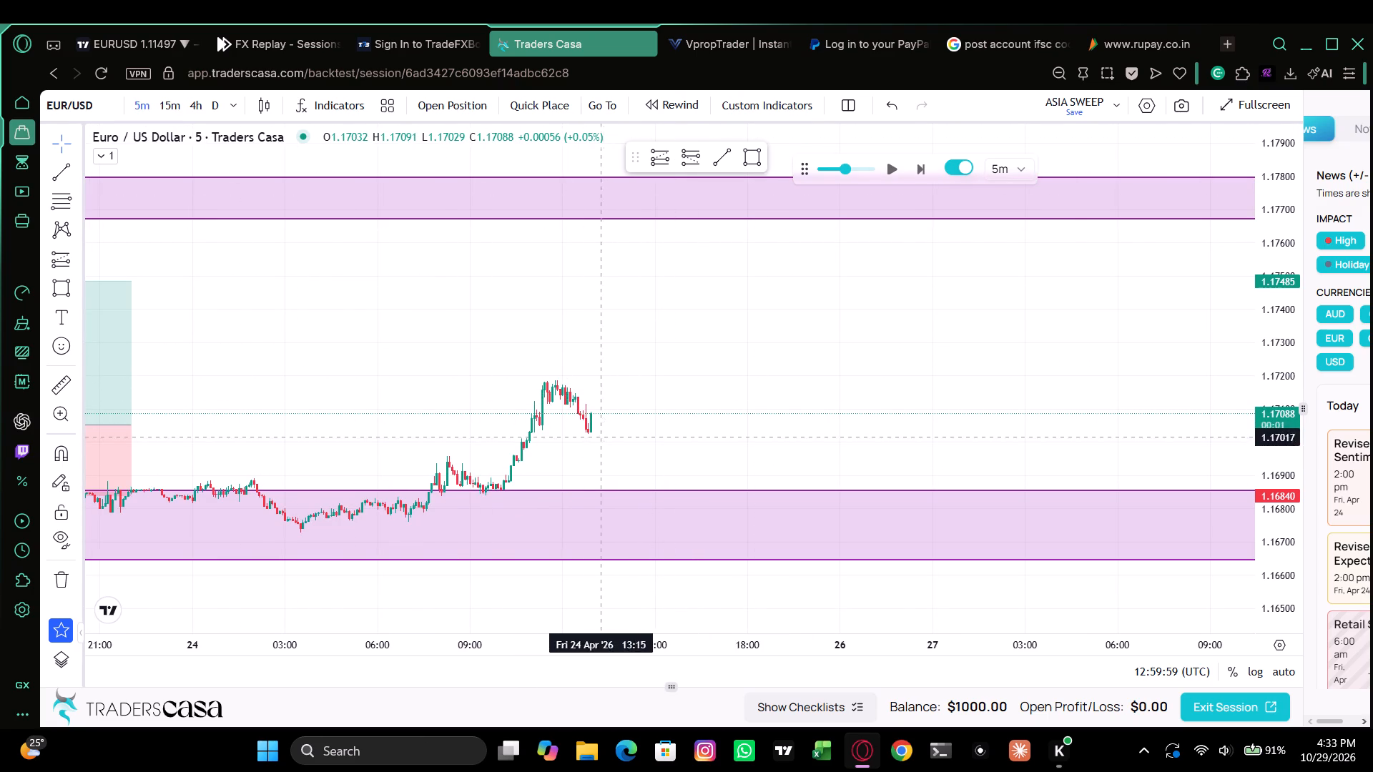
pyautogui.moveTo(361, 398); pyautogui.dragTo(414, 385)
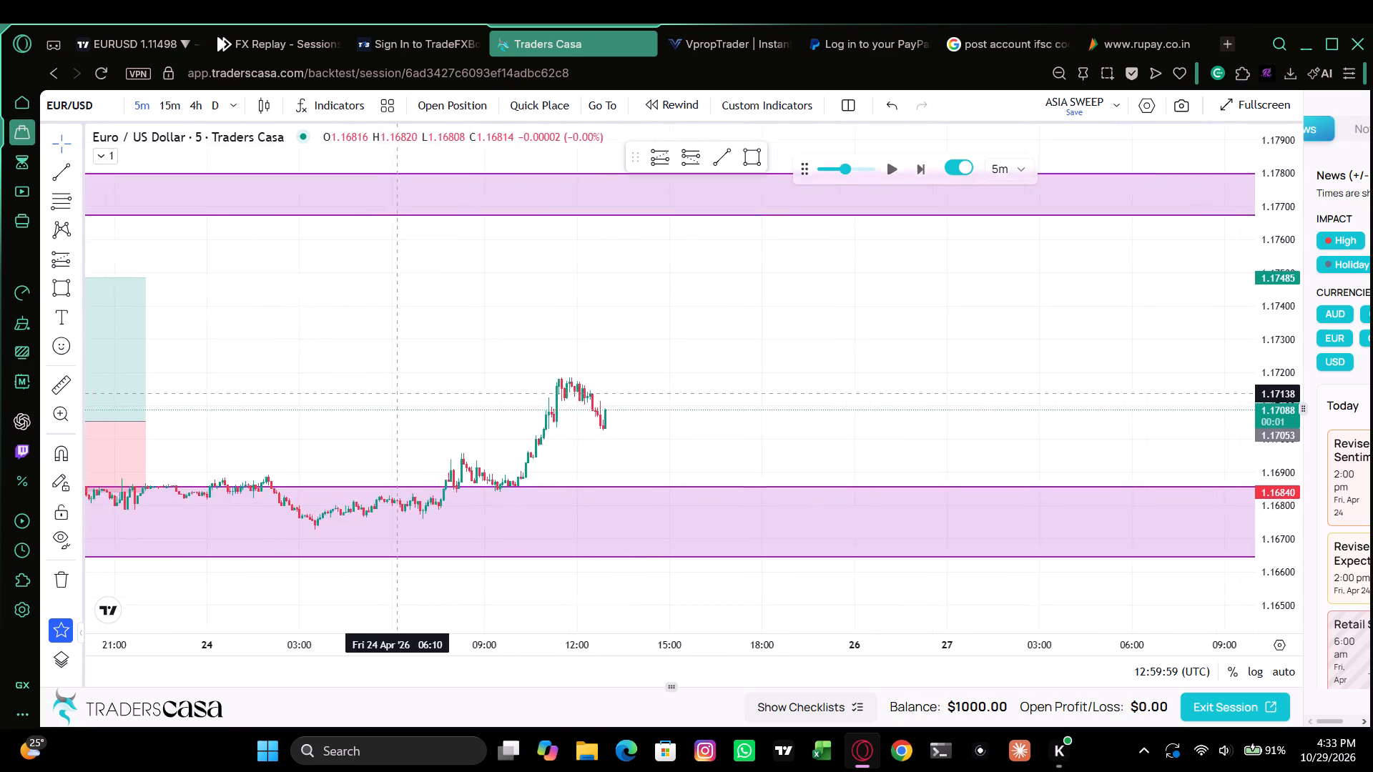
pyautogui.moveTo(414, 385); pyautogui.dragTo(525, 359)
pyautogui.click(203, 112)
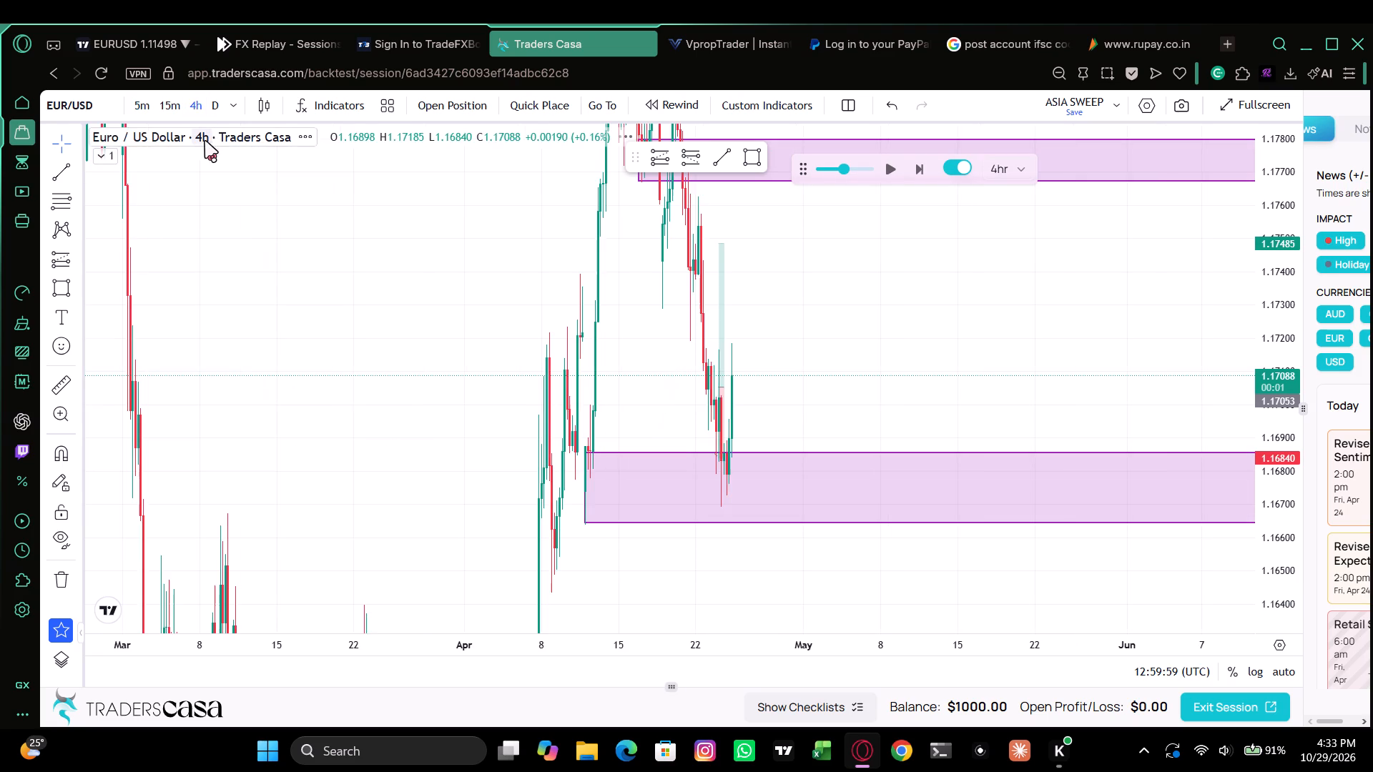
pyautogui.moveTo(1287, 284); pyautogui.dragTo(1199, 696)
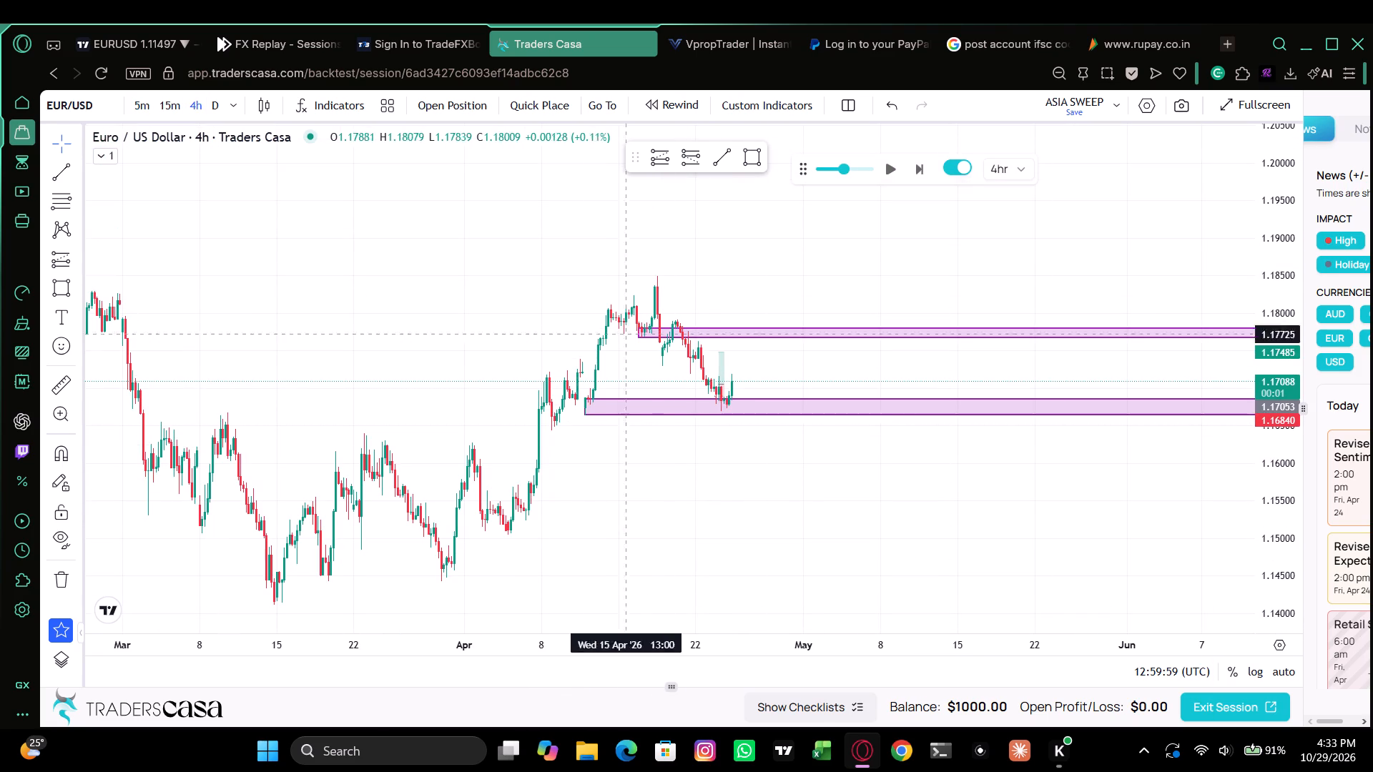
# Return to the 15-minute chart and advance the replay candle by candle to 18:14:59 on 24 April.
pyautogui.click(172, 110)
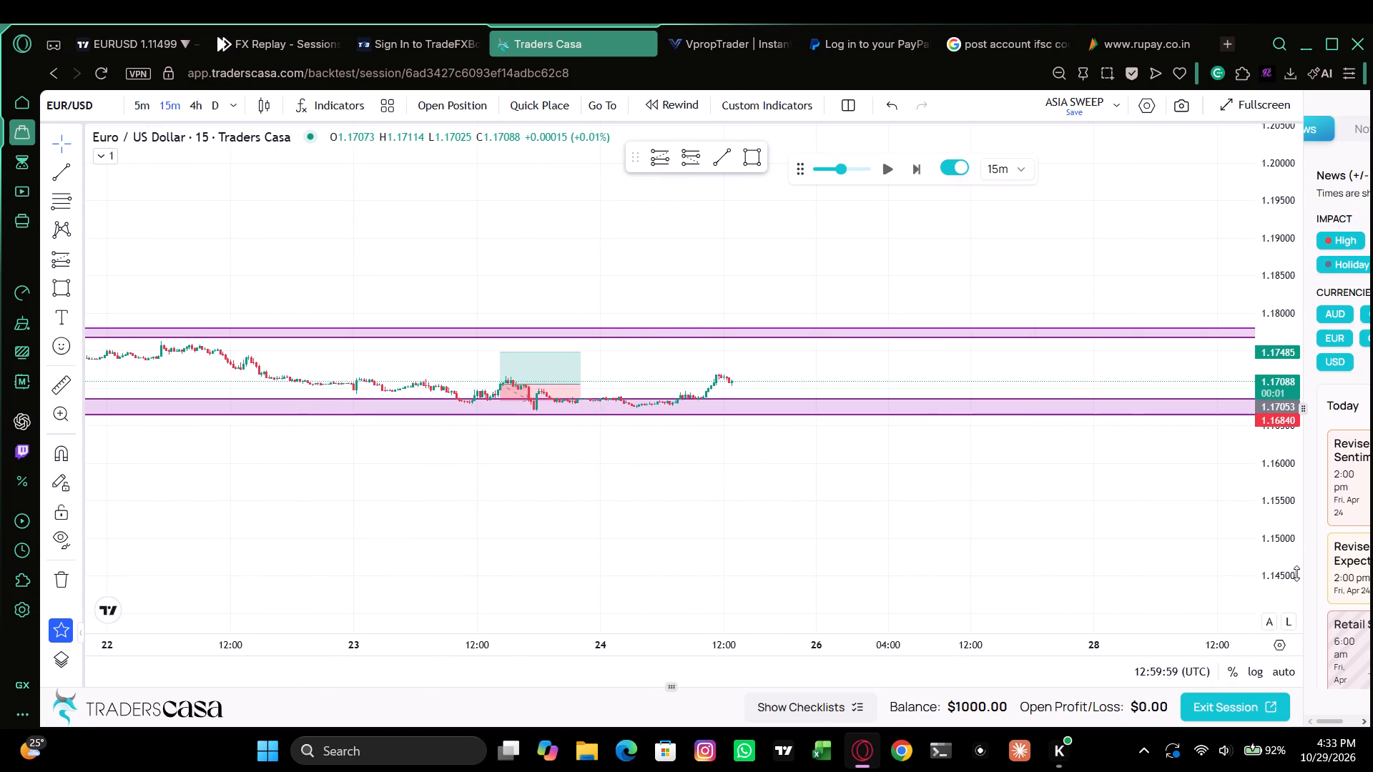
pyautogui.moveTo(1294, 573); pyautogui.dragTo(1312, 211)
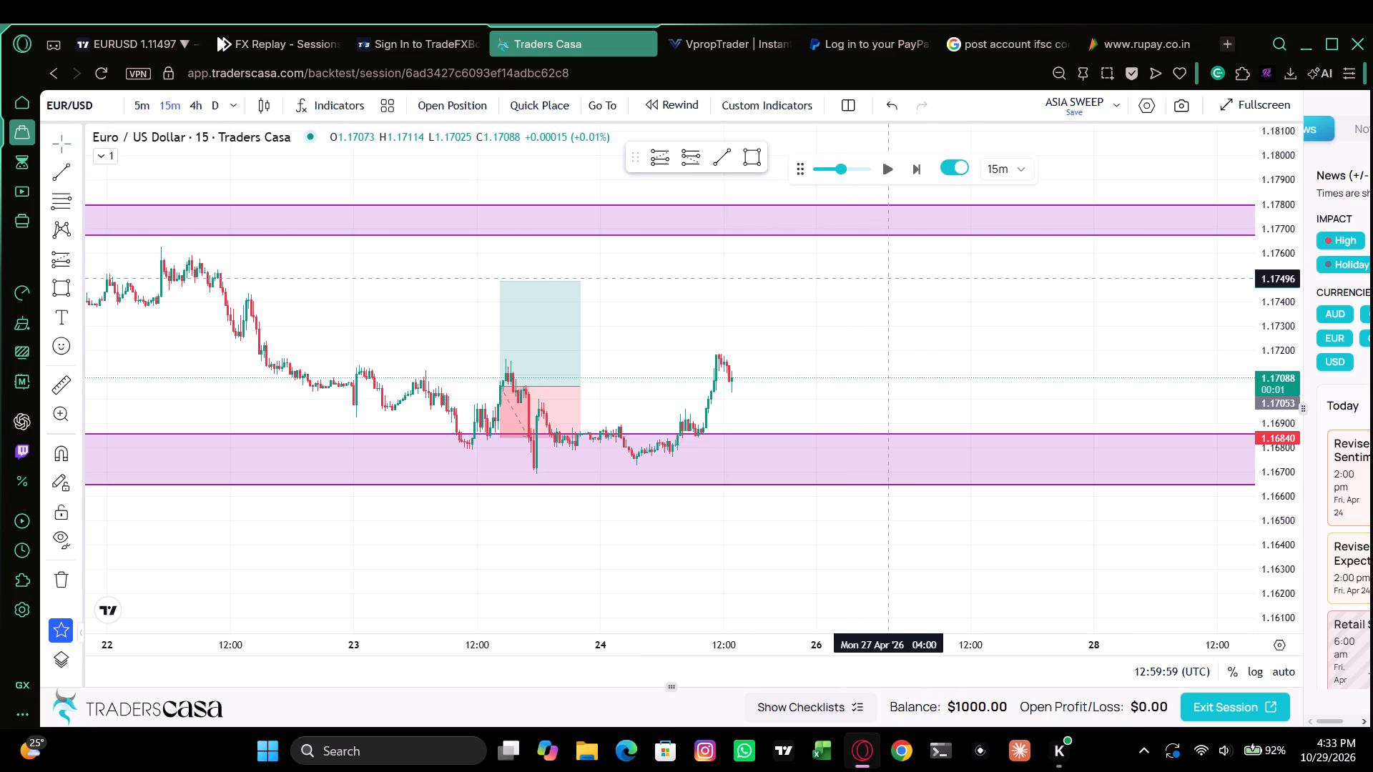
pyautogui.moveTo(1269, 467); pyautogui.dragTo(1279, 364)
pyautogui.moveTo(1026, 372); pyautogui.dragTo(968, 371)
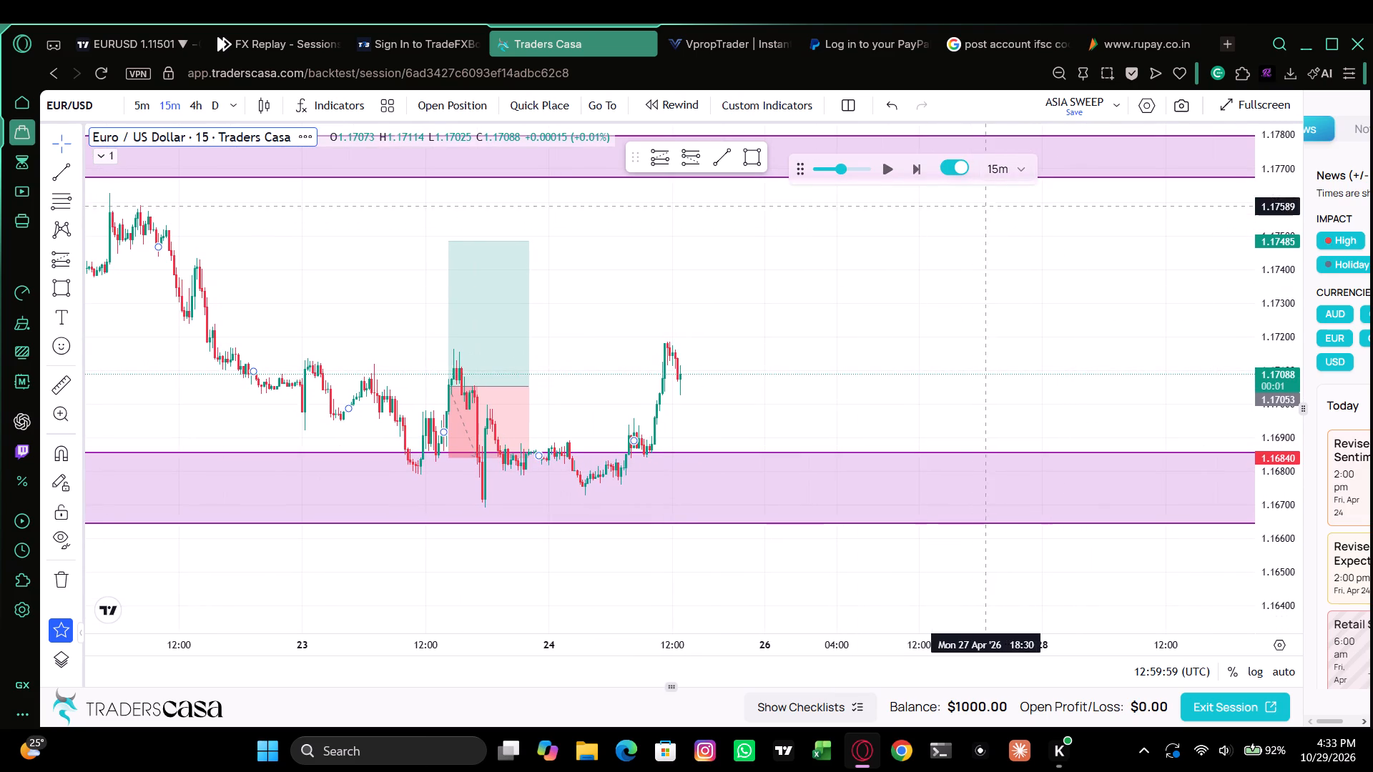
pyautogui.click(920, 169)
pyautogui.tripleClick(920, 169)
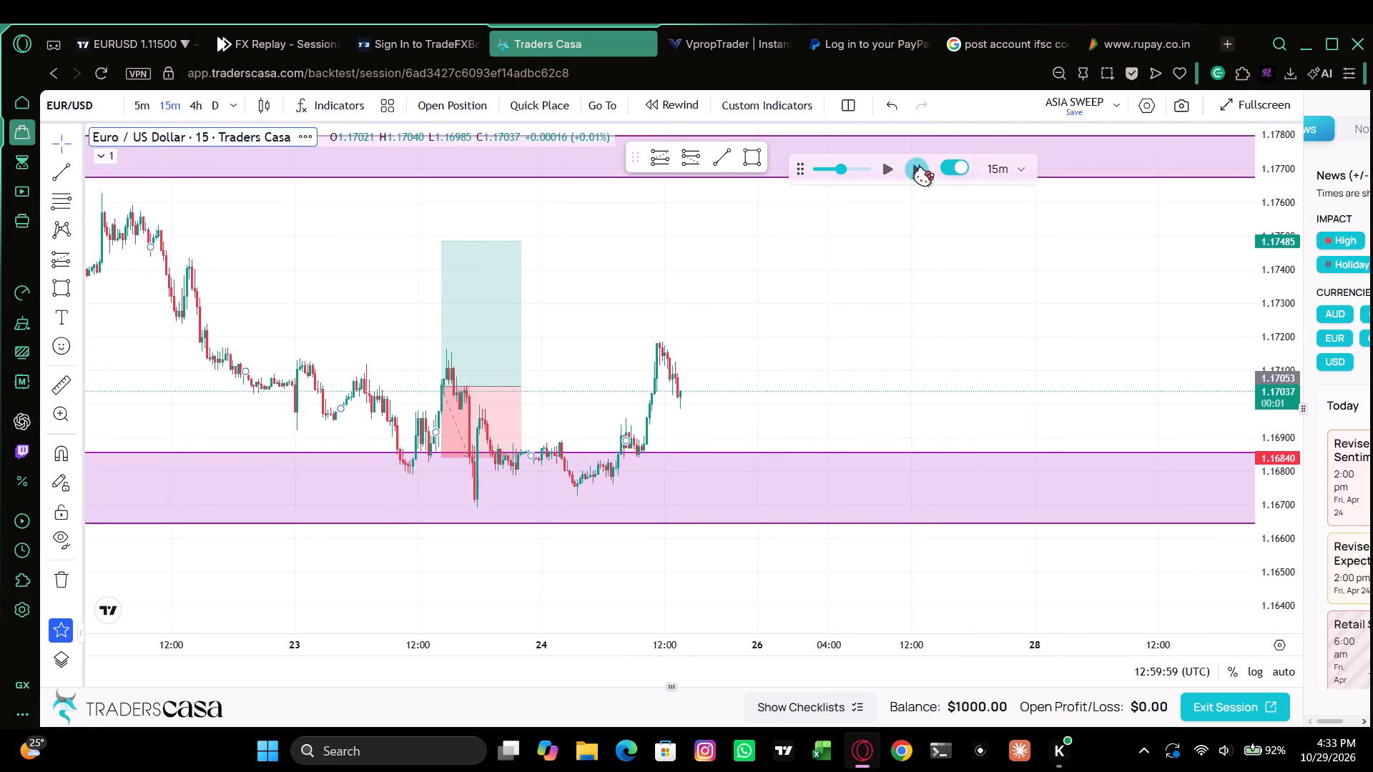
pyautogui.tripleClick(920, 168)
pyautogui.tripleClick(920, 168)
pyautogui.tripleClick(920, 168)
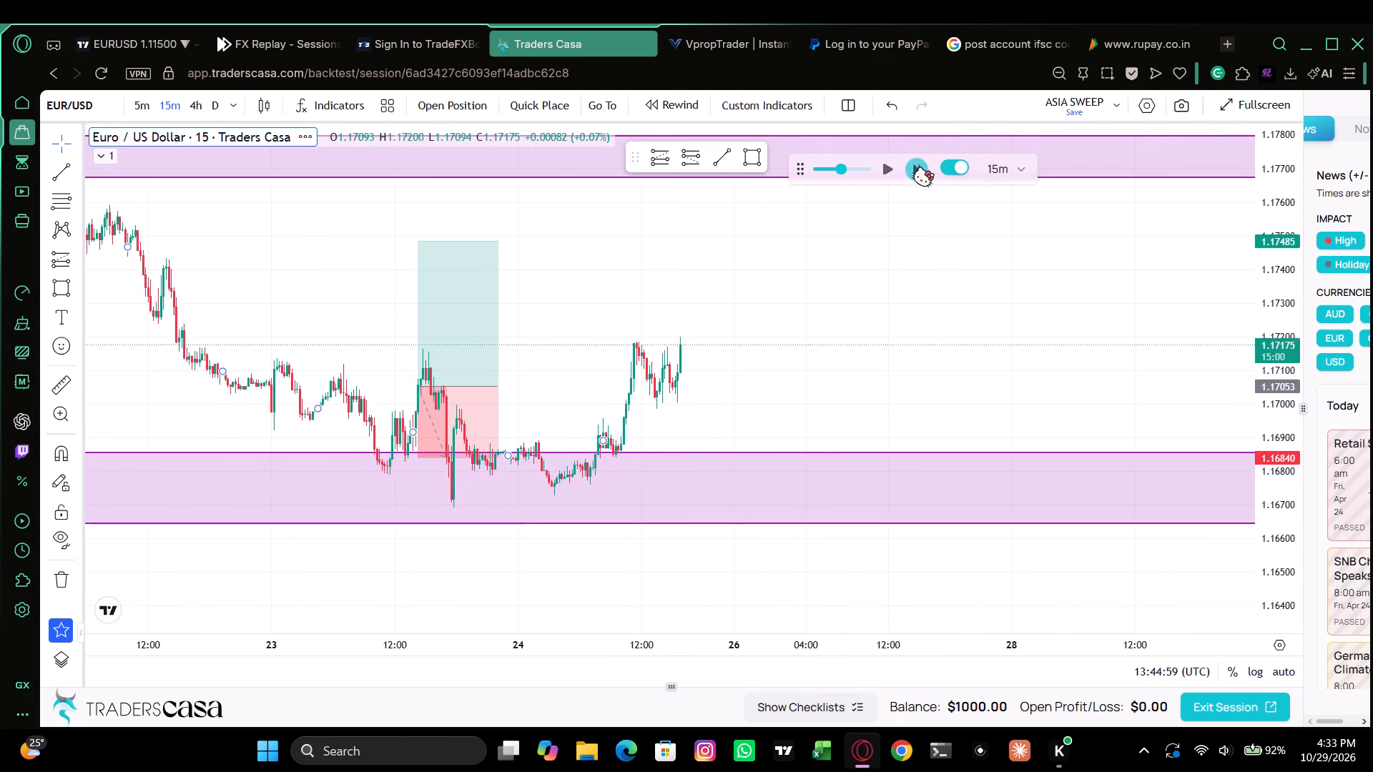
pyautogui.tripleClick(920, 168)
pyautogui.click(920, 168)
pyautogui.tripleClick(920, 168)
pyautogui.tripleClick(920, 168)
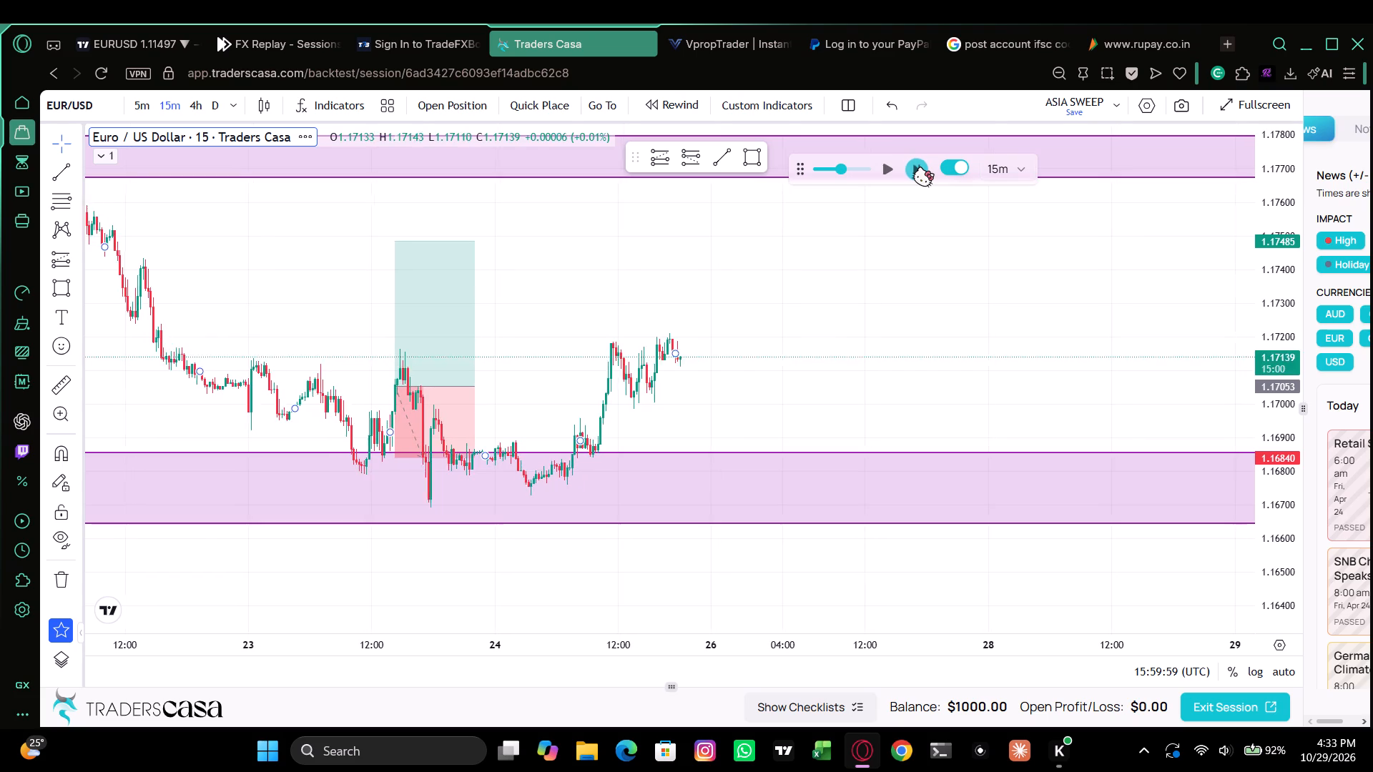
pyautogui.tripleClick(920, 168)
pyautogui.tripleClick(920, 168)
pyautogui.click(920, 168)
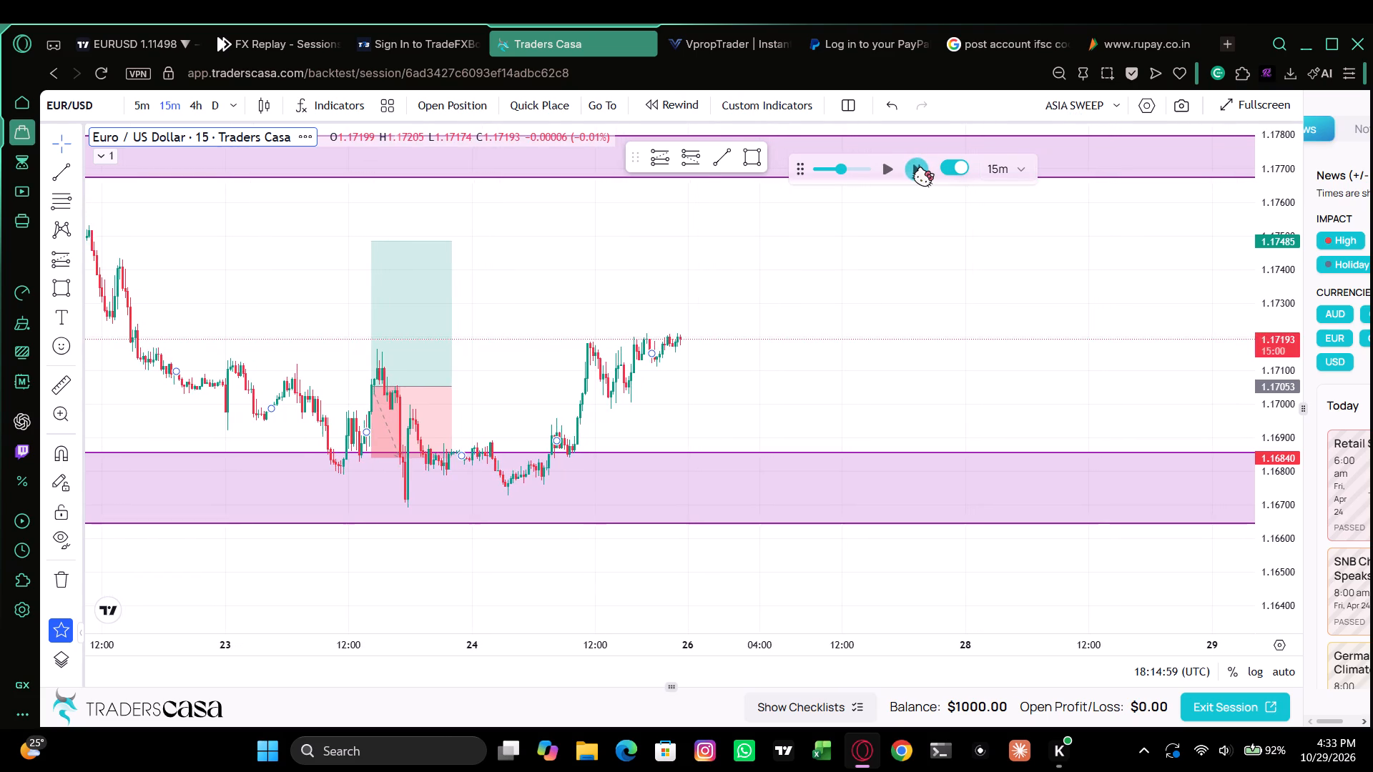
# Continue the 15-minute replay across the weekend to 23:14:59 on 26 April.
pyautogui.tripleClick(920, 168)
pyautogui.tripleClick(920, 168)
pyautogui.tripleClick(920, 168)
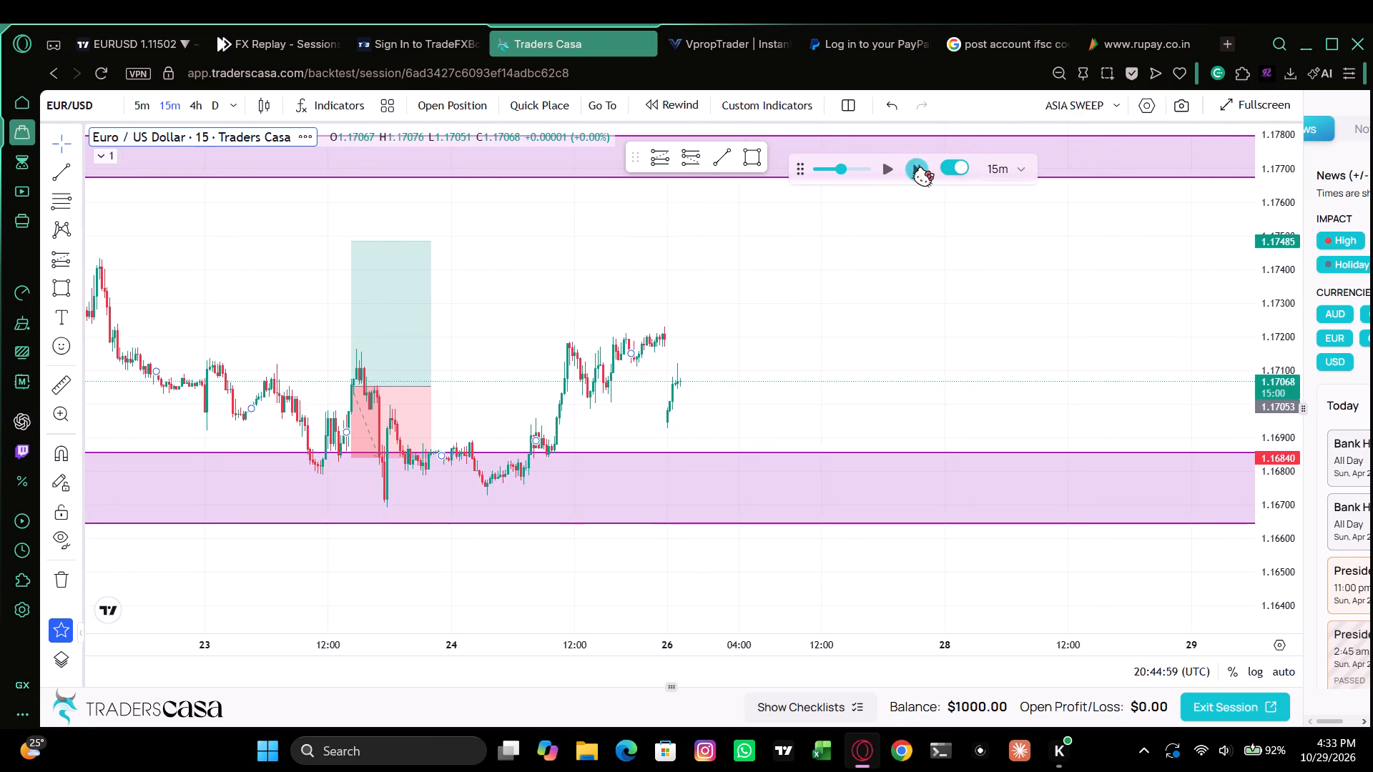
pyautogui.tripleClick(920, 168)
pyautogui.tripleClick(920, 168)
pyautogui.tripleClick(920, 168)
pyautogui.click(920, 168)
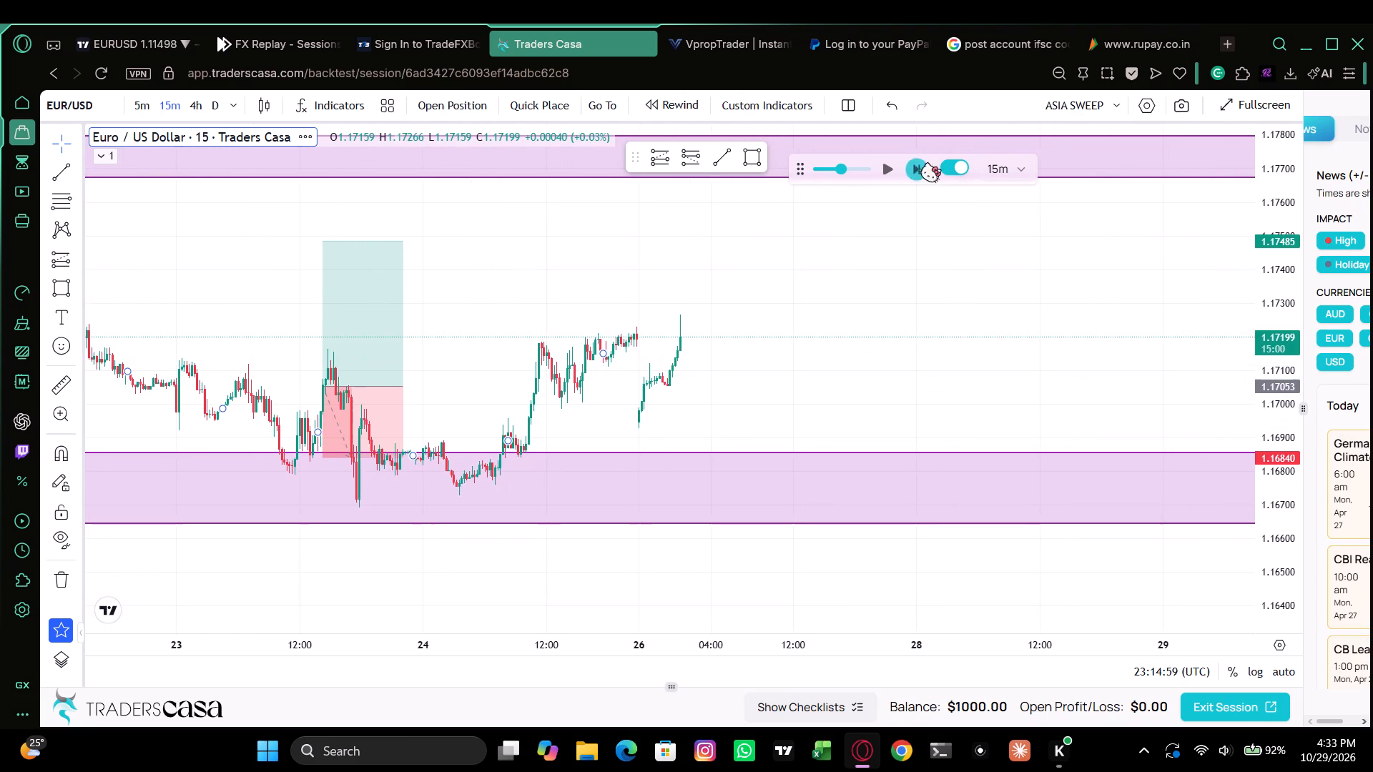
# Switch to TradingView and examine the live EURUSD 5-minute chart around the long position.
pyautogui.click(151, 46)
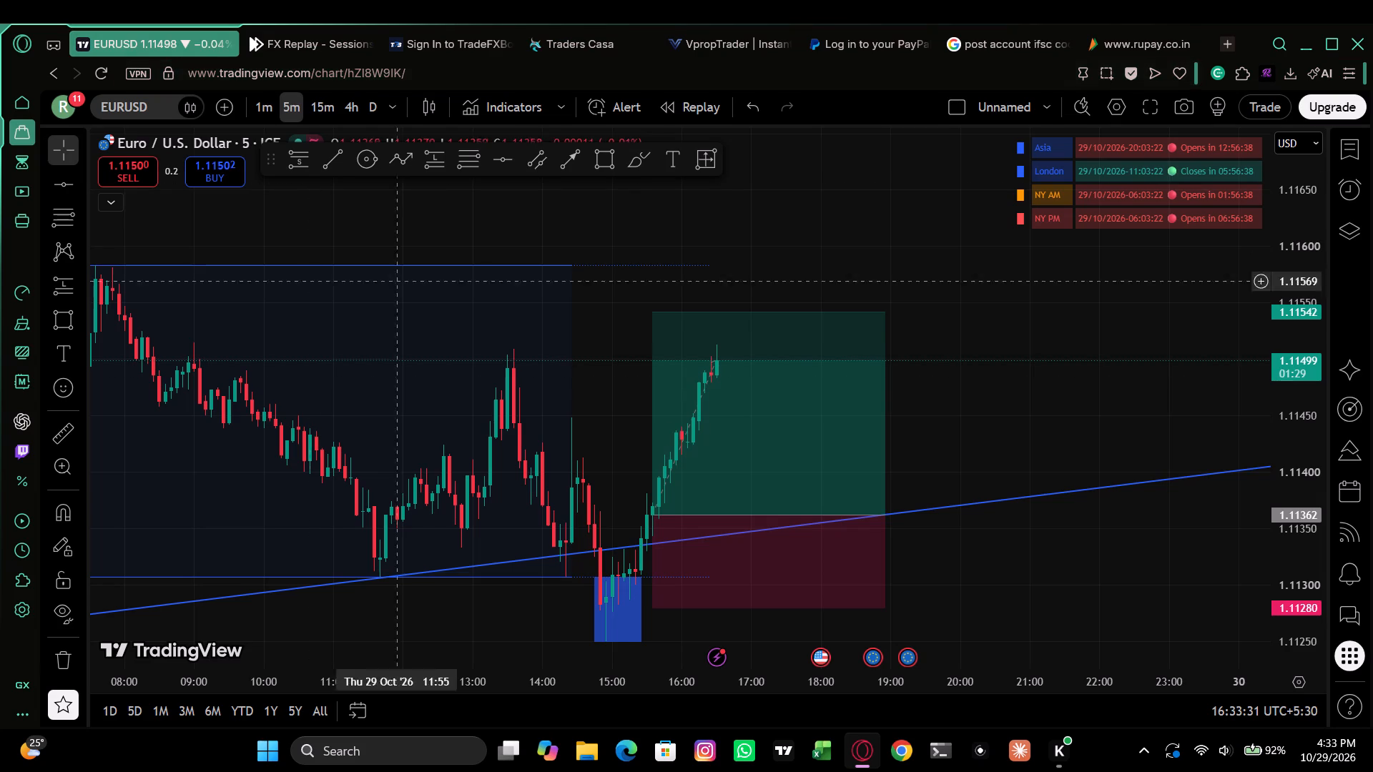
pyautogui.moveTo(1294, 367); pyautogui.dragTo(1291, 421)
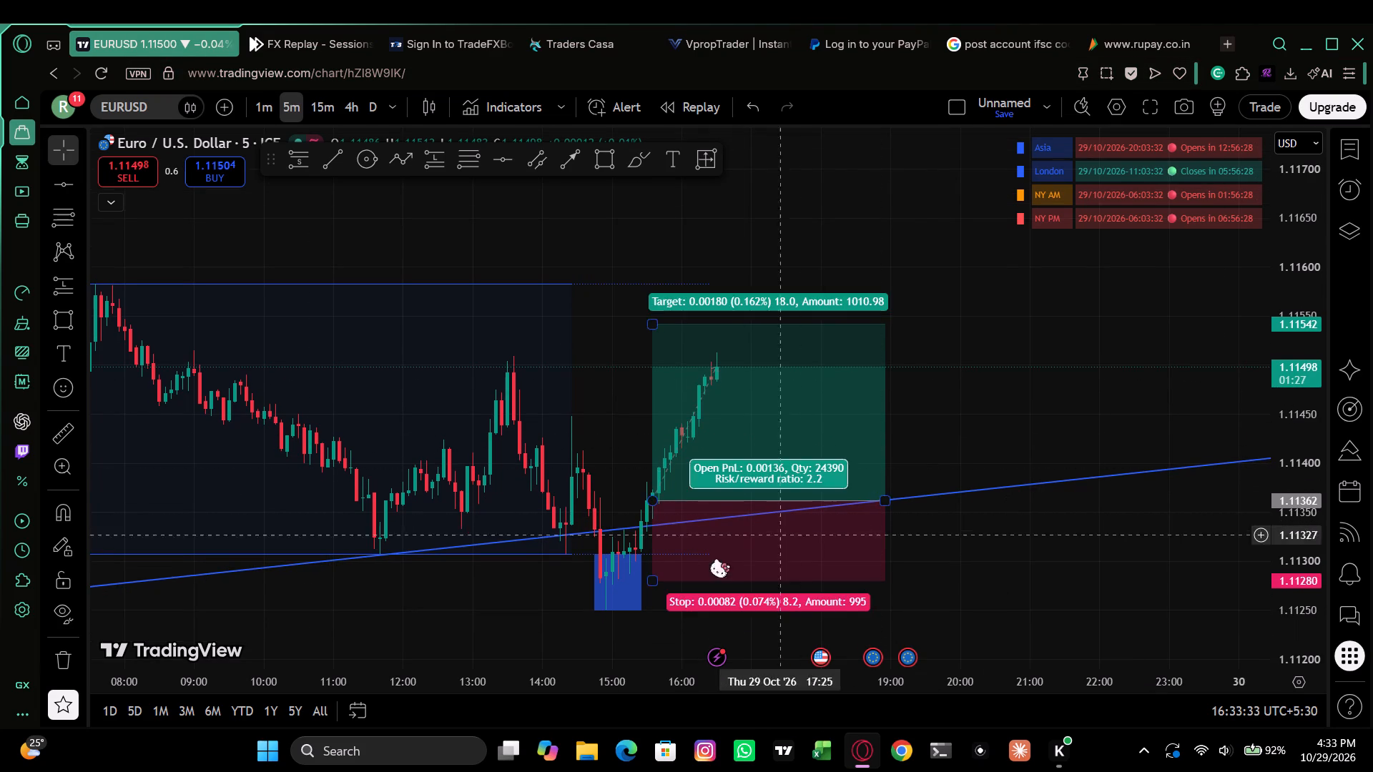
pyautogui.moveTo(586, 688); pyautogui.dragTo(621, 686)
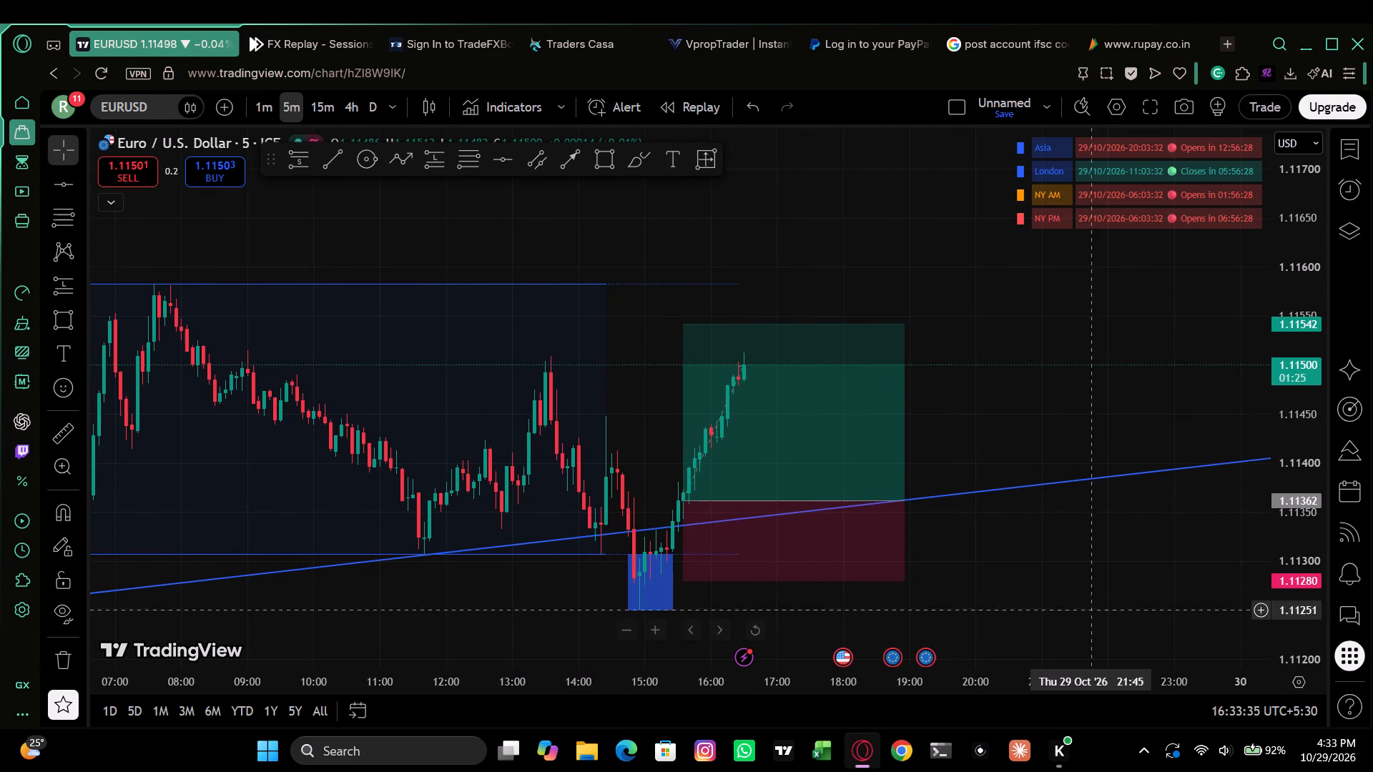
# Examine the live EURUSD 5-minute price action against the long position's target, entry and stop levels and its risk/reward details.
pyautogui.moveTo(1121, 578); pyautogui.dragTo(1096, 551)
pyautogui.moveTo(1296, 503); pyautogui.dragTo(1299, 437)
pyautogui.moveTo(1191, 381); pyautogui.dragTo(1185, 383)
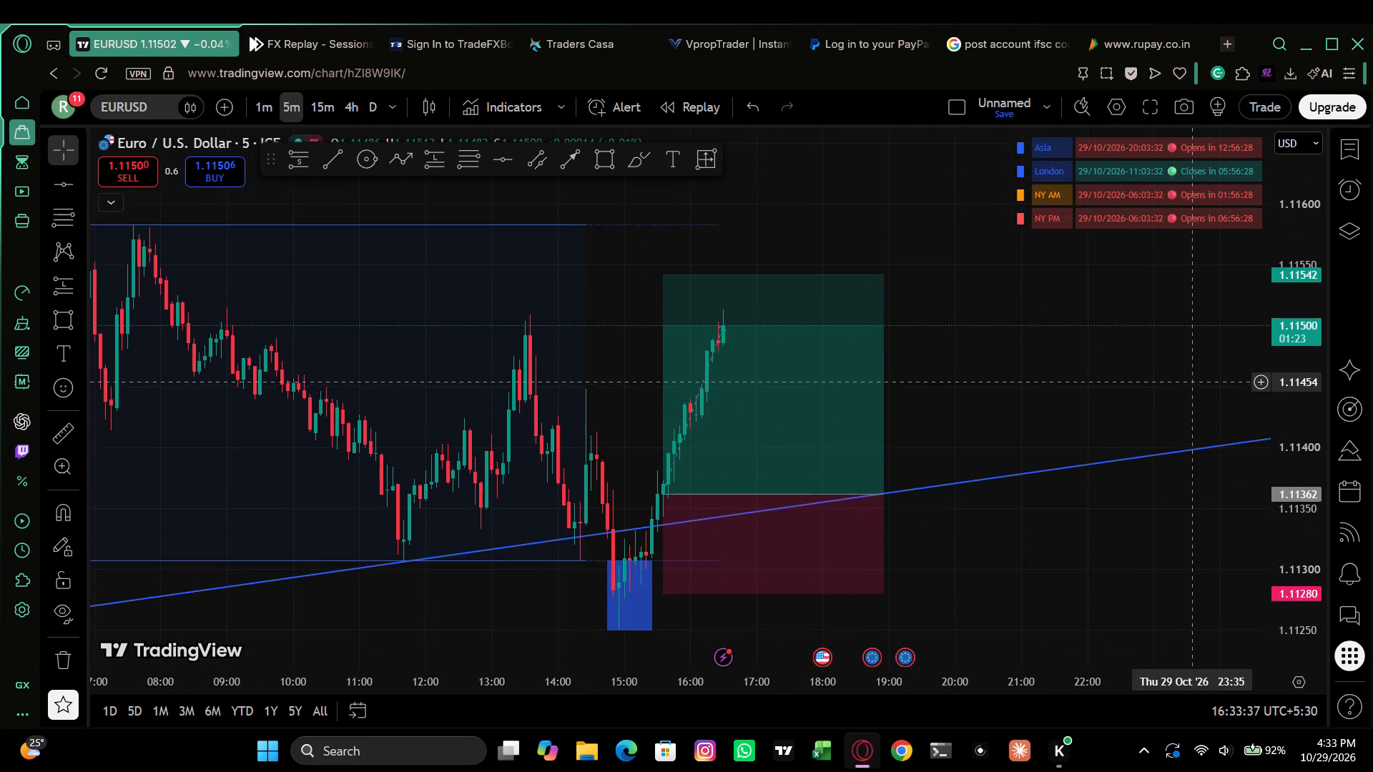
pyautogui.moveTo(1185, 383); pyautogui.dragTo(1095, 421)
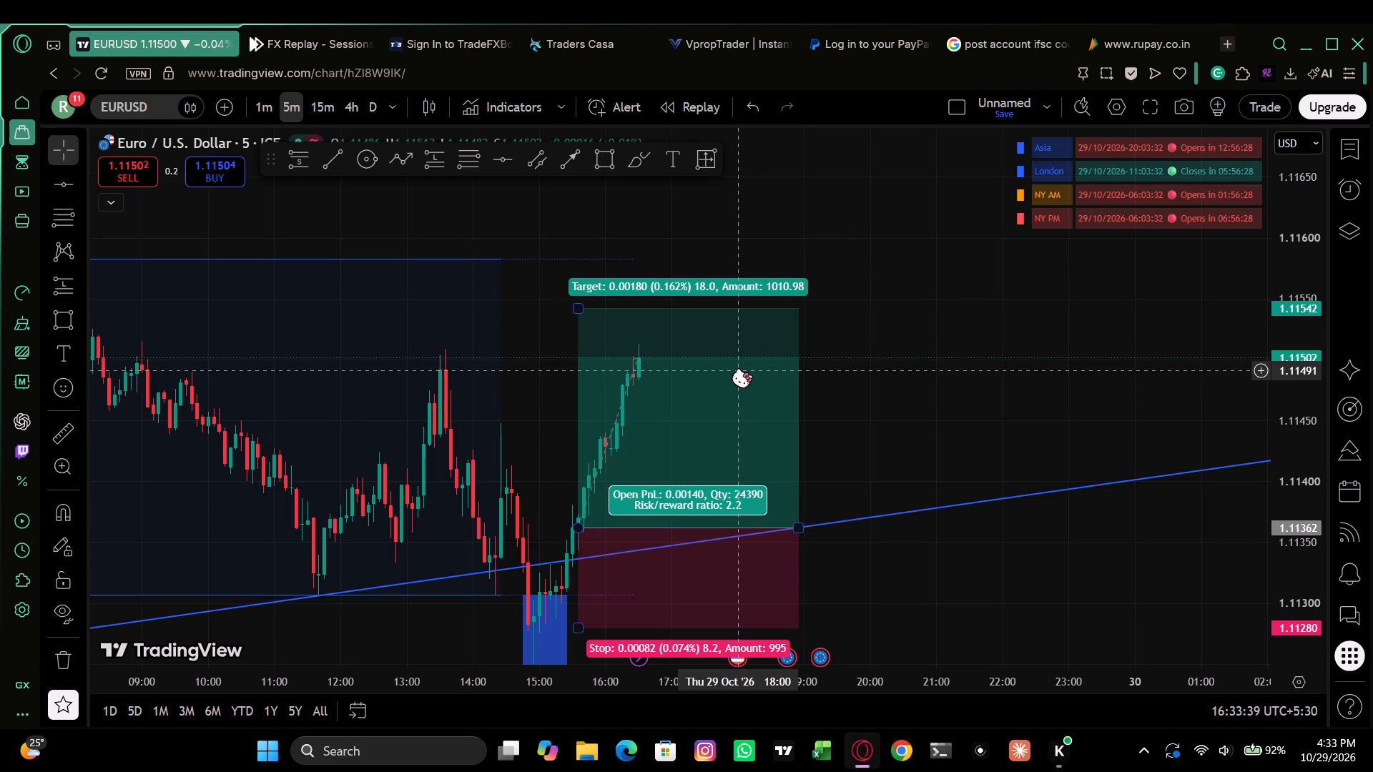
pyautogui.click(739, 370)
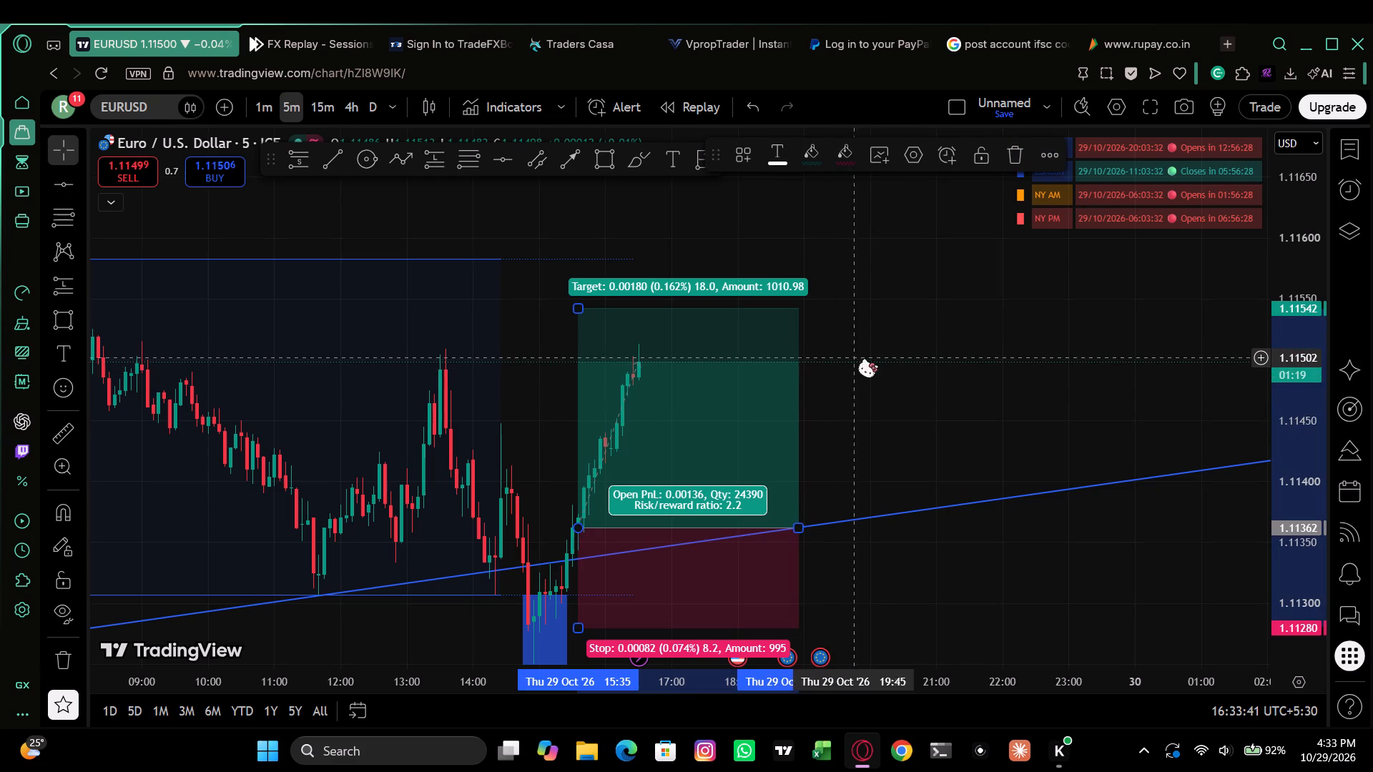
pyautogui.click(935, 372)
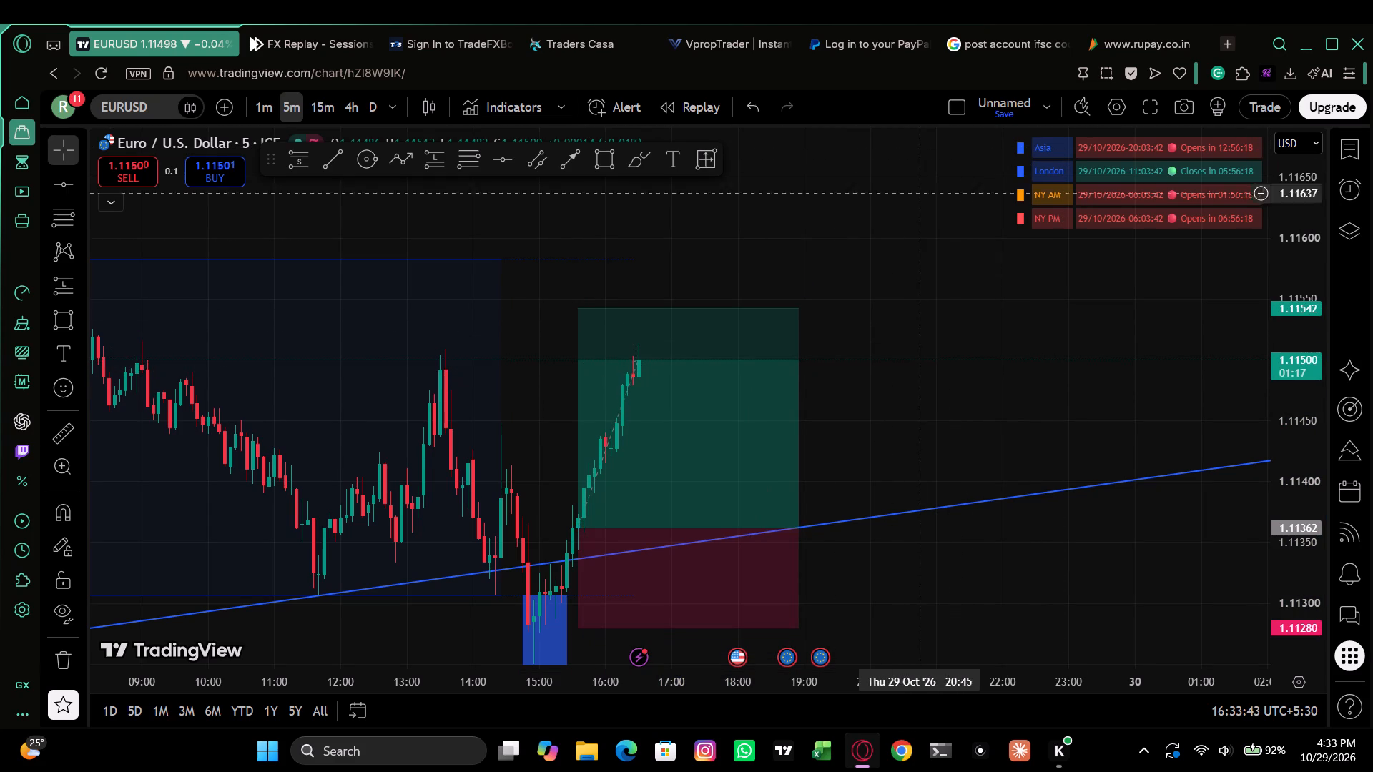
pyautogui.moveTo(945, 396); pyautogui.dragTo(956, 363)
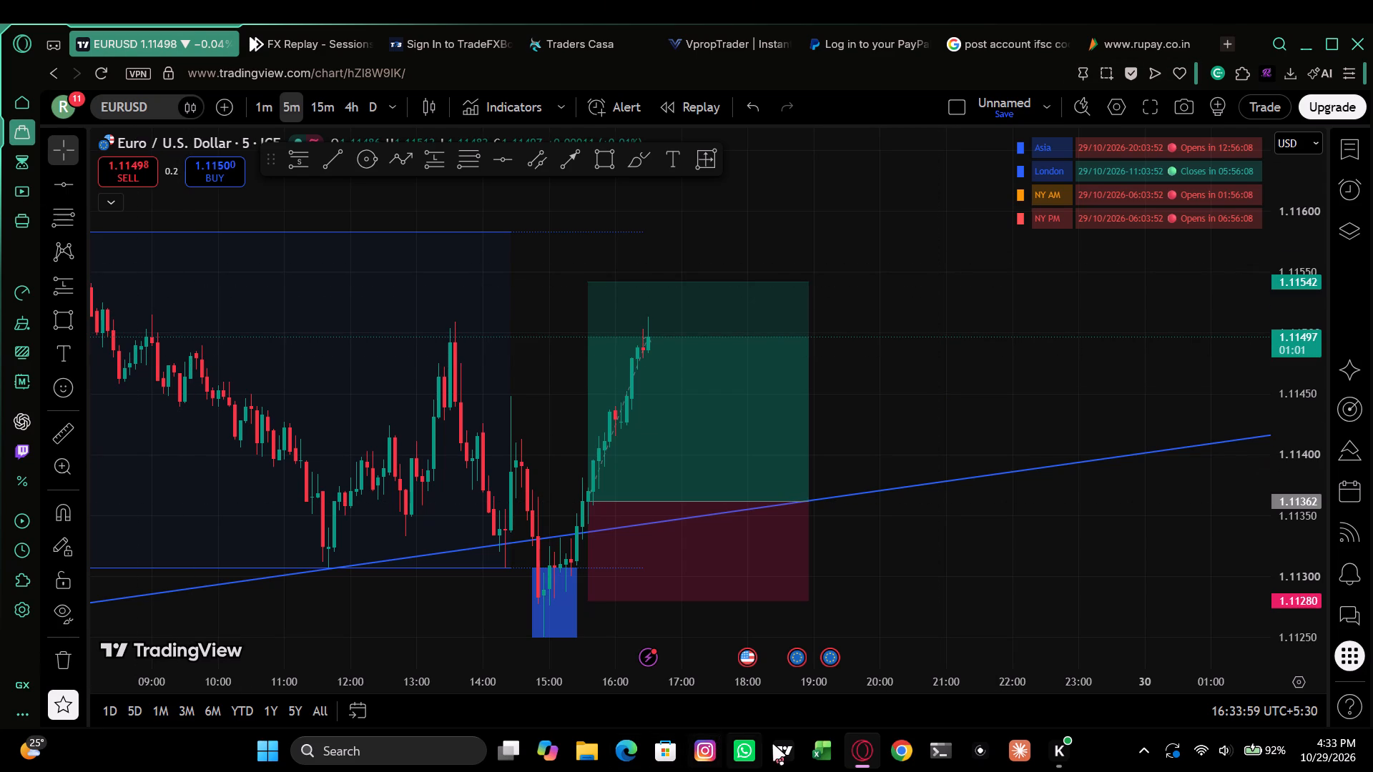
# Switch to WhatsApp.
pyautogui.click(752, 753)
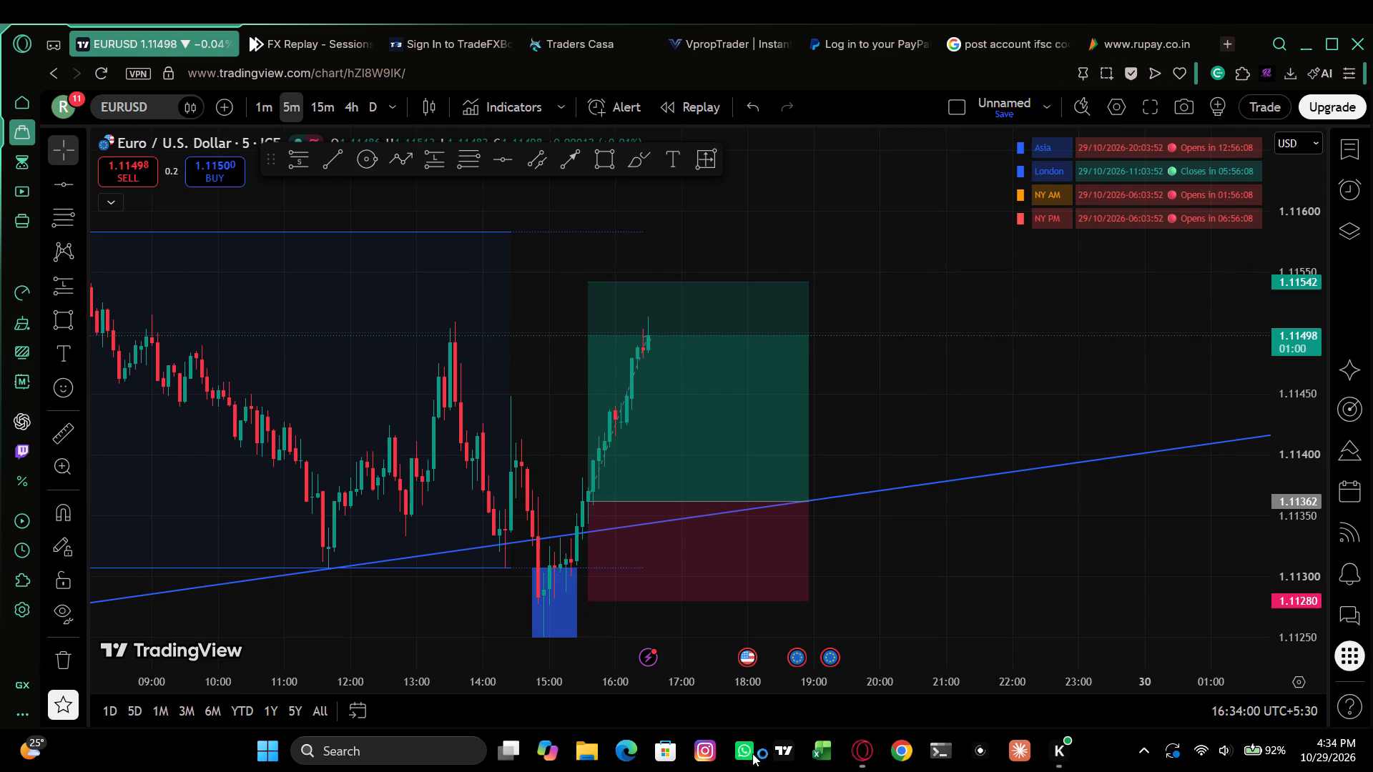
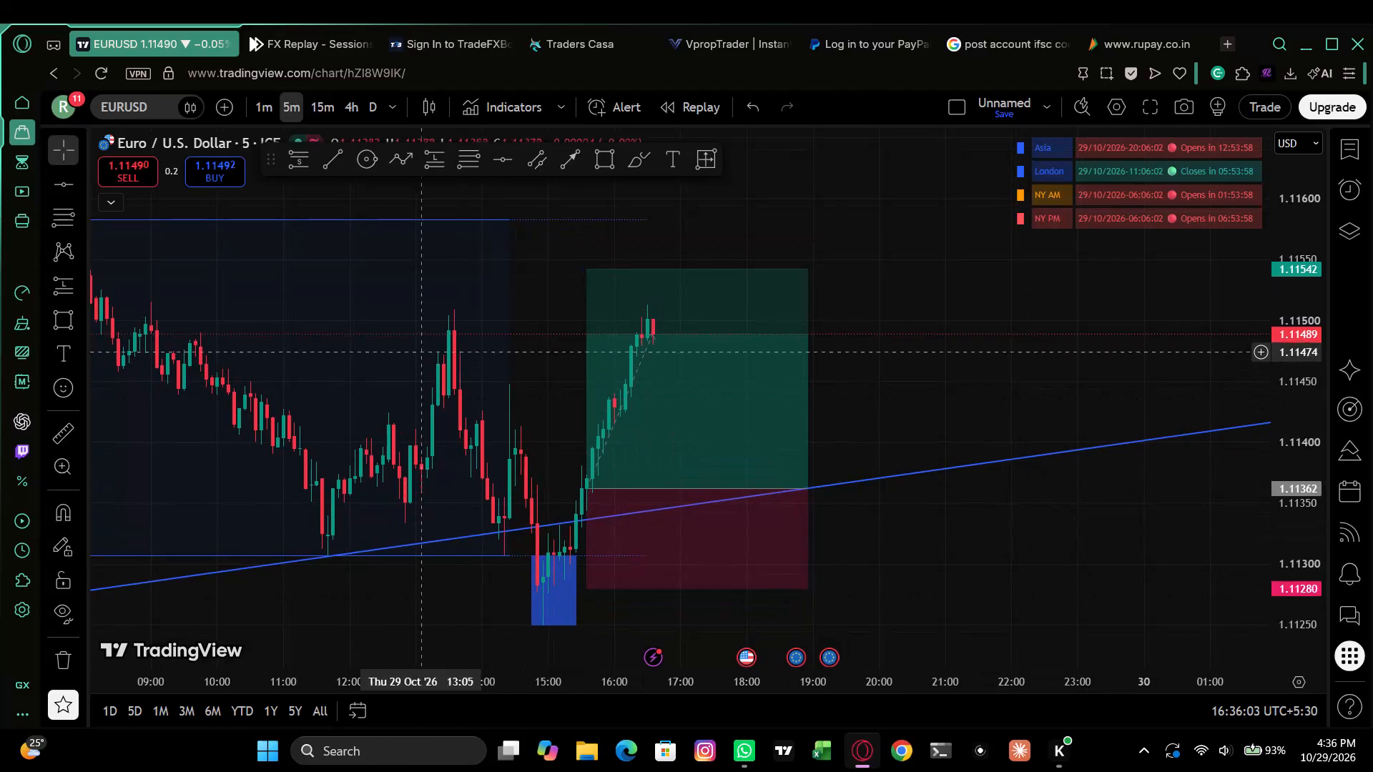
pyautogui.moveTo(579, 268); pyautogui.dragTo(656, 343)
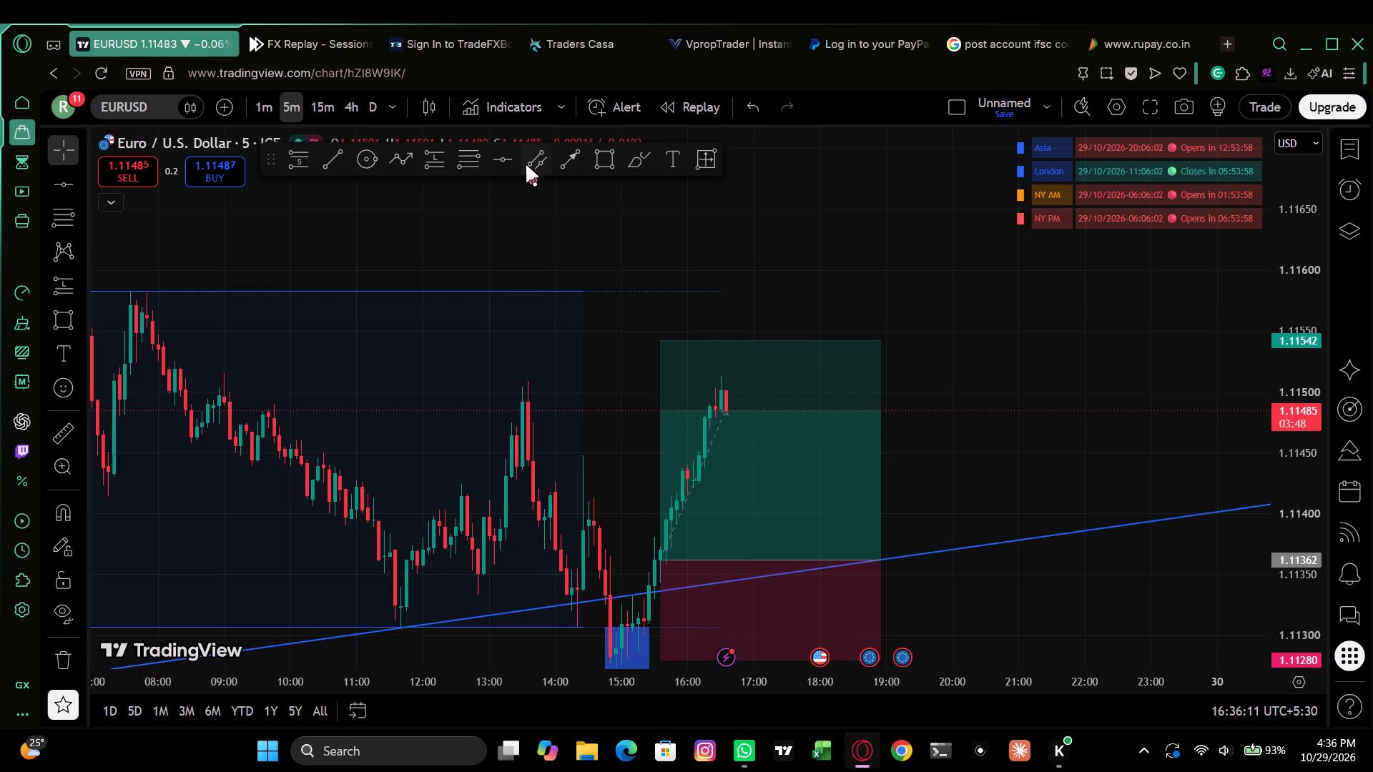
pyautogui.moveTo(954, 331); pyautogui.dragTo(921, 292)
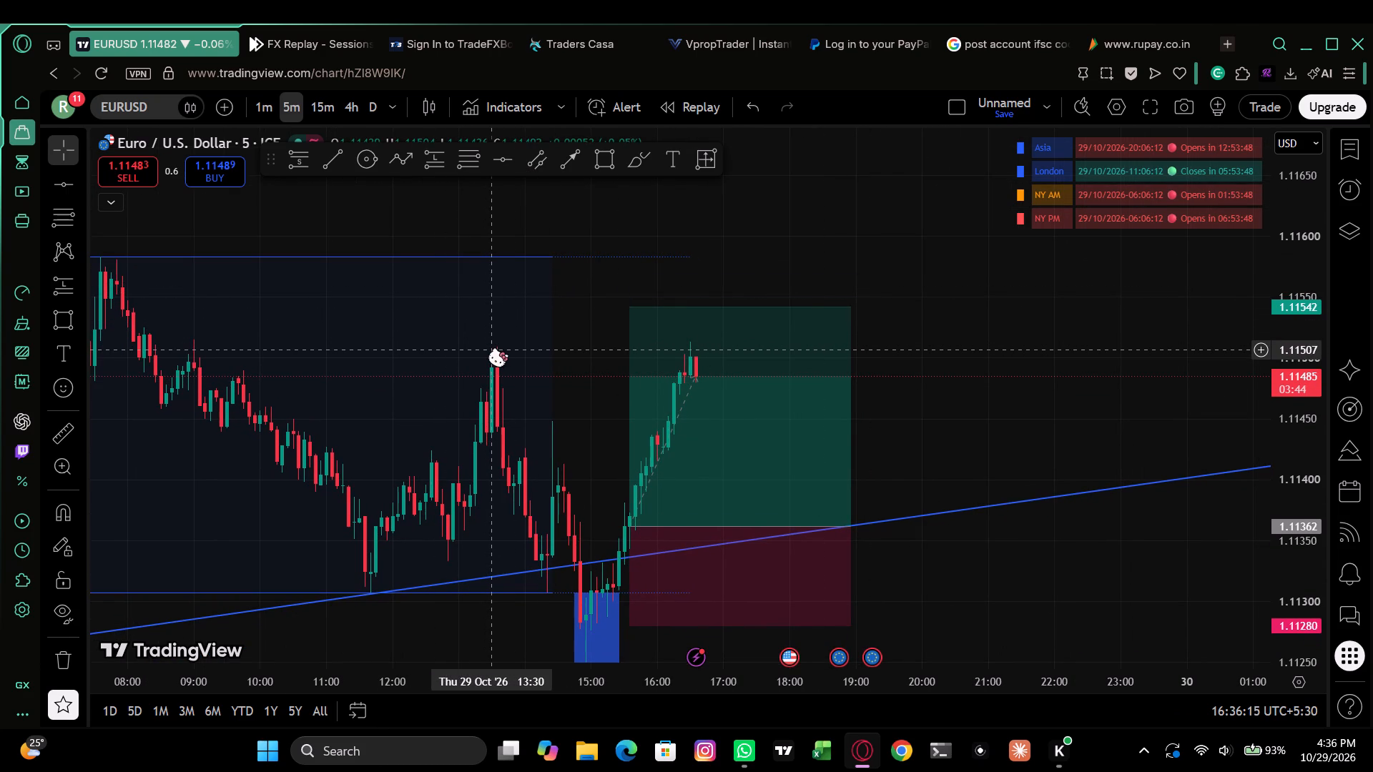
# Extend the end of the long position to about 19:15 on the live EURUSD 5-minute chart.
pyautogui.moveTo(972, 453); pyautogui.dragTo(971, 431)
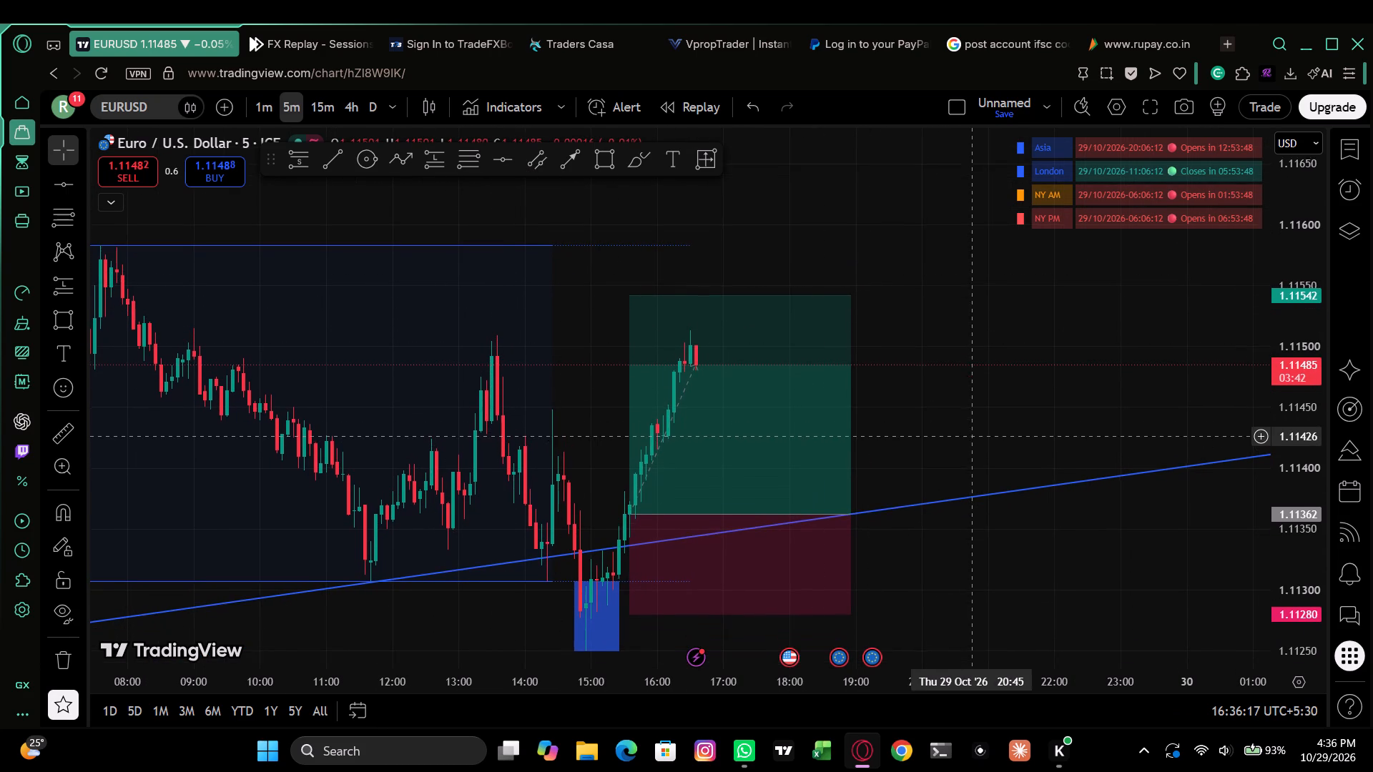
pyautogui.moveTo(971, 431); pyautogui.dragTo(968, 413)
pyautogui.moveTo(1287, 372); pyautogui.dragTo(1286, 433)
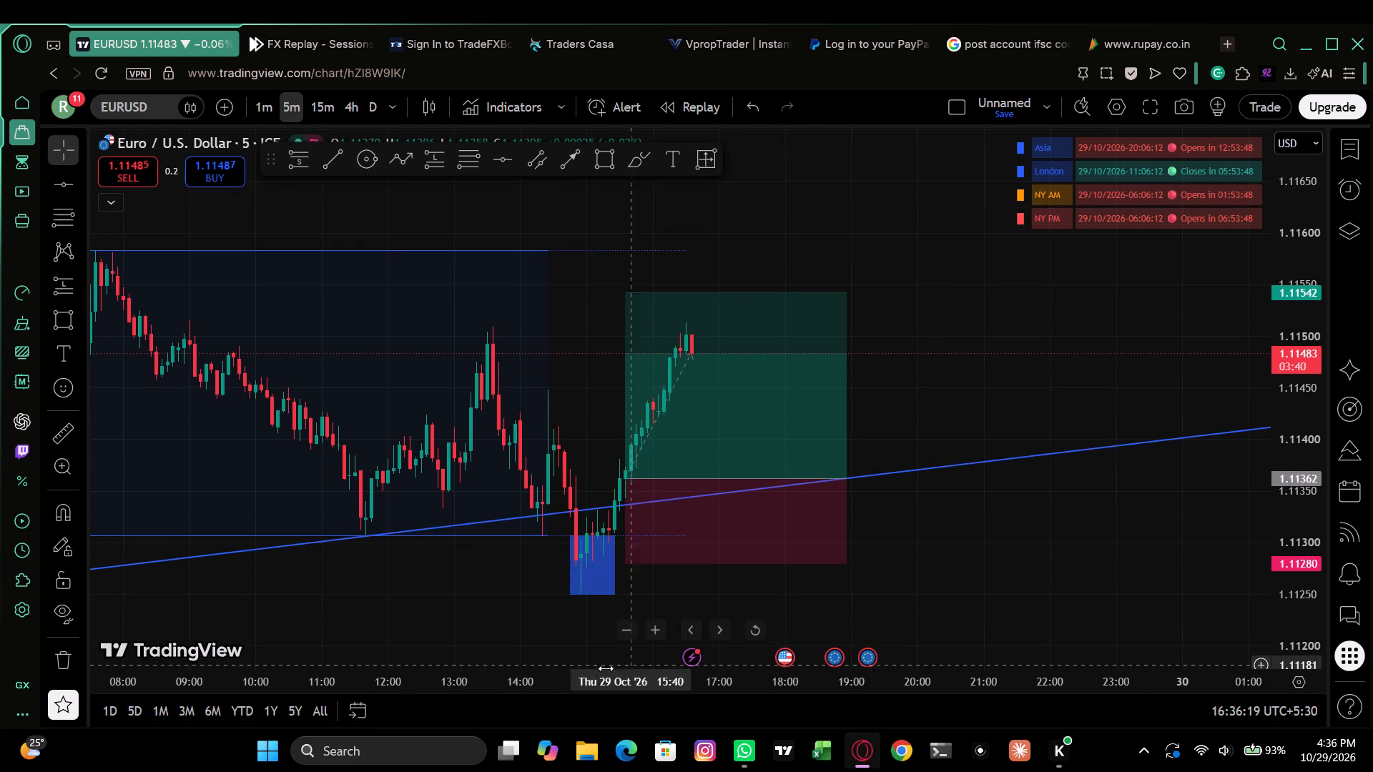
pyautogui.moveTo(587, 688); pyautogui.dragTo(664, 677)
pyautogui.moveTo(998, 587); pyautogui.dragTo(993, 548)
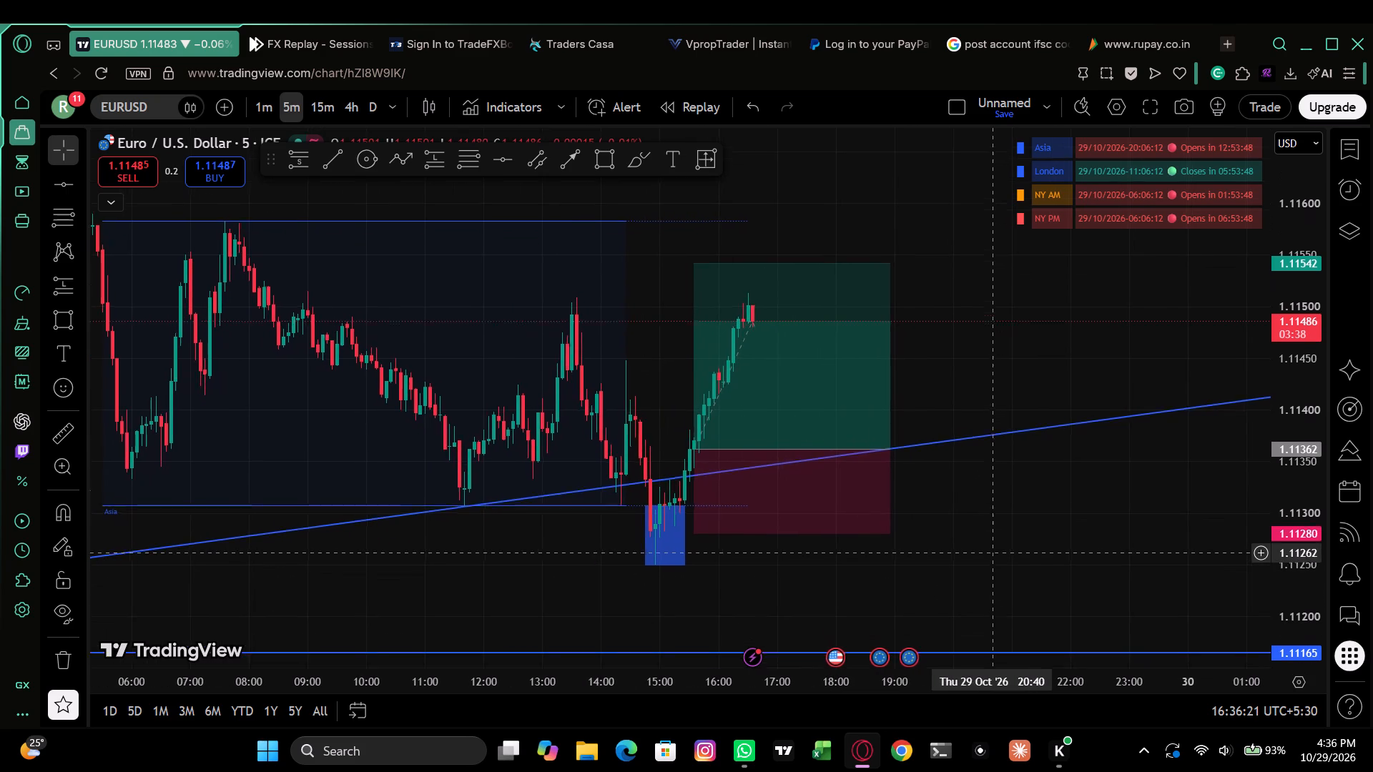
pyautogui.moveTo(993, 548); pyautogui.dragTo(992, 547)
pyautogui.moveTo(975, 540); pyautogui.dragTo(940, 543)
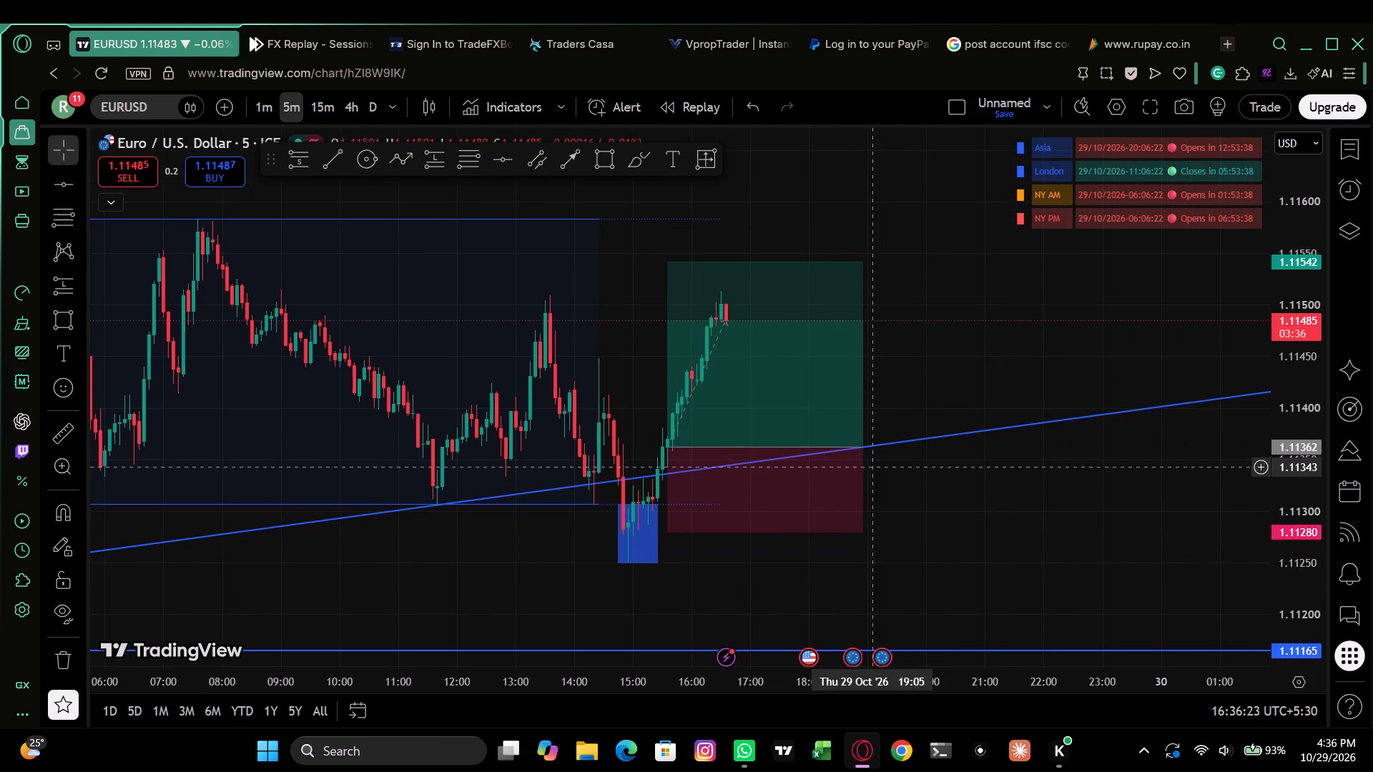
pyautogui.moveTo(864, 445); pyautogui.dragTo(865, 445)
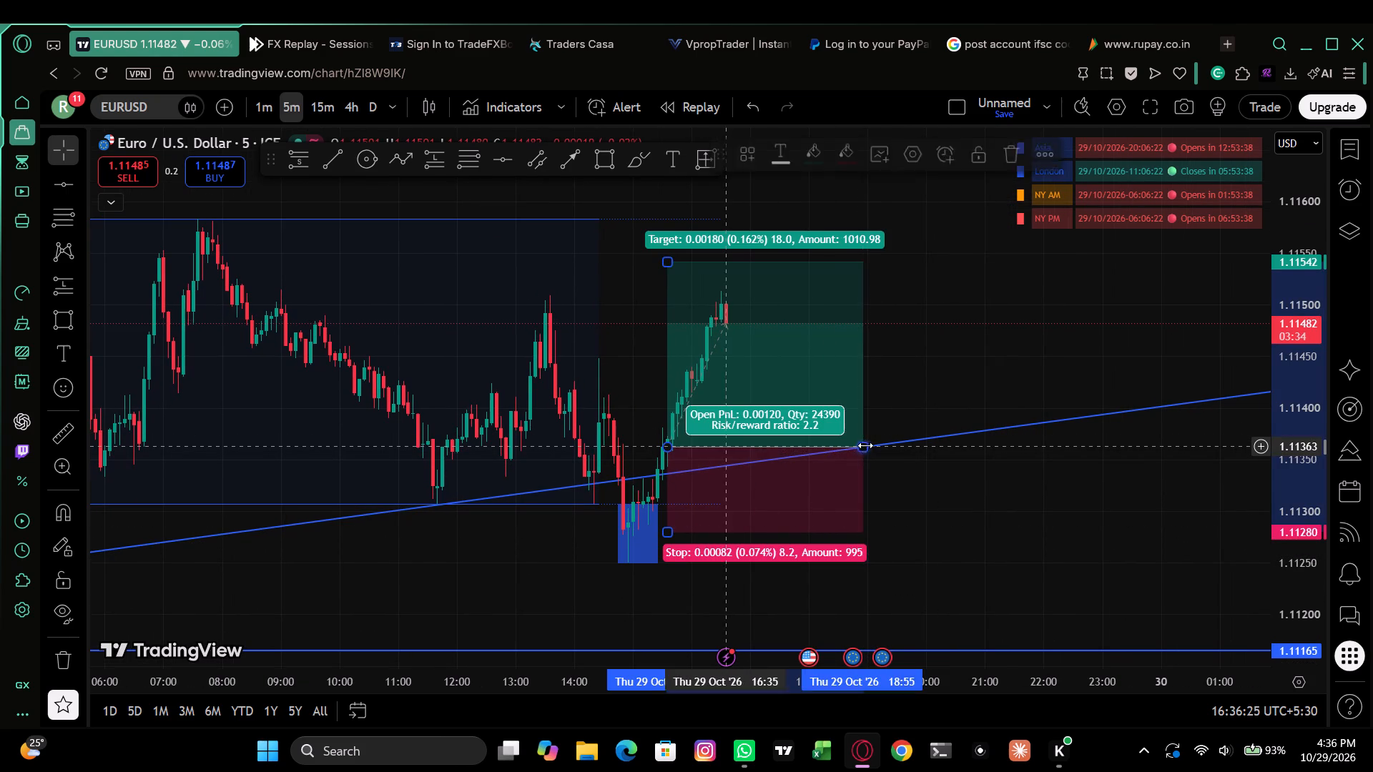
pyautogui.moveTo(865, 445); pyautogui.dragTo(884, 447)
pyautogui.click(994, 477)
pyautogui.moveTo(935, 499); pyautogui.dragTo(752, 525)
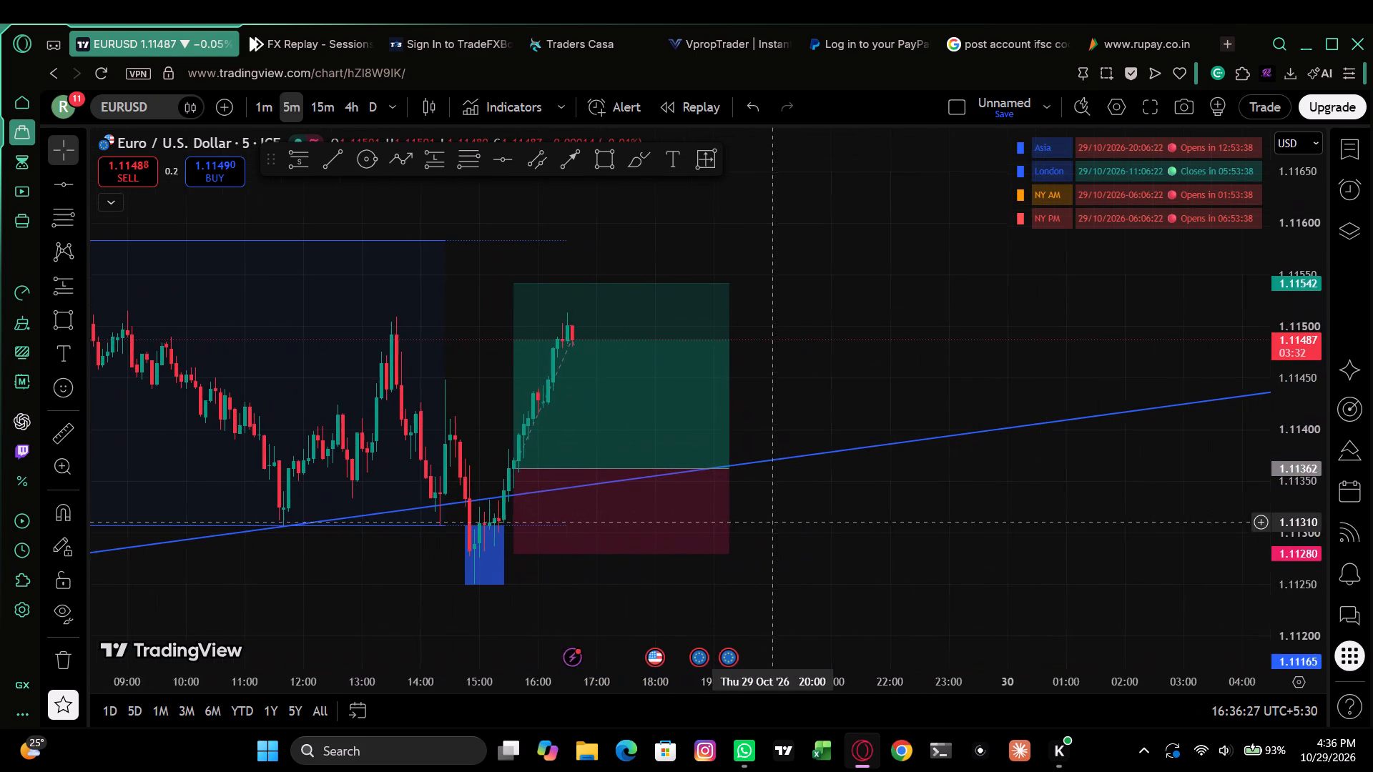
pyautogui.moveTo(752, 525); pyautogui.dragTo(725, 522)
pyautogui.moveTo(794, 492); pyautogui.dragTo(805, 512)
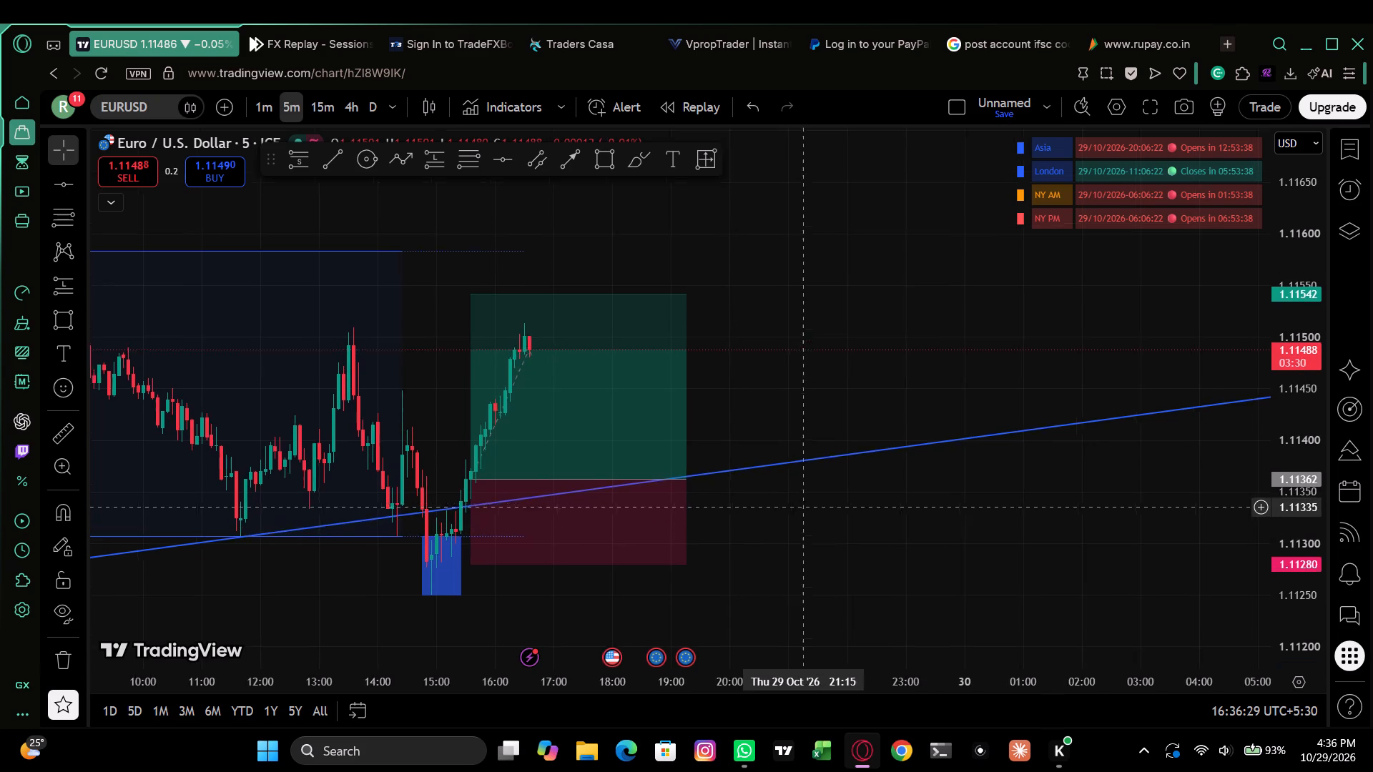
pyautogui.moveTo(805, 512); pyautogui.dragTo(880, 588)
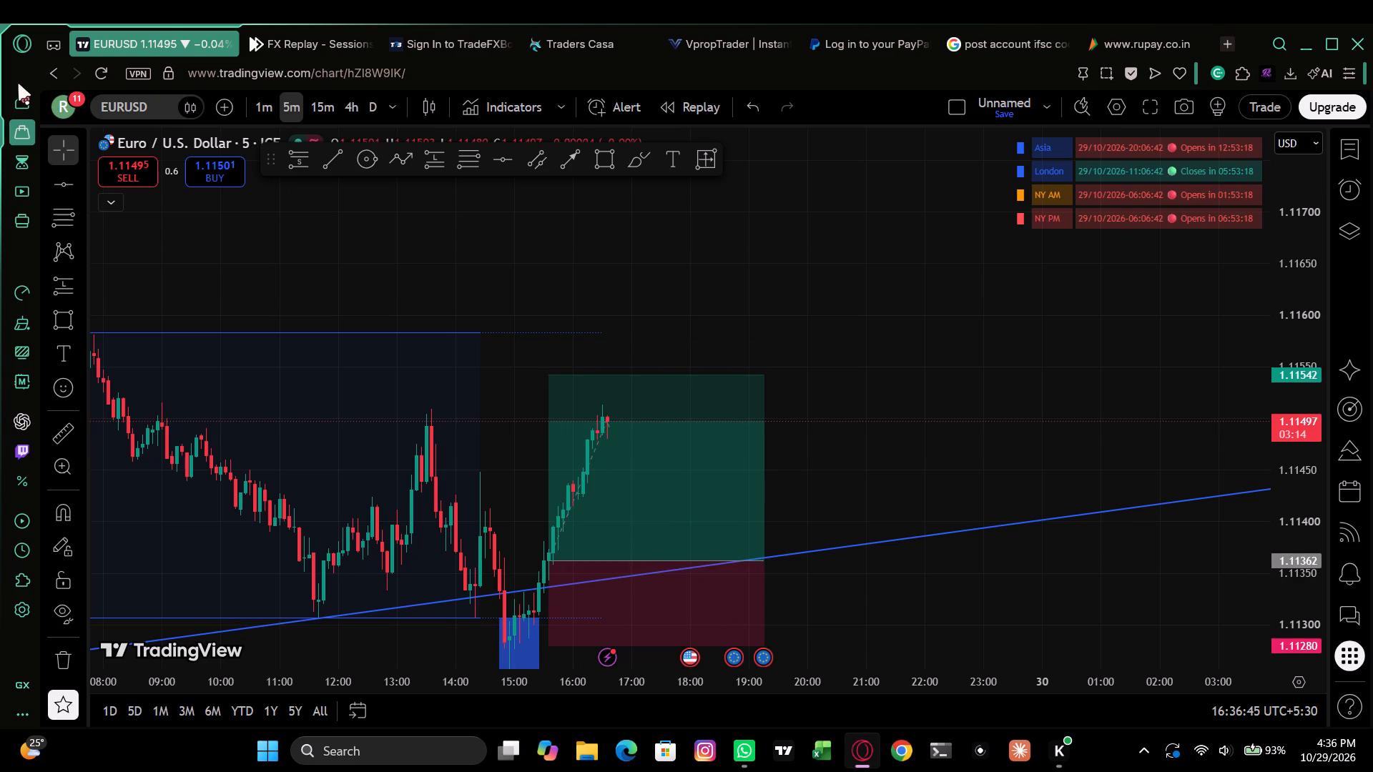
# Switch to YouTube and browse the recommended videos on the home feed.
pyautogui.click(19, 106)
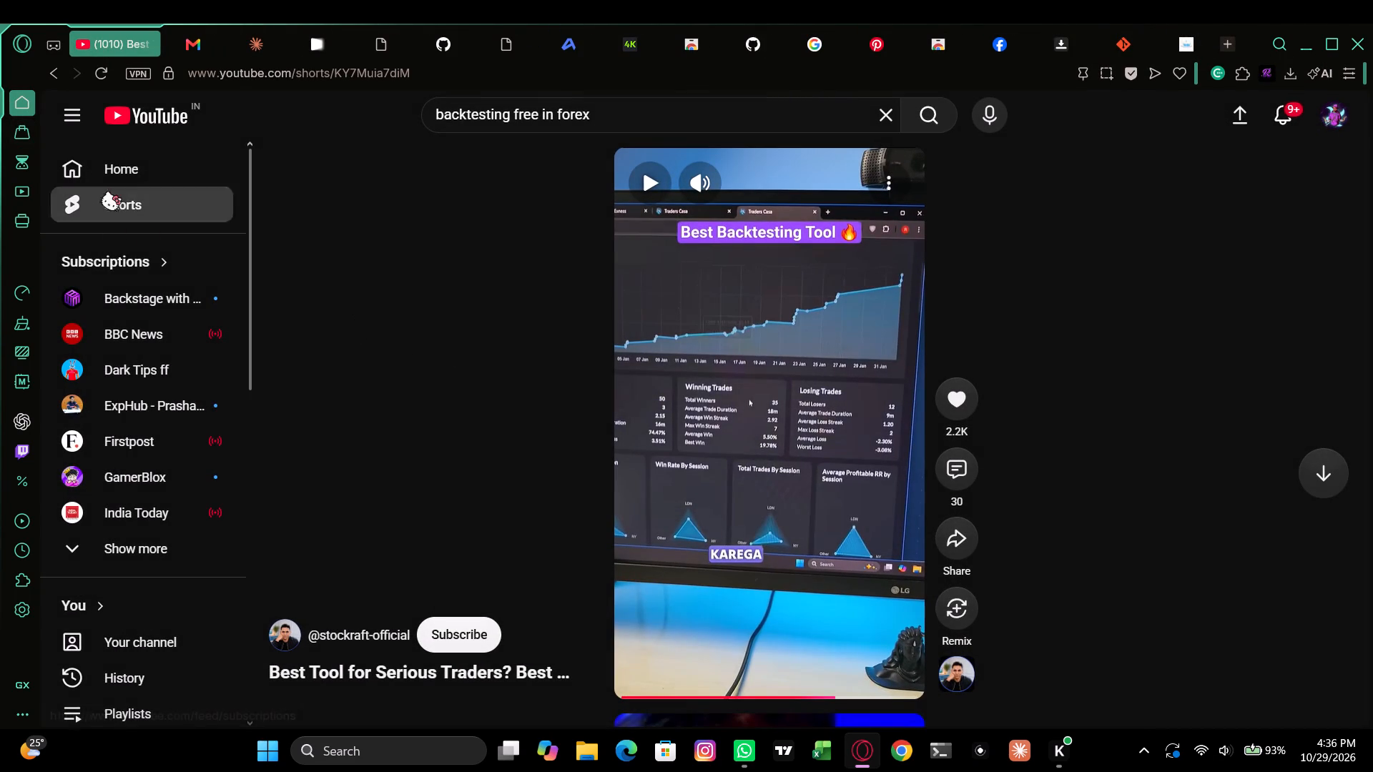
pyautogui.click(133, 177)
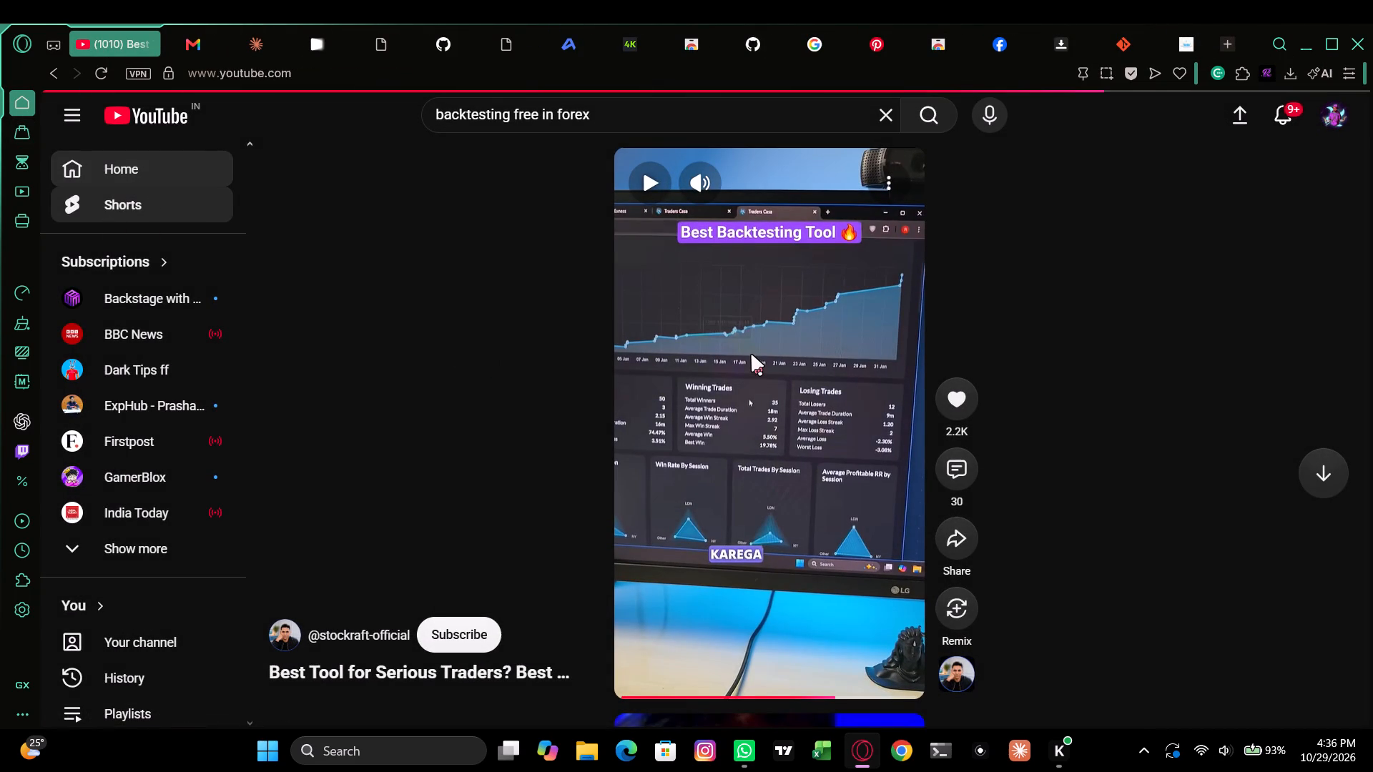
pyautogui.scroll(-8, 664, 360)
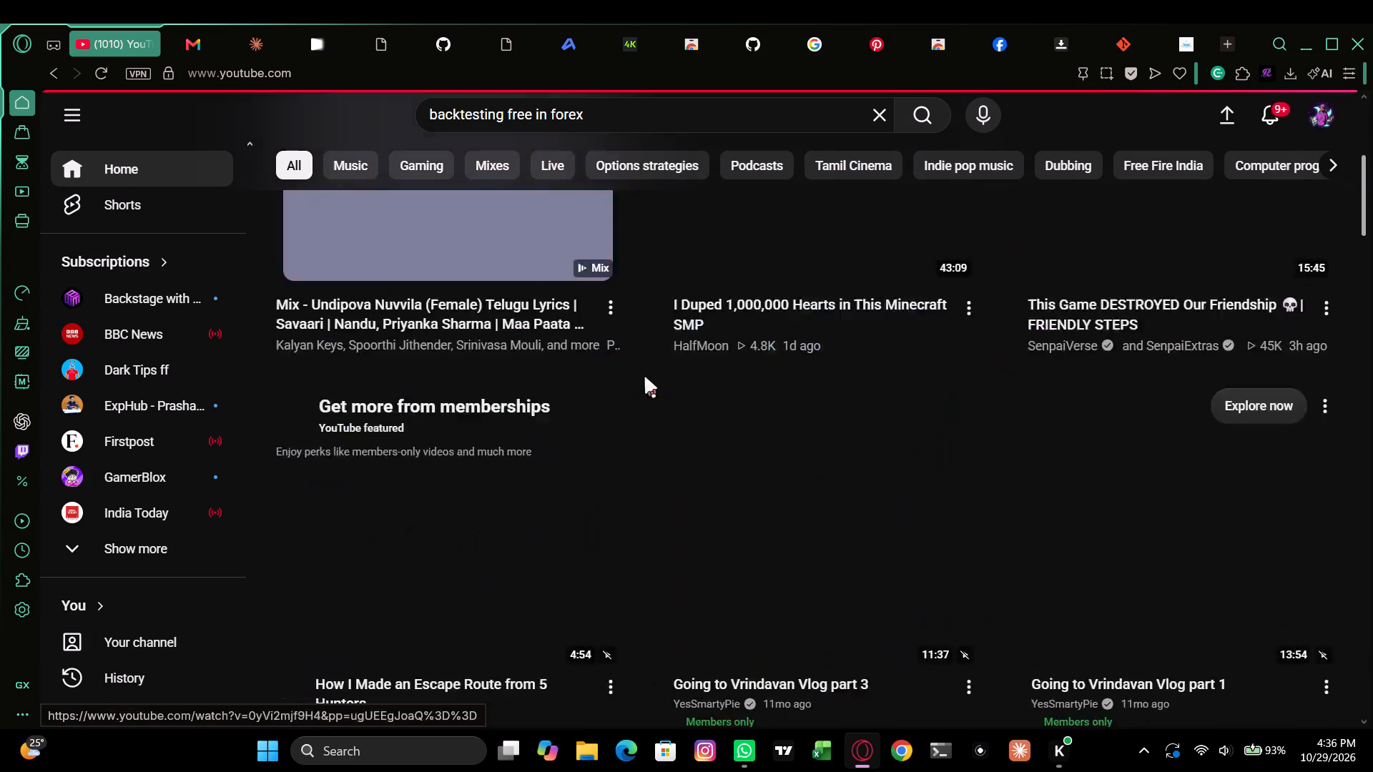
pyautogui.scroll(-7, 645, 377)
pyautogui.scroll(1, 645, 377)
pyautogui.scroll(-1, 645, 377)
pyautogui.scroll(3, 645, 377)
pyautogui.scroll(-1, 645, 377)
pyautogui.scroll(3, 645, 377)
pyautogui.scroll(-7, 645, 377)
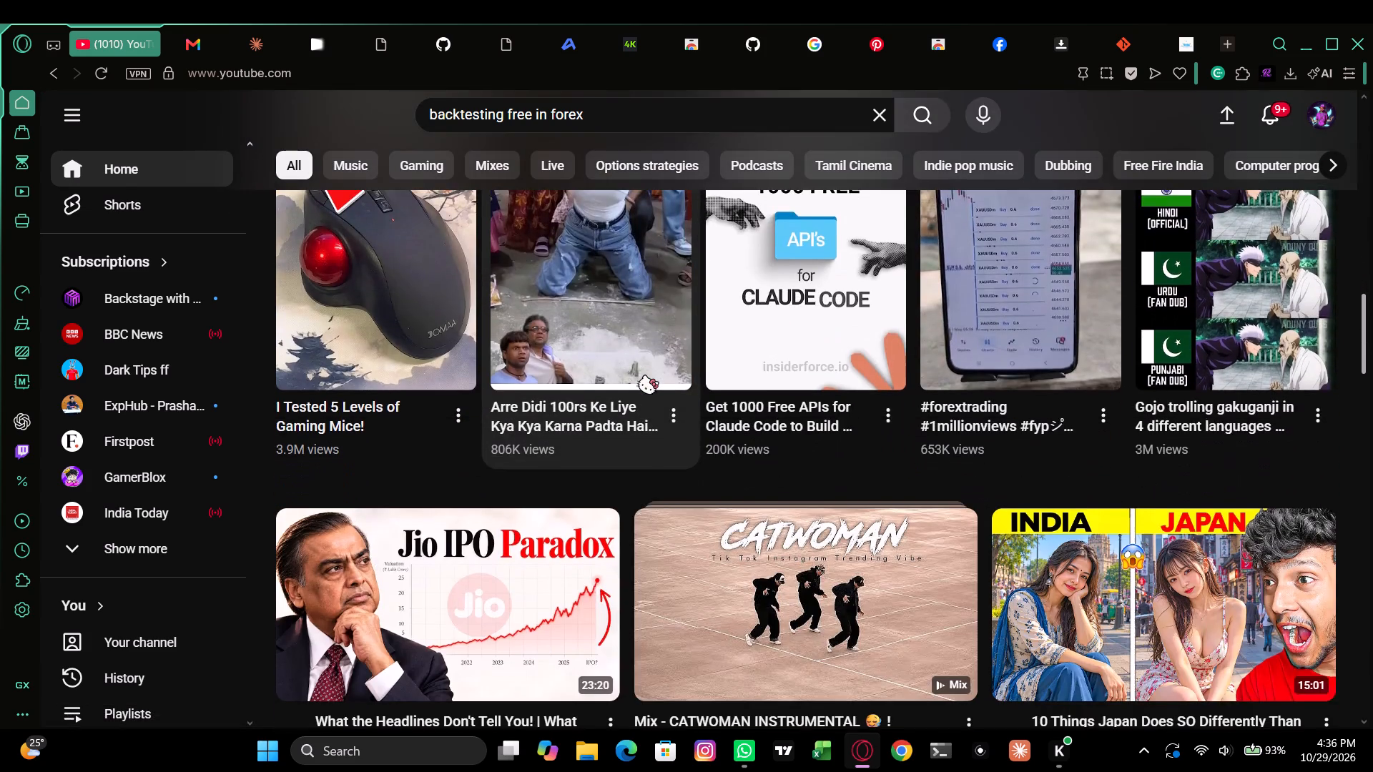
pyautogui.scroll(-4, 645, 376)
pyautogui.scroll(1, 645, 376)
pyautogui.scroll(-1, 645, 376)
pyautogui.scroll(4, 645, 376)
pyautogui.scroll(-1, 645, 376)
pyautogui.scroll(1, 645, 376)
pyautogui.scroll(-4, 645, 376)
pyautogui.scroll(1, 645, 375)
pyautogui.scroll(-7, 645, 375)
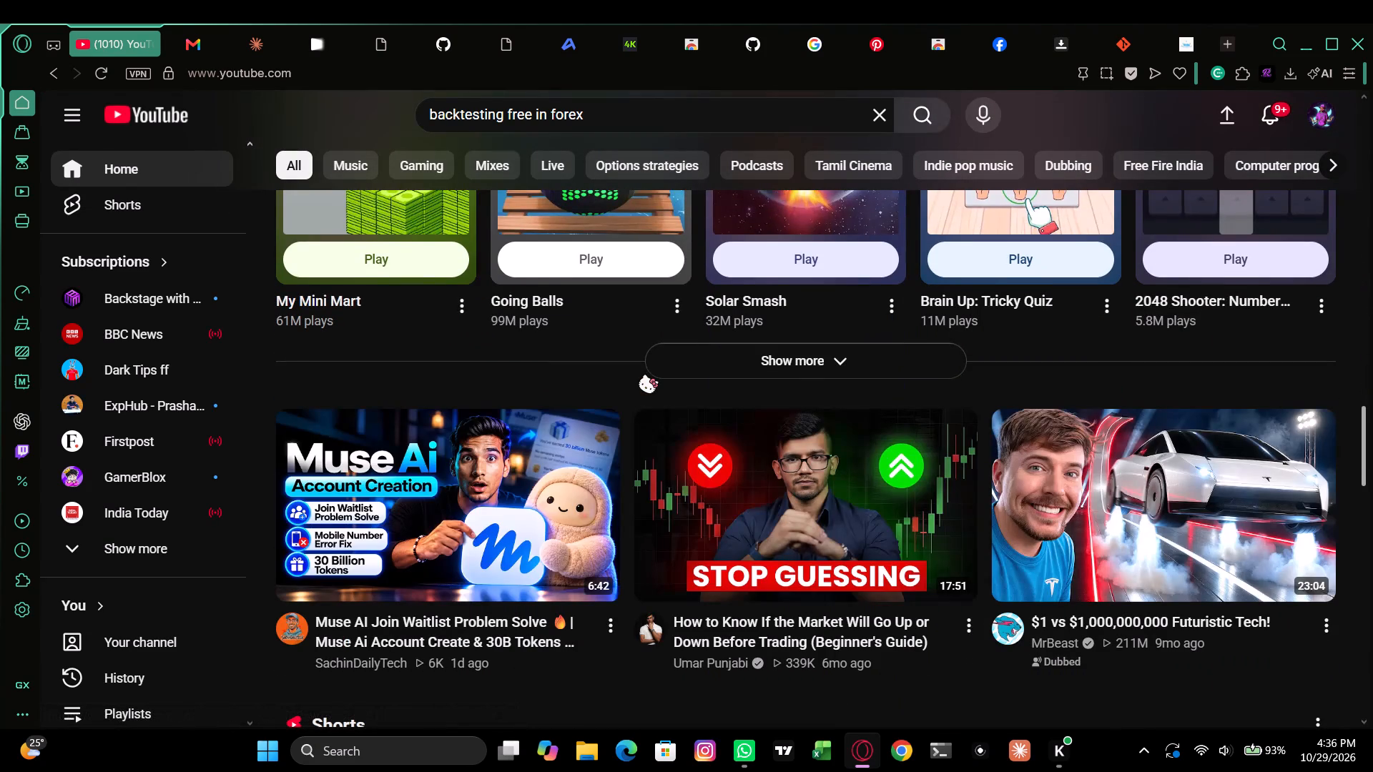
pyautogui.scroll(-4, 645, 375)
pyautogui.scroll(2, 645, 375)
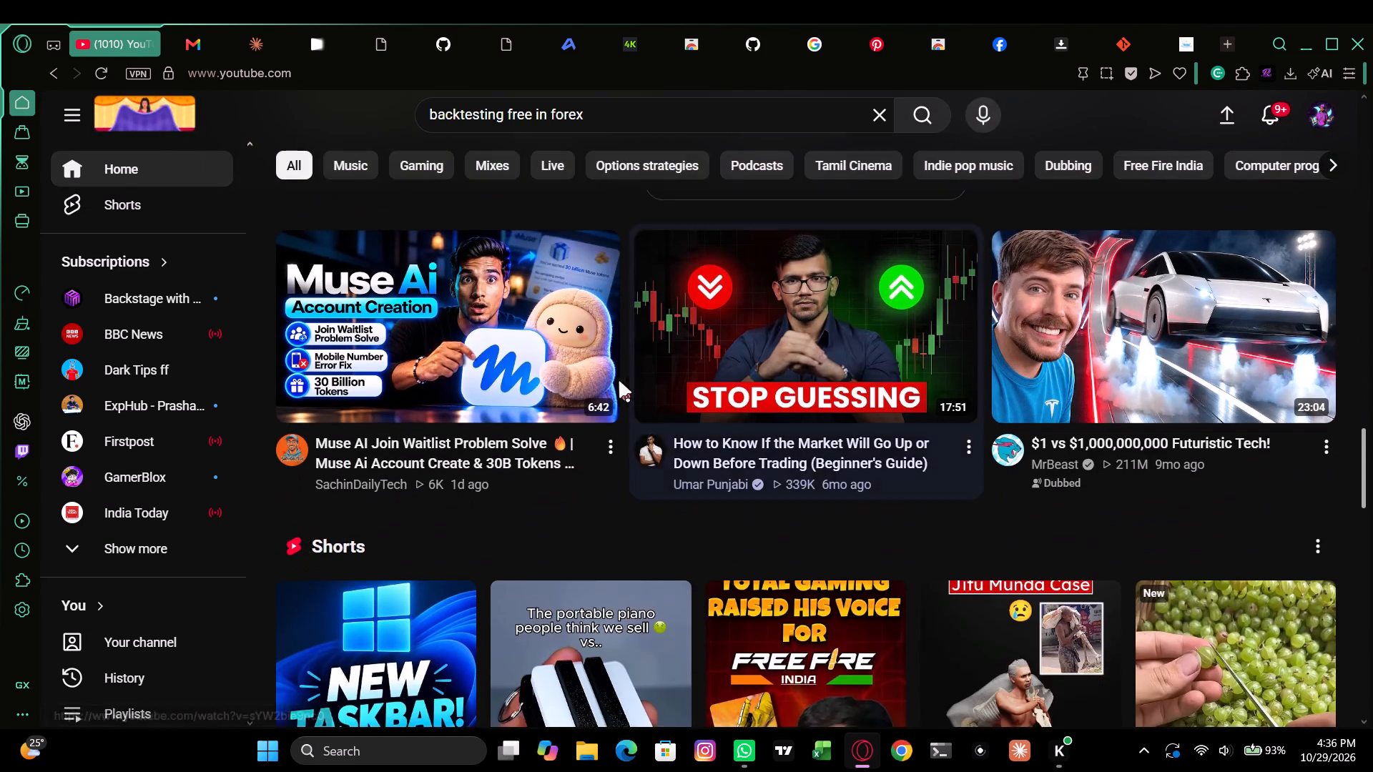
pyautogui.scroll(-7, 619, 382)
pyautogui.scroll(3, 616, 382)
pyautogui.scroll(-3, 616, 382)
pyautogui.scroll(1, 616, 382)
pyautogui.scroll(-1, 616, 382)
pyautogui.scroll(3, 616, 382)
pyautogui.scroll(-1, 616, 382)
pyautogui.scroll(1, 616, 382)
pyautogui.scroll(-3, 616, 382)
pyautogui.scroll(2, 616, 382)
pyautogui.scroll(-1, 616, 382)
pyautogui.scroll(2, 616, 382)
pyautogui.scroll(-4, 616, 382)
pyautogui.scroll(2, 616, 382)
pyautogui.scroll(-6, 616, 382)
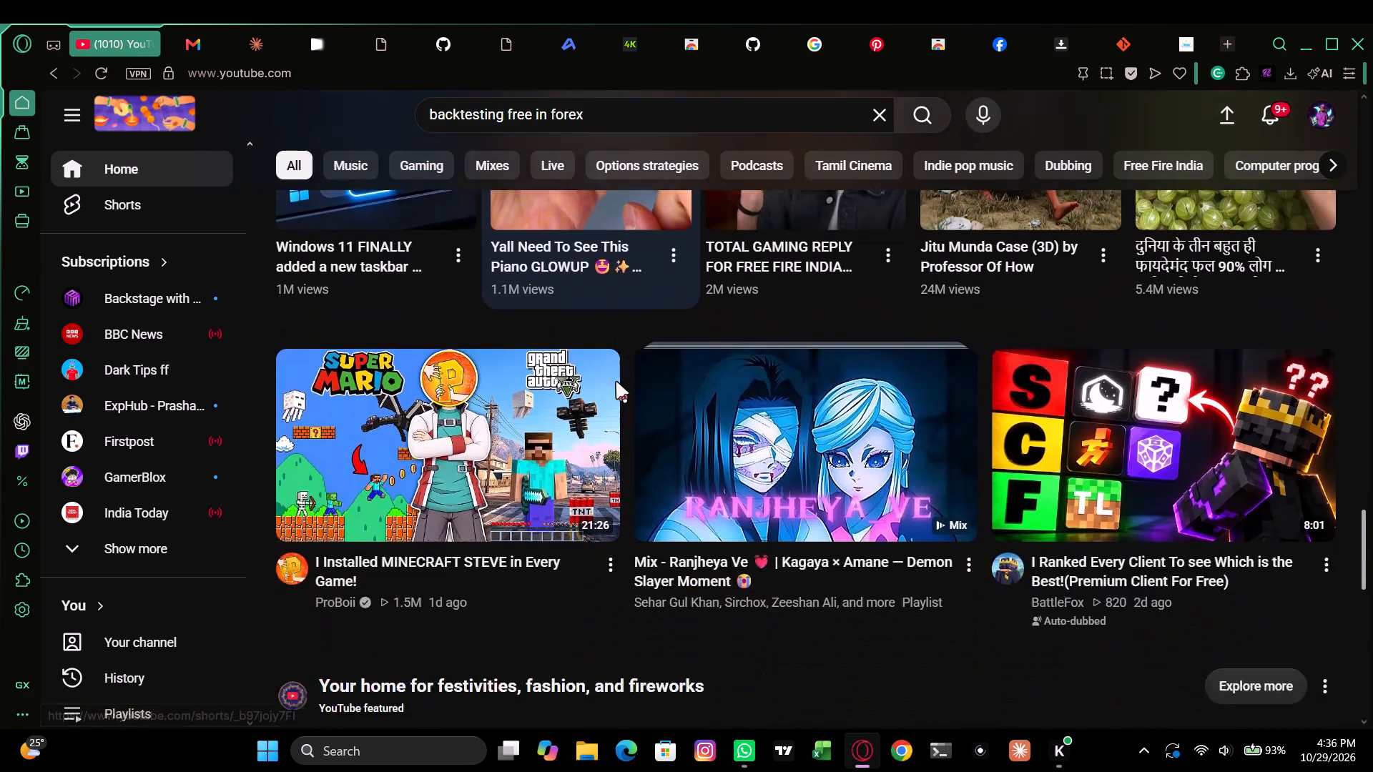
pyautogui.scroll(2, 616, 382)
pyautogui.scroll(-10, 616, 382)
pyautogui.scroll(1, 616, 382)
pyautogui.scroll(-13, 616, 382)
pyautogui.scroll(1, 616, 382)
pyautogui.scroll(-2, 616, 382)
pyautogui.scroll(1, 616, 382)
pyautogui.scroll(-4, 616, 382)
pyautogui.scroll(1, 616, 382)
pyautogui.scroll(-1, 616, 382)
pyautogui.scroll(3, 616, 382)
pyautogui.scroll(-1, 616, 382)
pyautogui.scroll(5, 616, 382)
pyautogui.scroll(-4, 616, 382)
pyautogui.scroll(2, 616, 382)
pyautogui.scroll(-3, 616, 382)
pyautogui.scroll(1, 616, 382)
pyautogui.scroll(-2, 616, 382)
pyautogui.scroll(6, 616, 382)
pyautogui.scroll(-2, 616, 382)
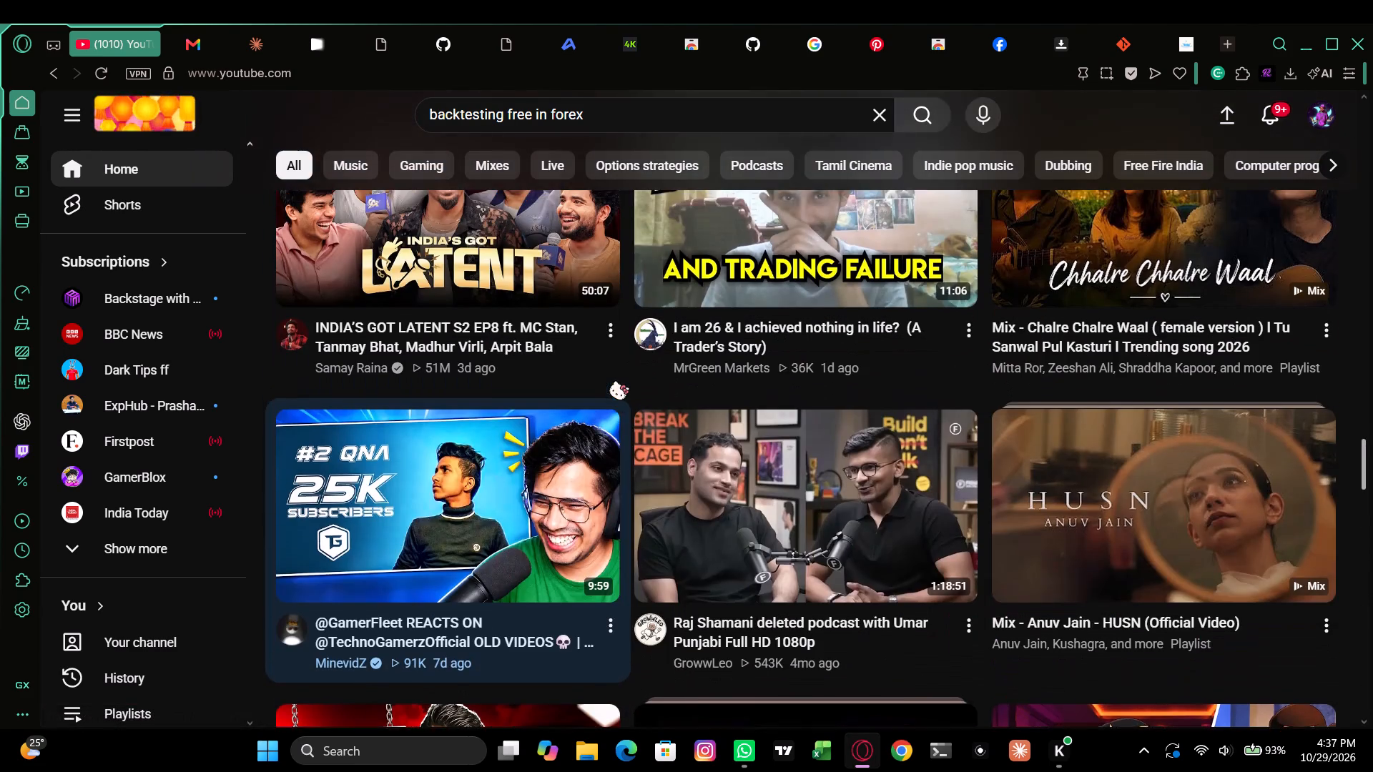
pyautogui.scroll(3, 616, 382)
pyautogui.scroll(-1, 616, 382)
pyautogui.scroll(1, 616, 382)
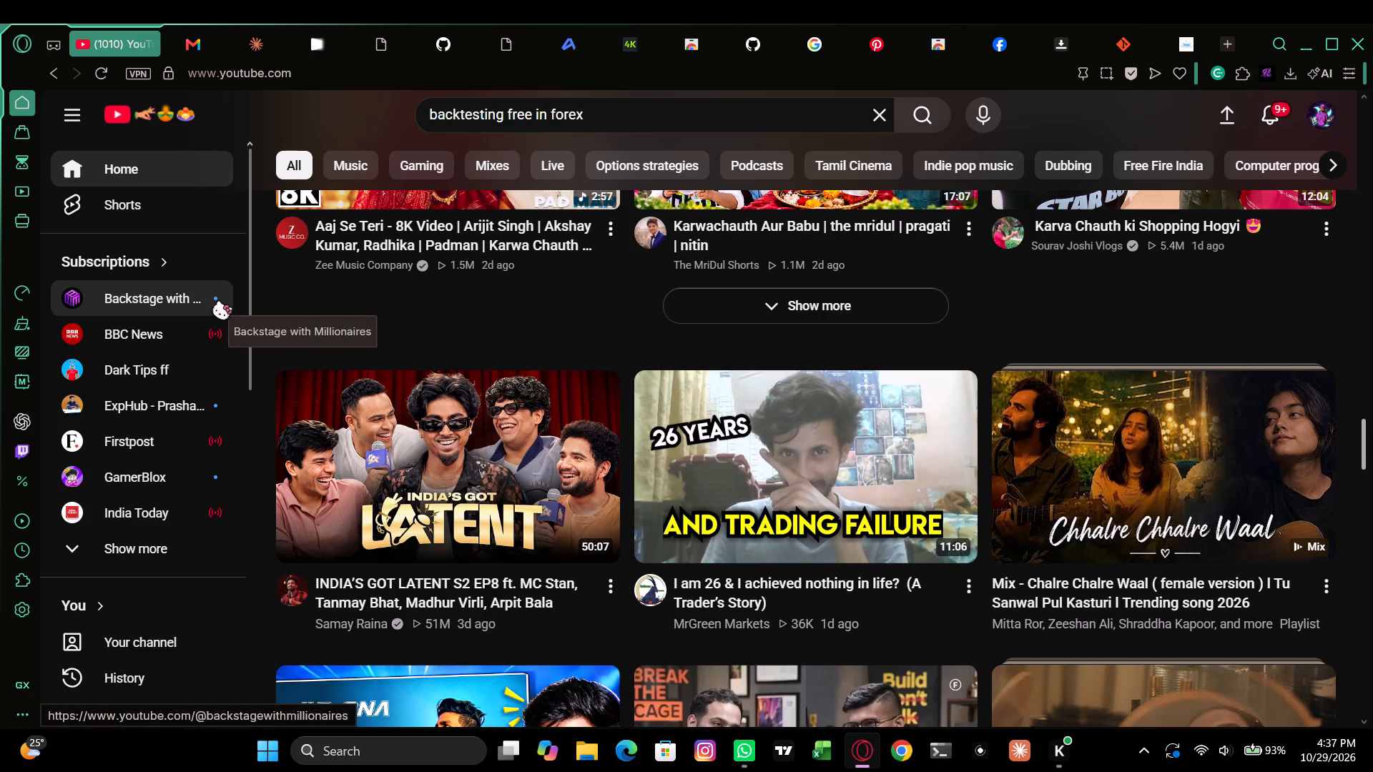
# Return to the trading workspace and examine live EURUSD price against the long position on the 5-minute chart.
pyautogui.click(24, 133)
pyautogui.moveTo(880, 485); pyautogui.dragTo(805, 422)
pyautogui.moveTo(1327, 362); pyautogui.dragTo(1328, 334)
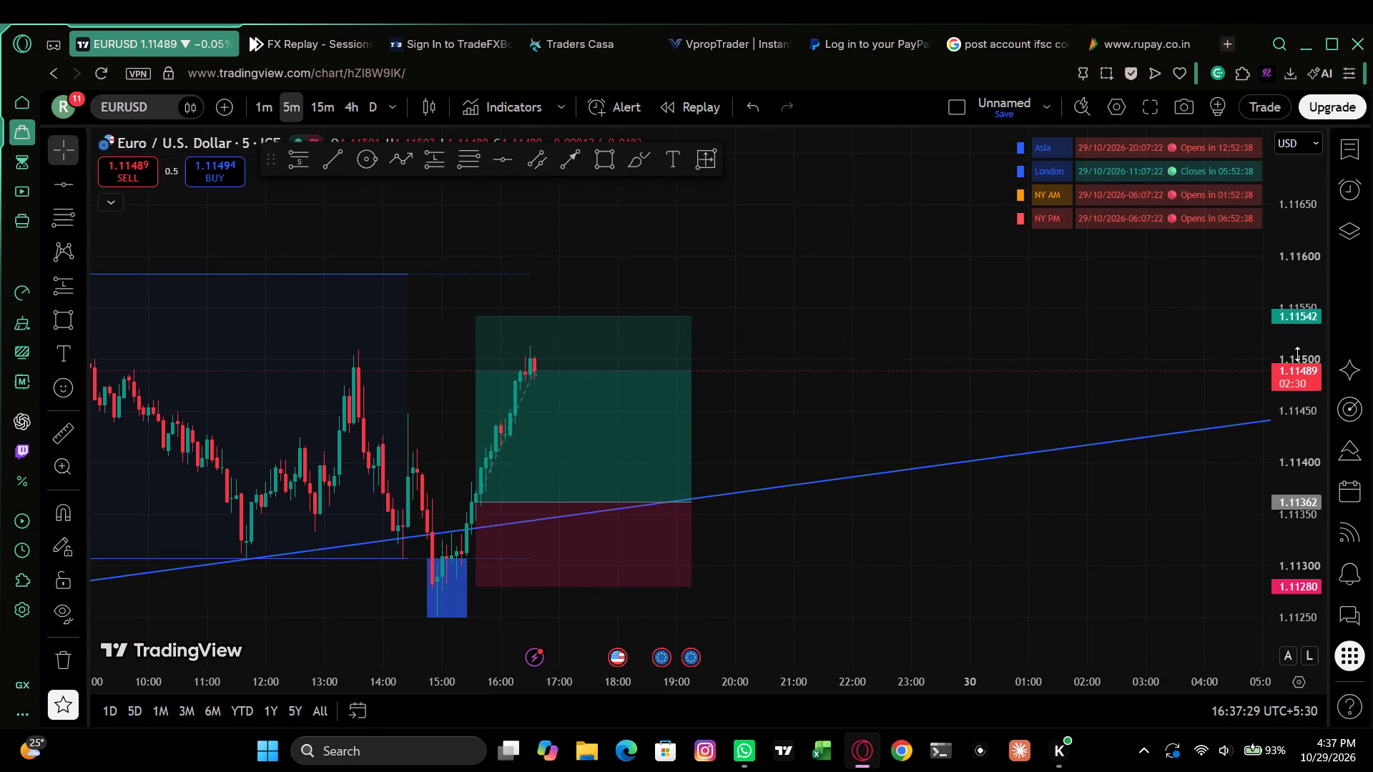
pyautogui.click(1011, 352)
pyautogui.moveTo(970, 300); pyautogui.dragTo(1028, 355)
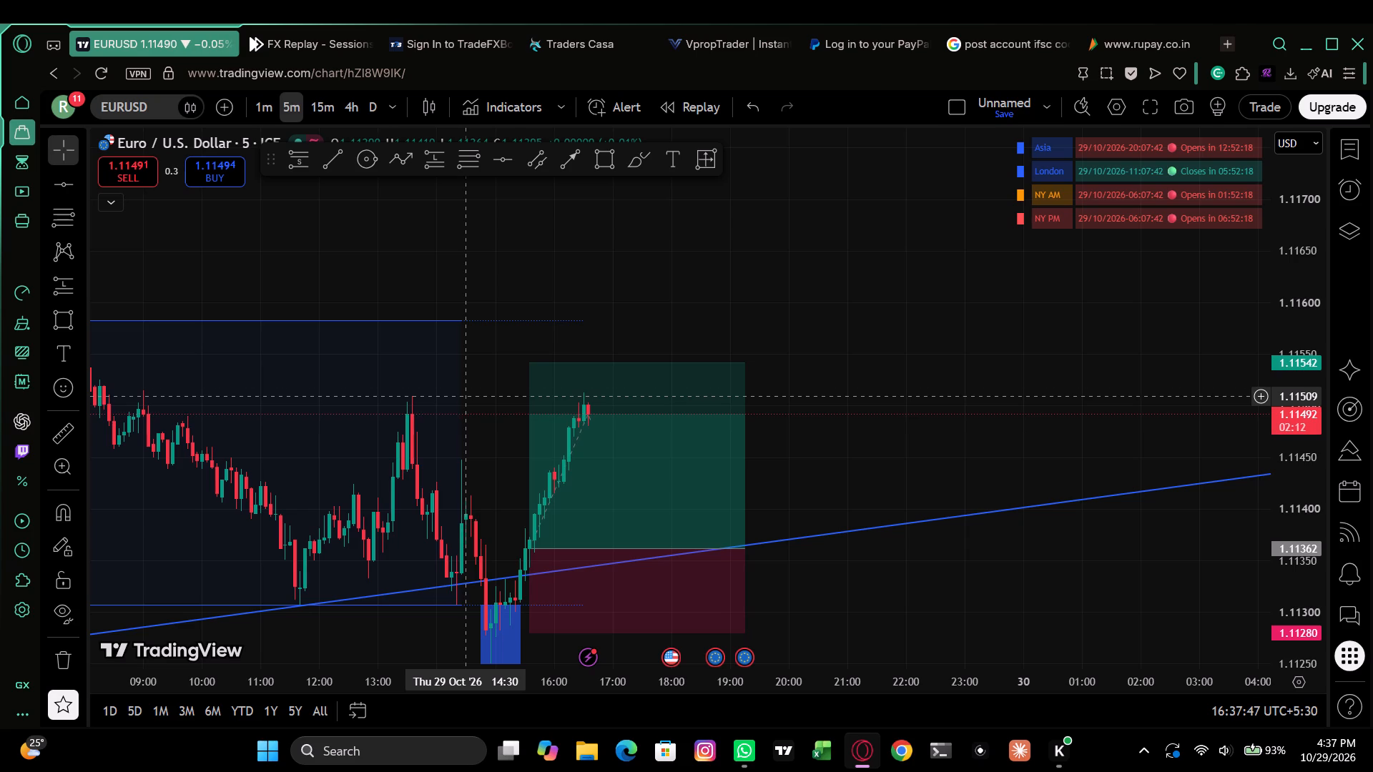
pyautogui.moveTo(882, 462); pyautogui.dragTo(887, 450)
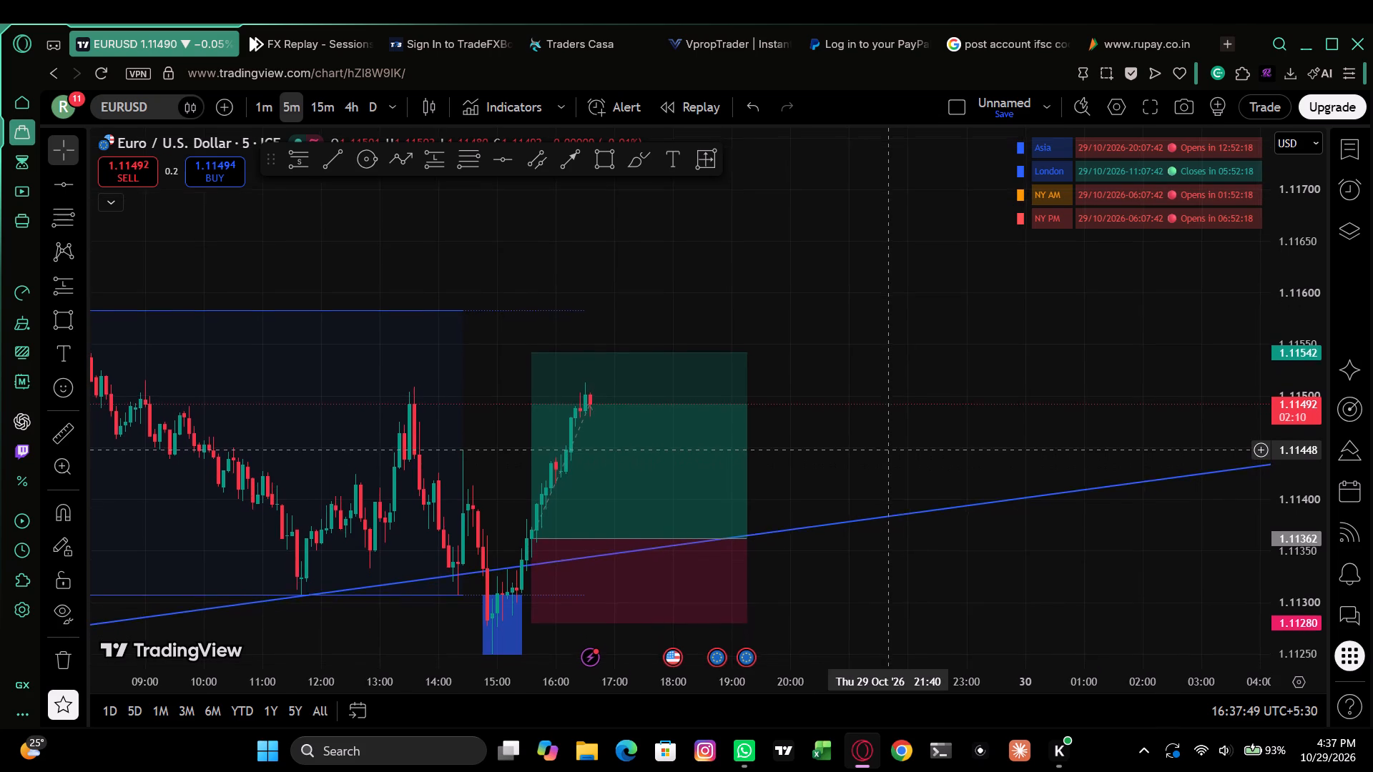
pyautogui.moveTo(887, 450); pyautogui.dragTo(890, 440)
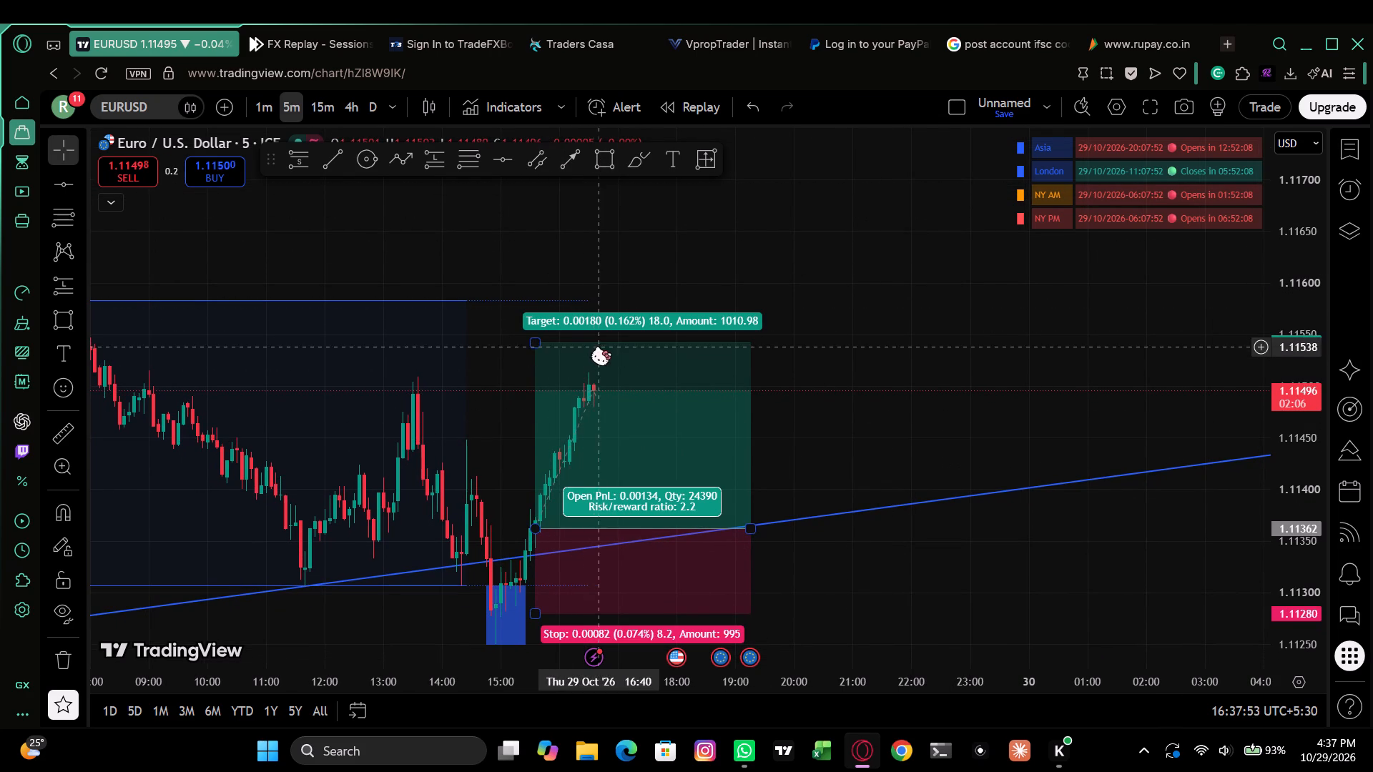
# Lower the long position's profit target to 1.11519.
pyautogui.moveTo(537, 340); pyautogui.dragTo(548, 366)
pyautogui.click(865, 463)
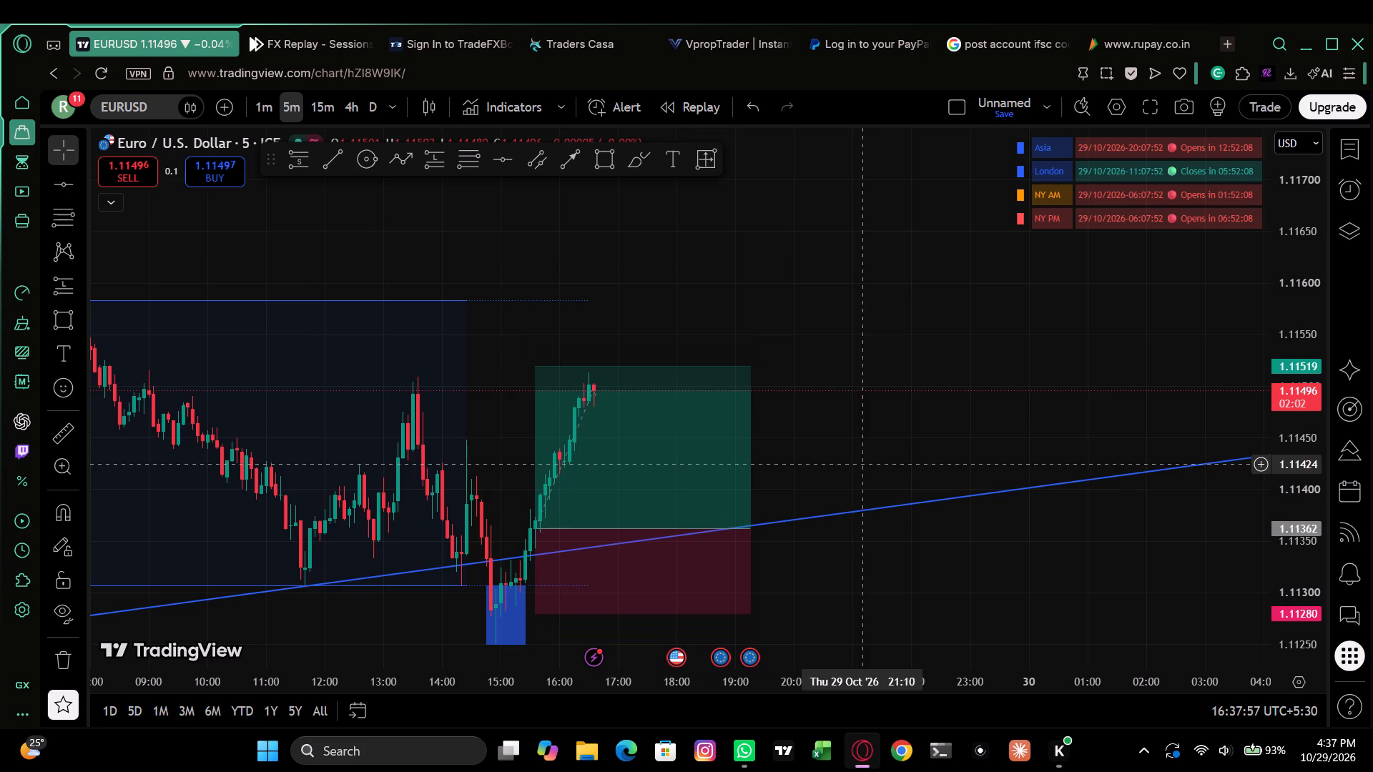
# Lower the long position's profit target to 1.11511, near the latest candle high.
pyautogui.moveTo(865, 451); pyautogui.dragTo(880, 439)
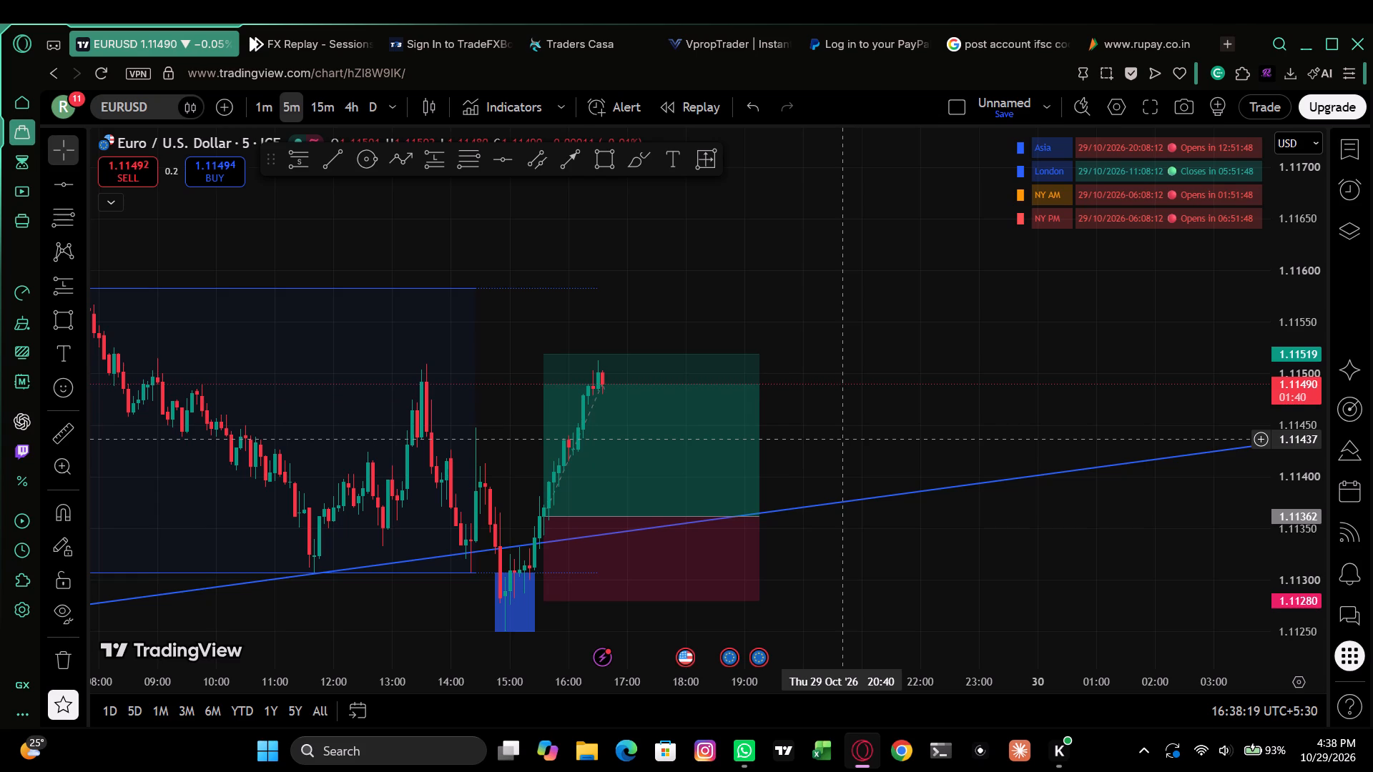
pyautogui.moveTo(852, 340); pyautogui.dragTo(854, 342)
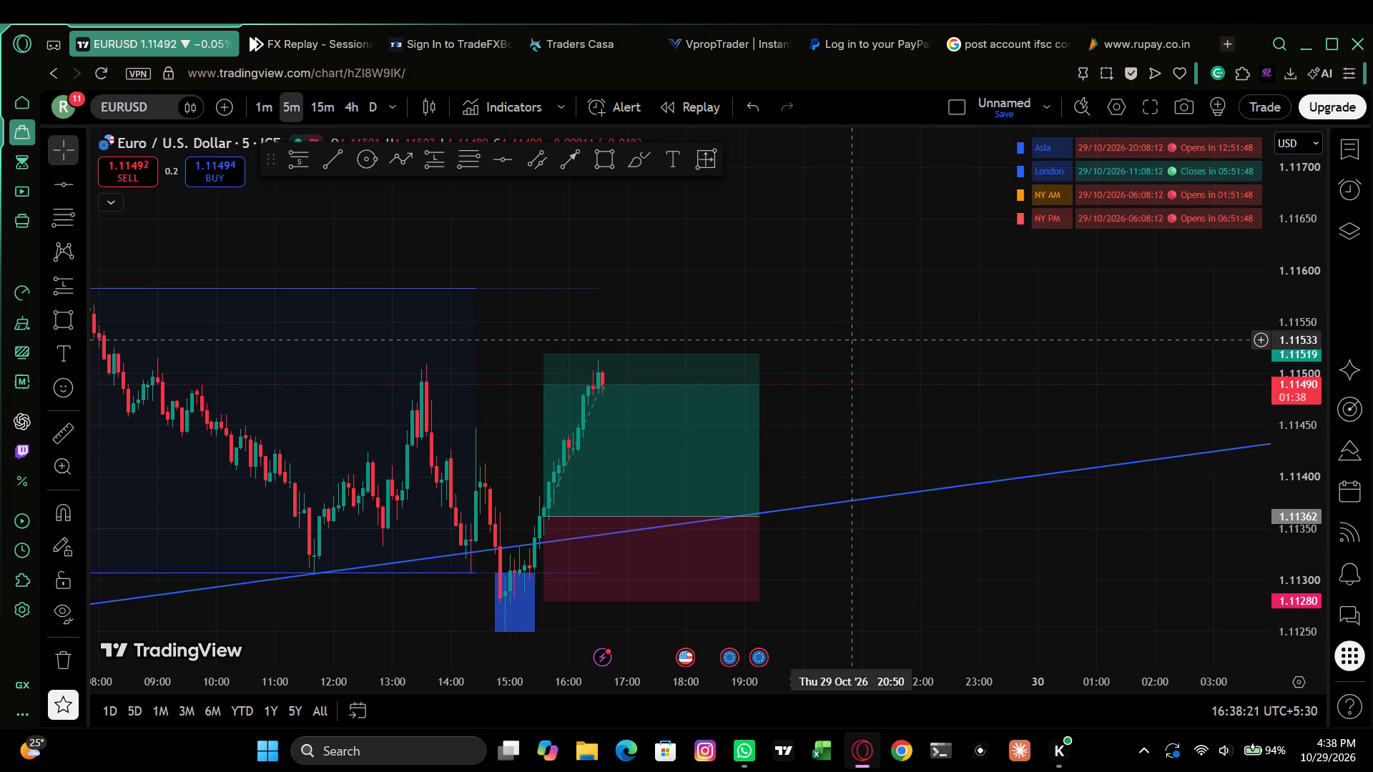
pyautogui.moveTo(854, 342); pyautogui.dragTo(874, 380)
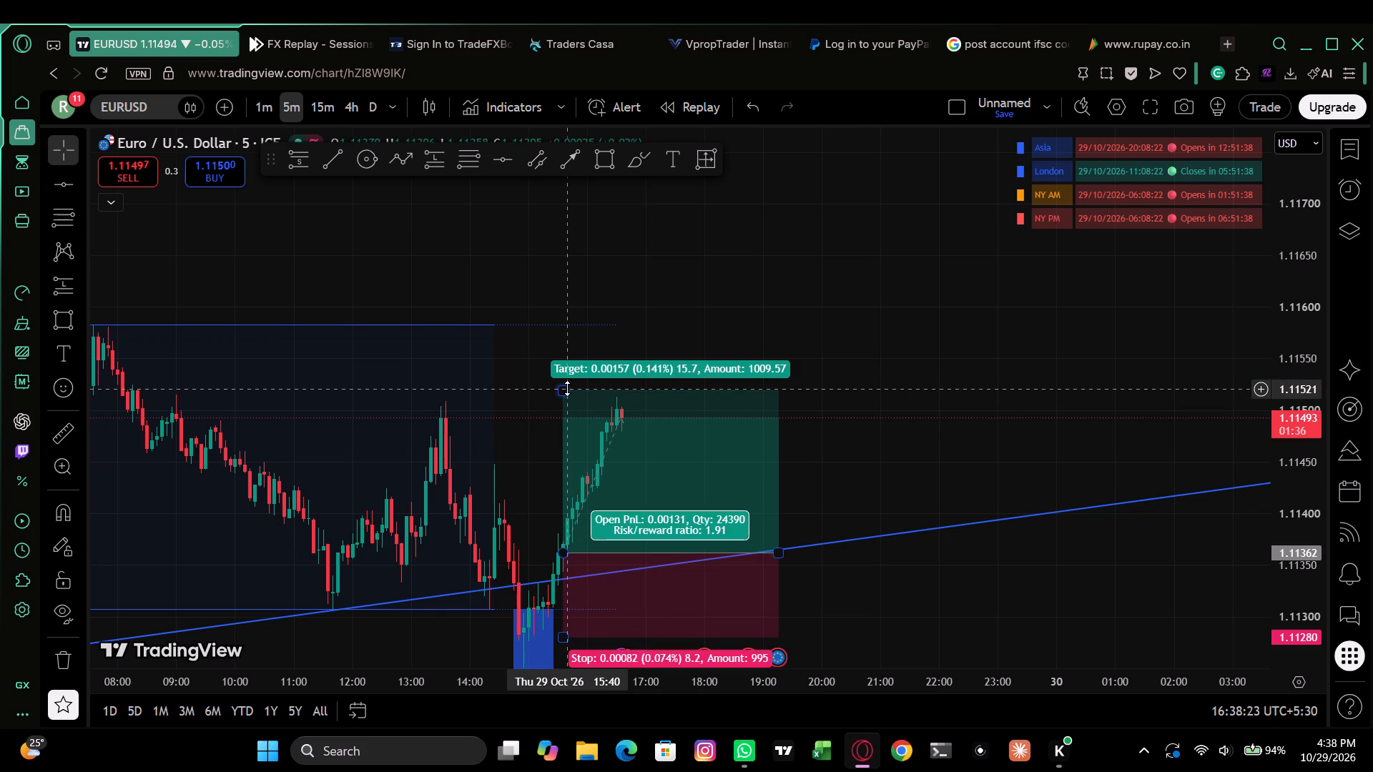
pyautogui.moveTo(565, 388); pyautogui.dragTo(568, 398)
pyautogui.click(959, 480)
pyautogui.moveTo(928, 470); pyautogui.dragTo(920, 356)
pyautogui.moveTo(1006, 527); pyautogui.dragTo(960, 515)
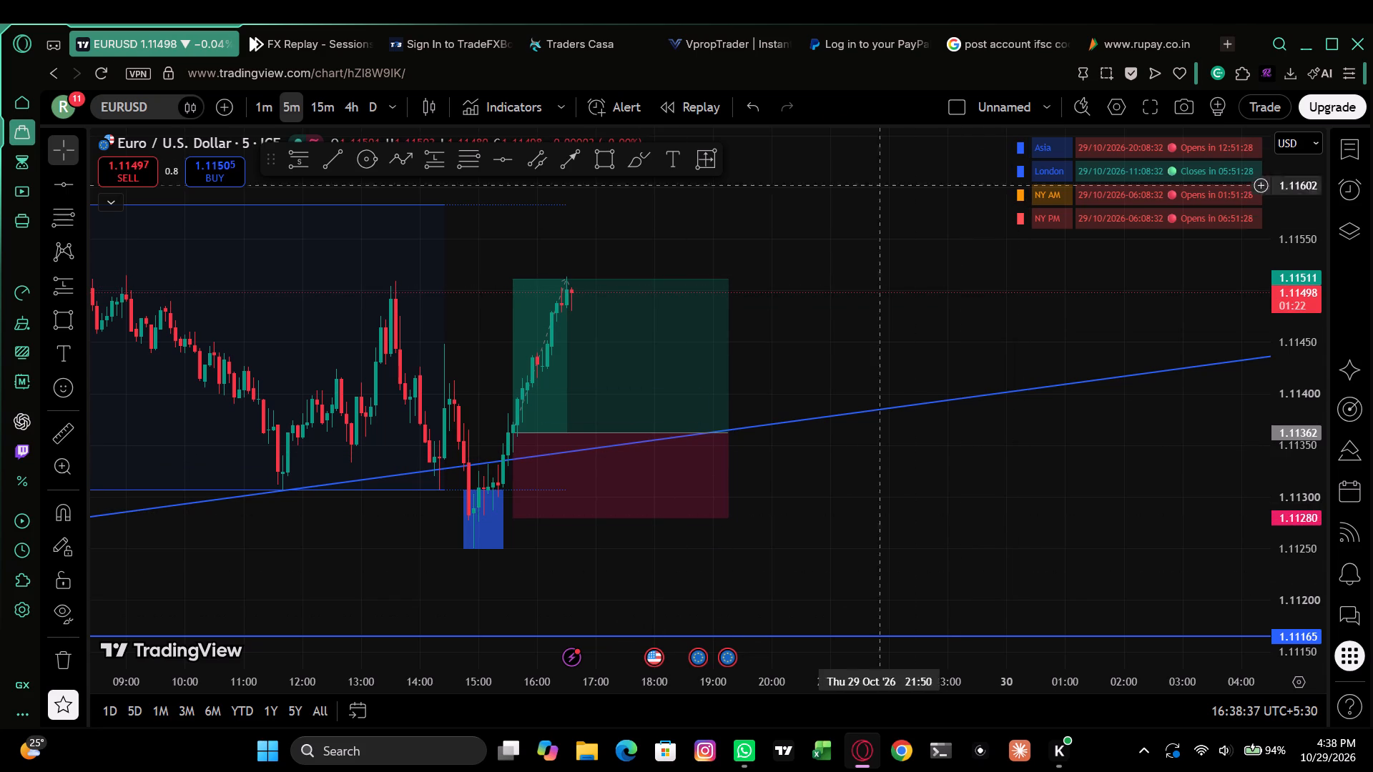
# Switch to VpropTrader and try to open the Accounts Overview from the account statistics page.
pyautogui.click(724, 42)
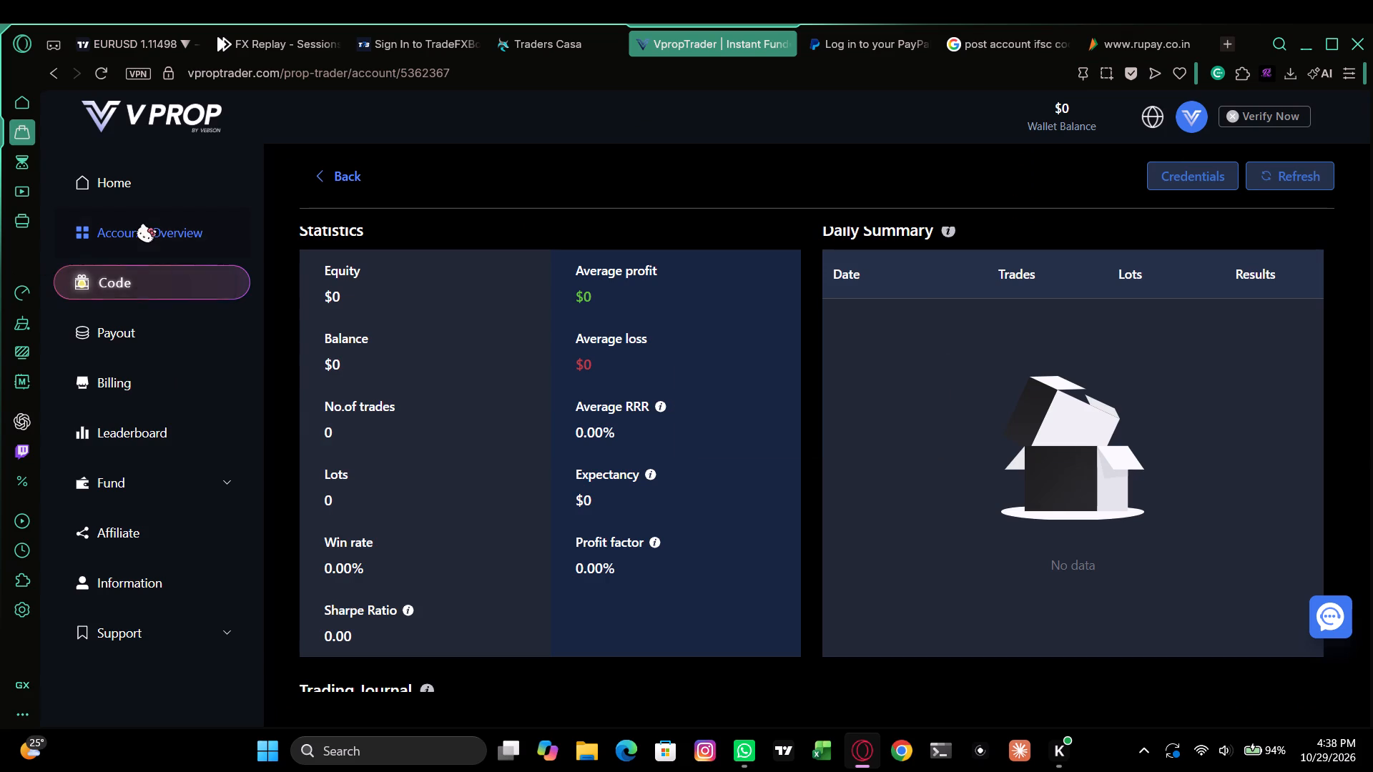
pyautogui.click(144, 224)
pyautogui.click(210, 233)
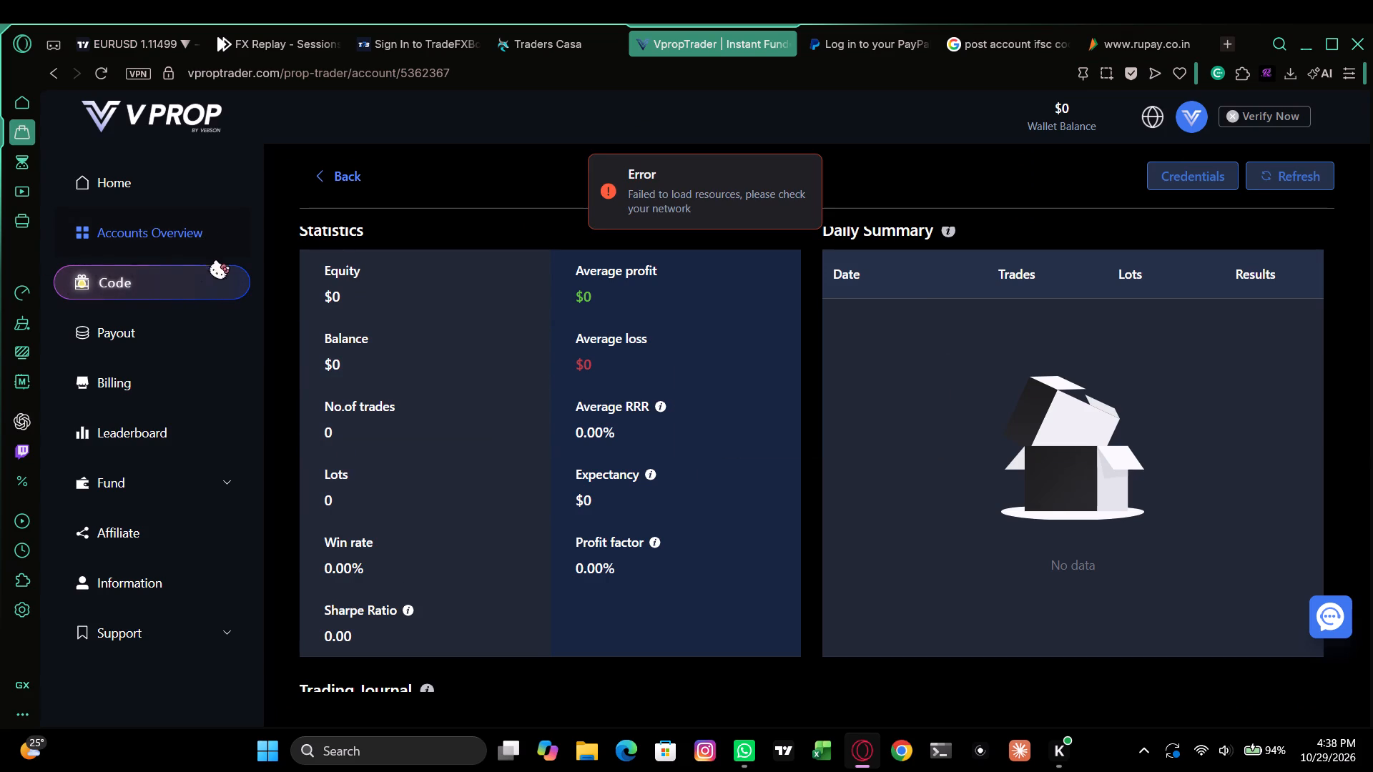
pyautogui.click(324, 173)
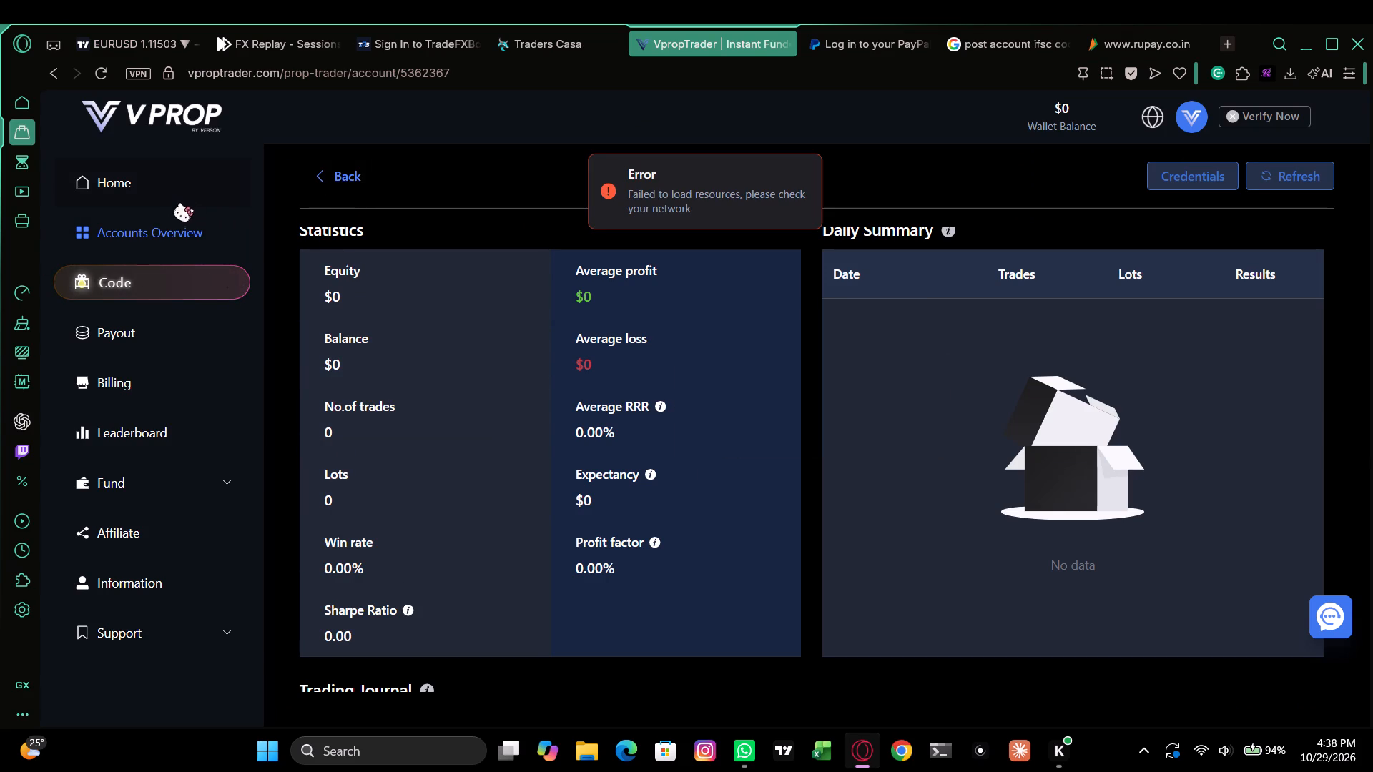
pyautogui.tripleClick(172, 232)
pyautogui.click(481, 396)
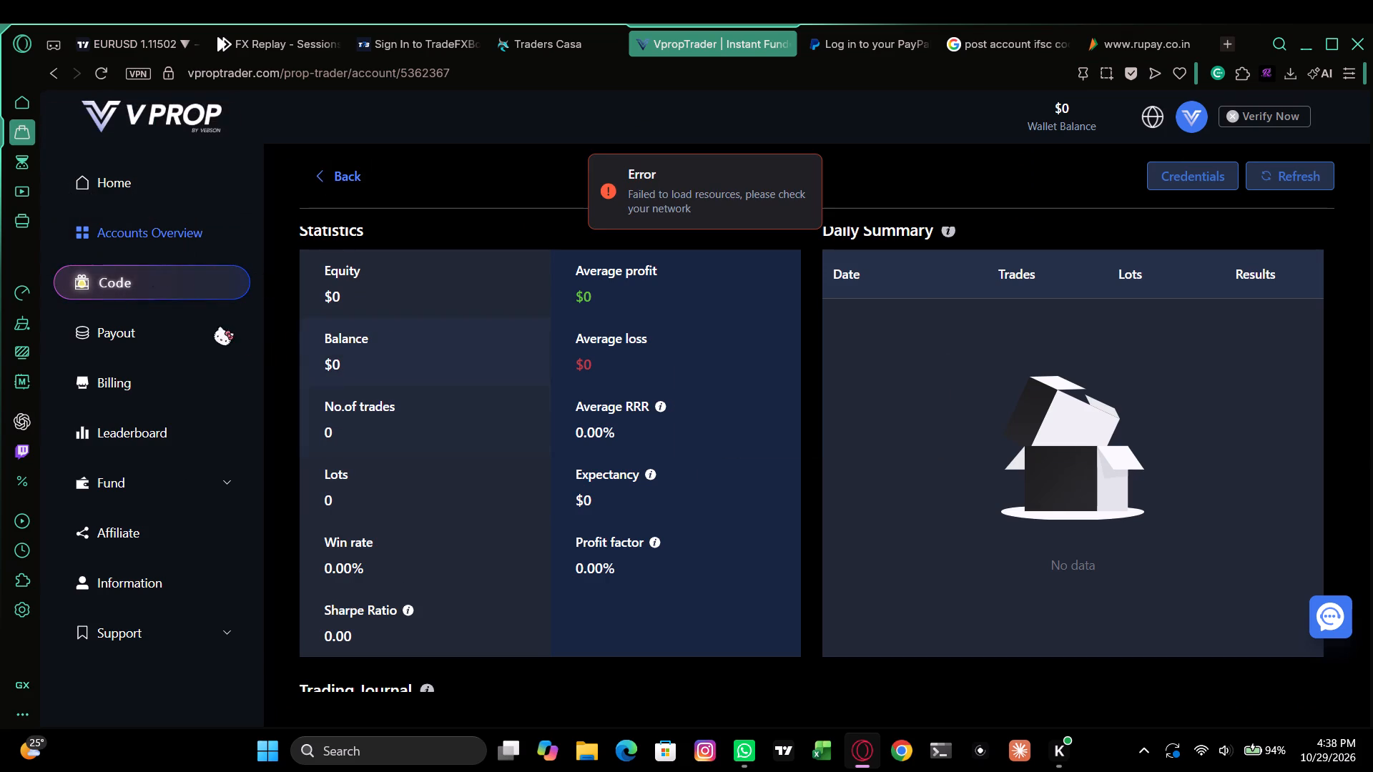
pyautogui.click(227, 232)
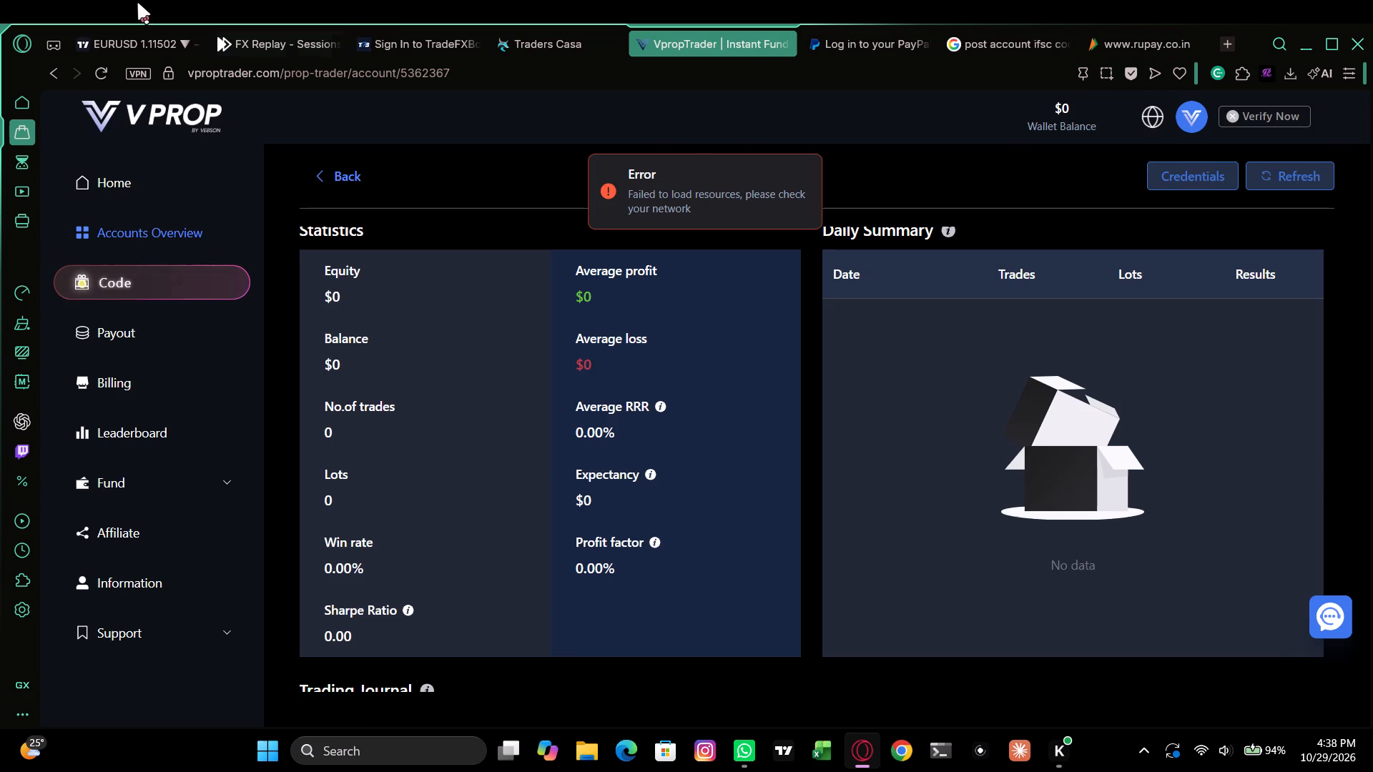
# Return to the TradingView EURUSD chart and capture a full-screen screenshot showing the long position on the 5-minute timeframe.
pyautogui.click(116, 44)
pyautogui.click(918, 475)
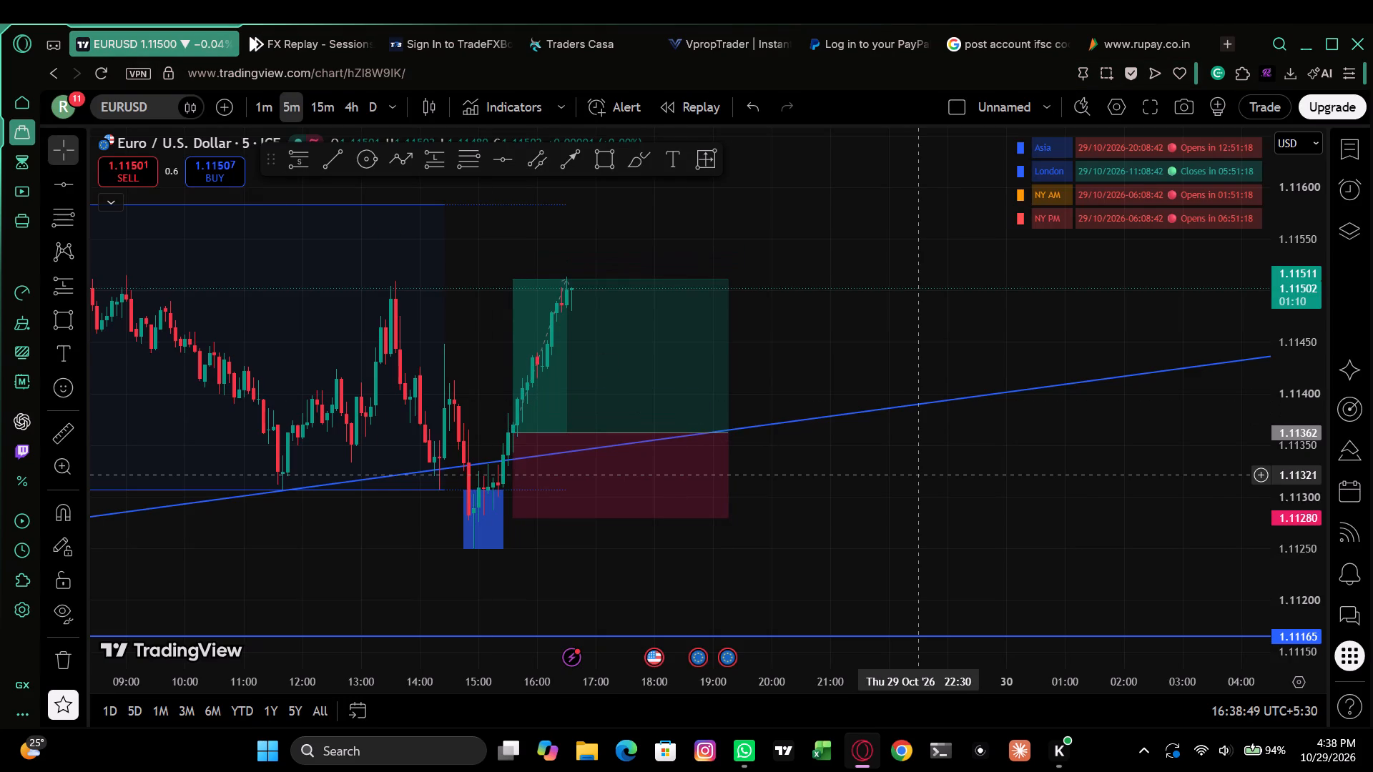
pyautogui.moveTo(927, 490); pyautogui.dragTo(965, 499)
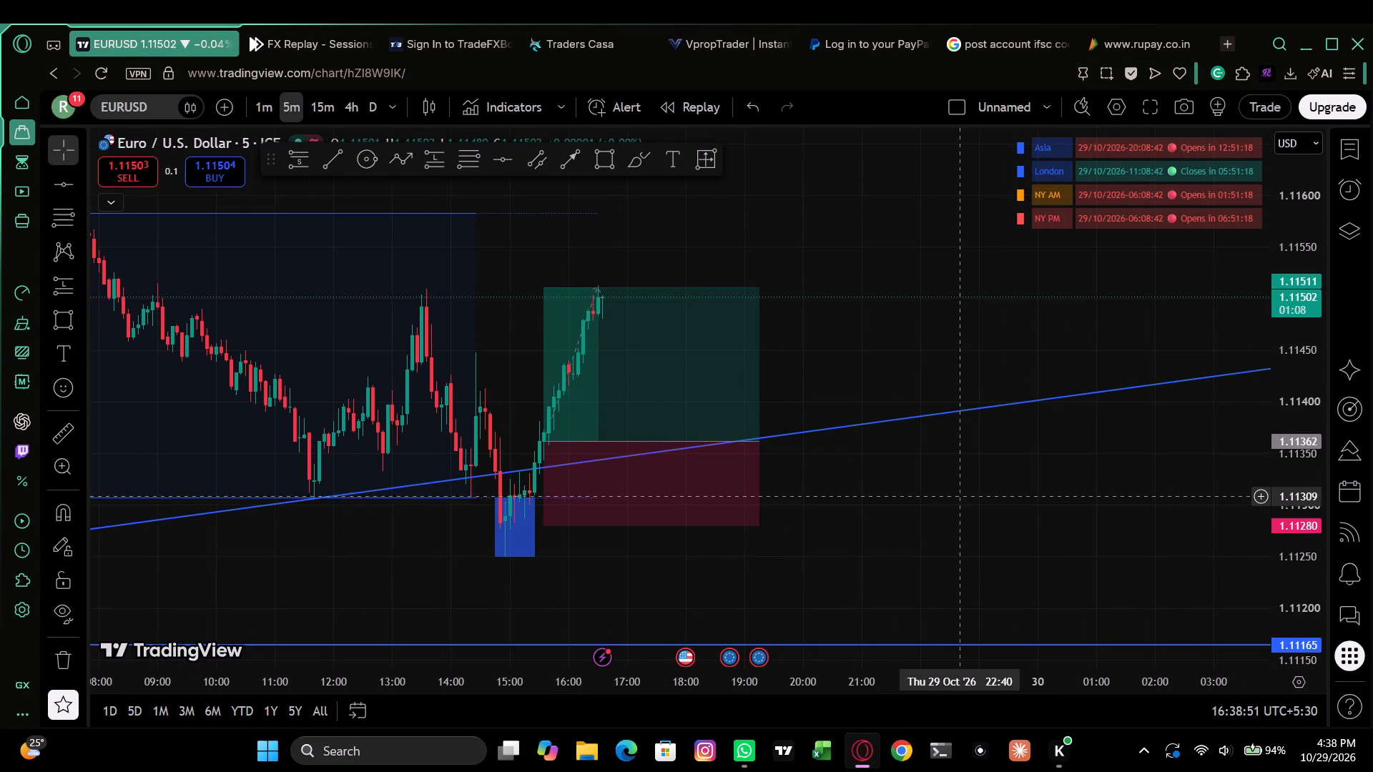
pyautogui.click(933, 486)
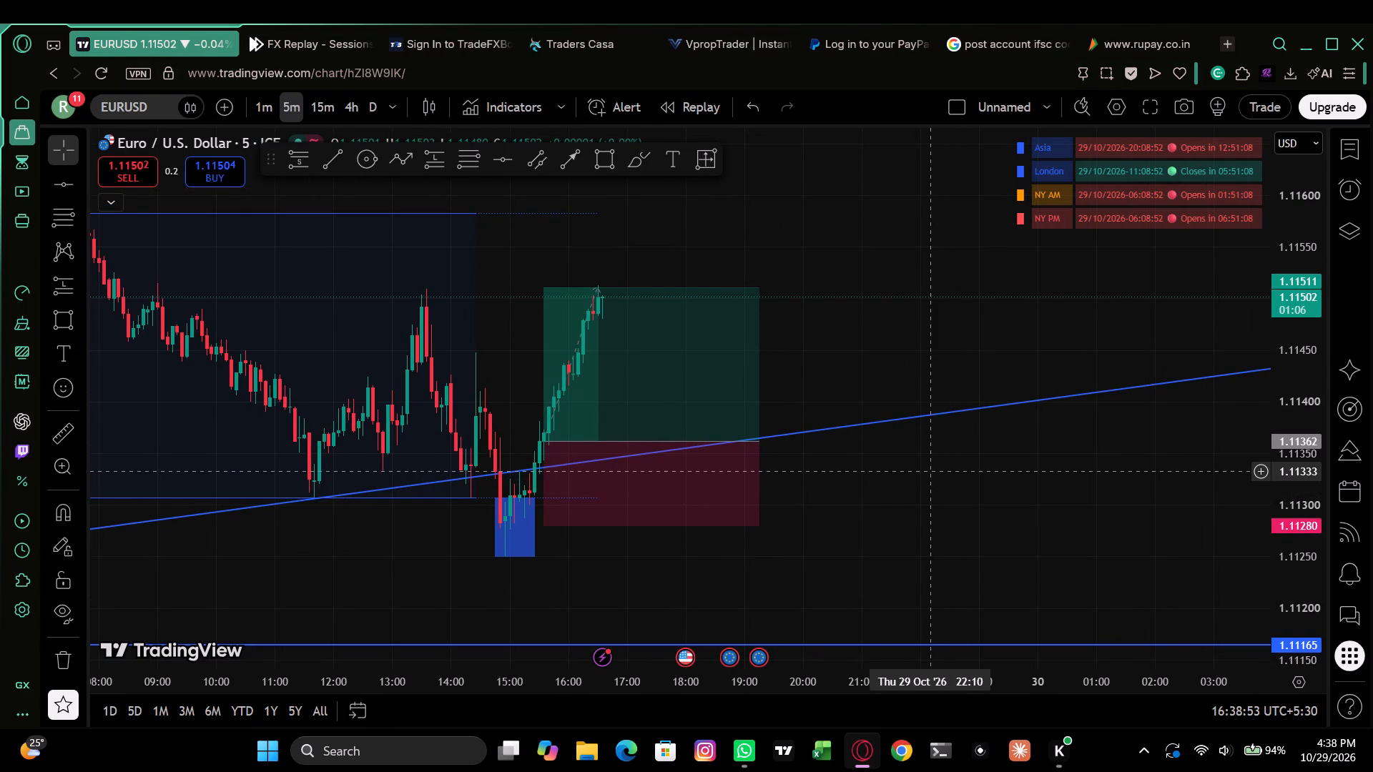
pyautogui.press('shift+super+s')
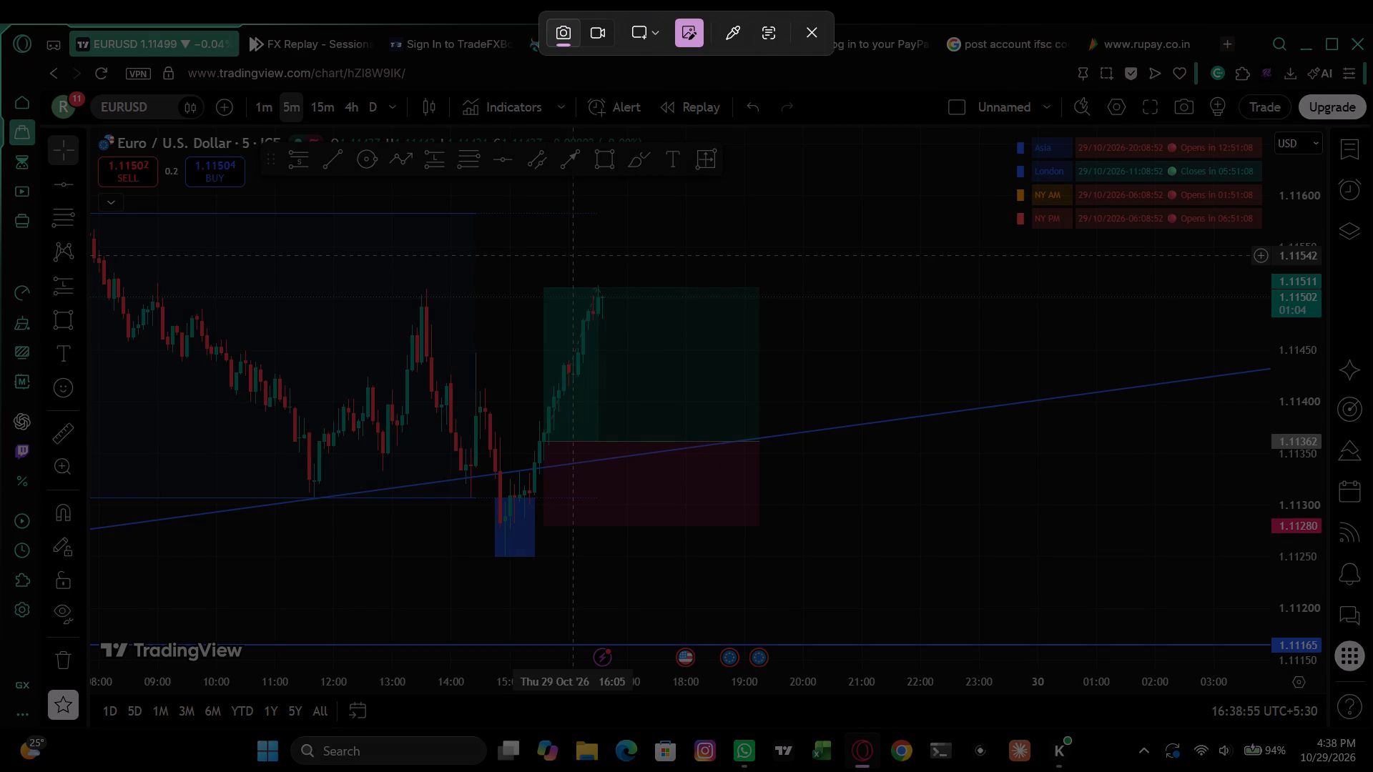
pyautogui.moveTo(0, 0); pyautogui.dragTo(729, 704)
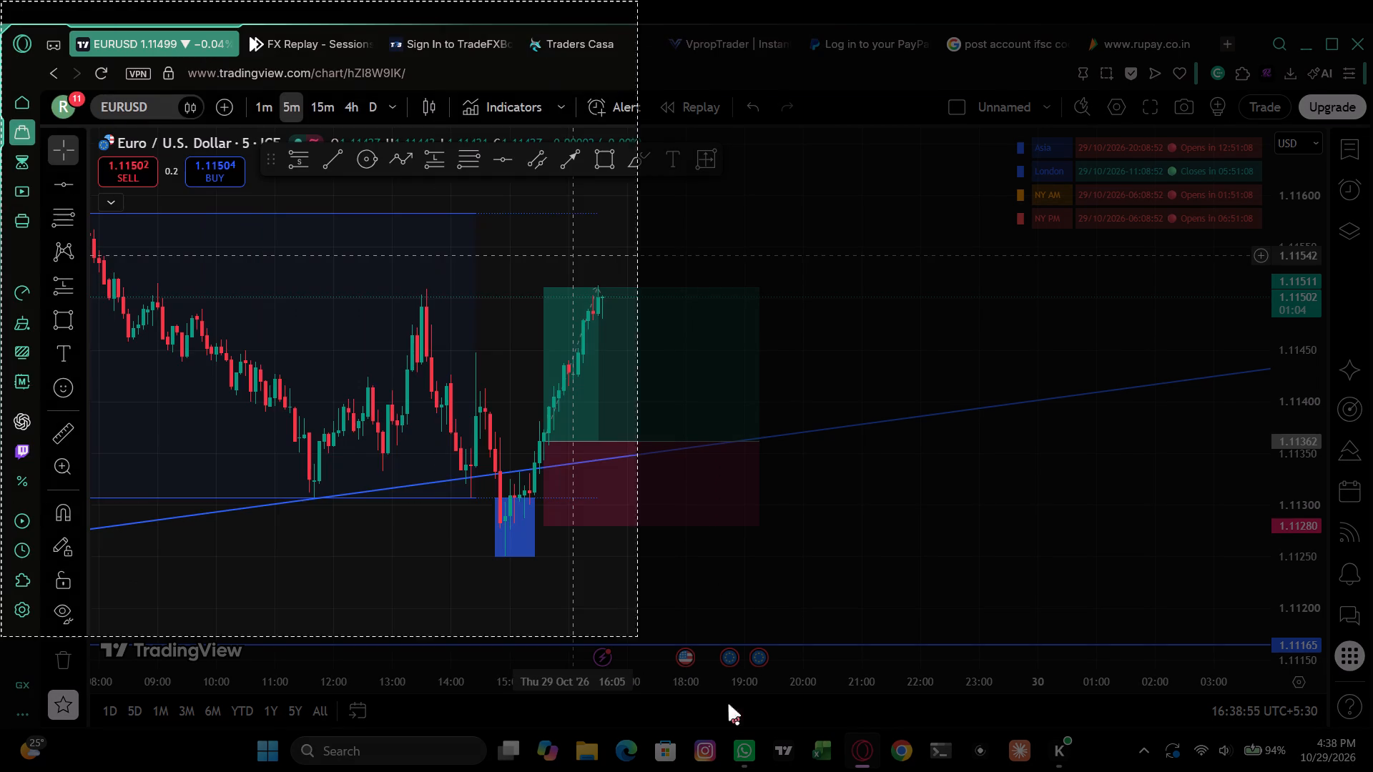
pyautogui.moveTo(729, 704); pyautogui.dragTo(1372, 771)
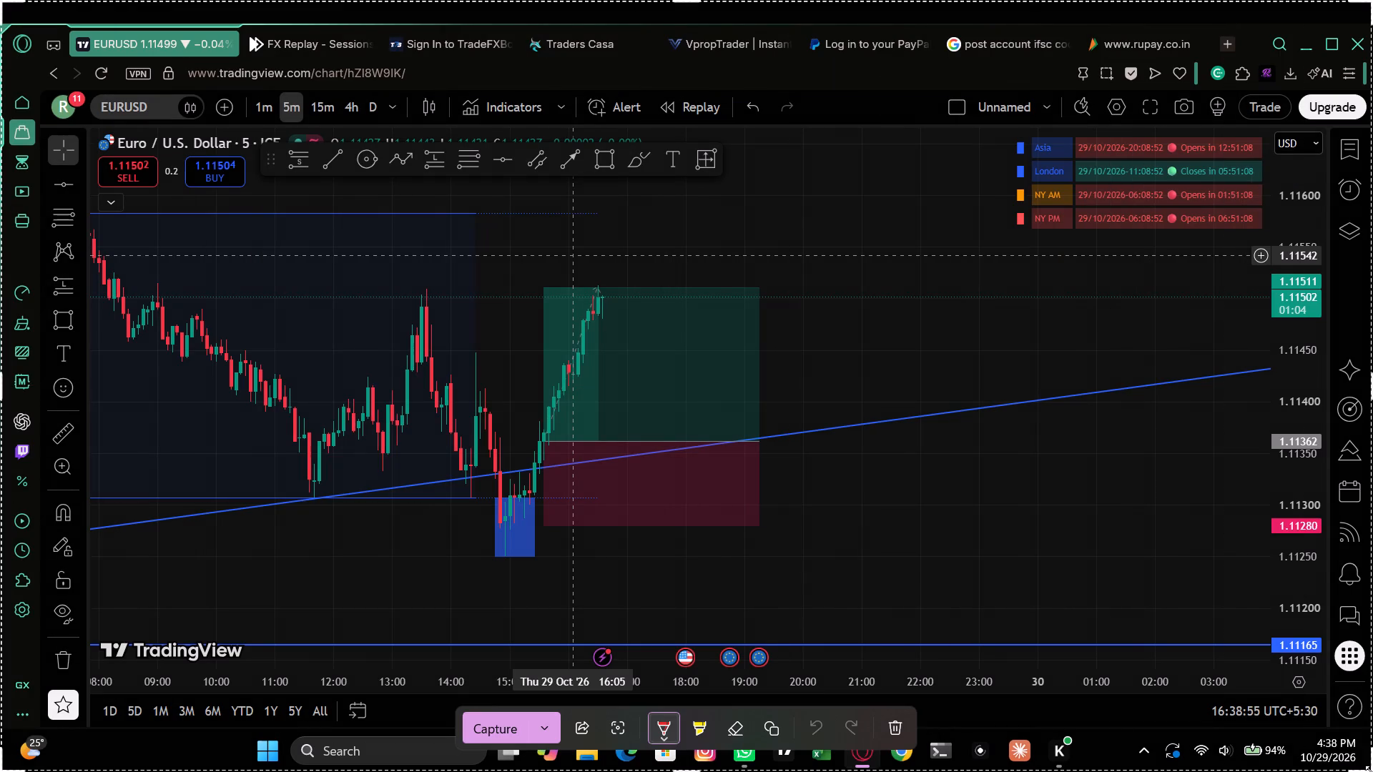
pyautogui.click(504, 728)
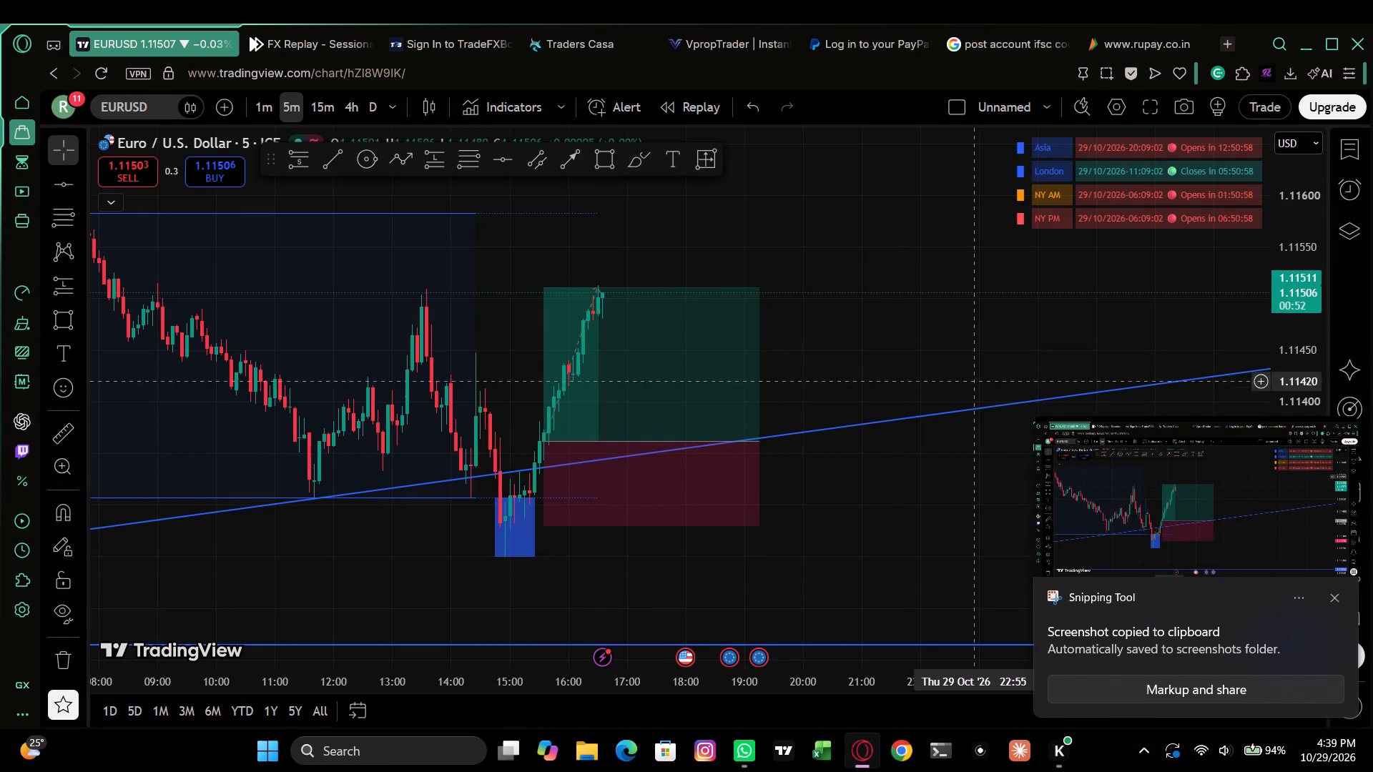
pyautogui.click(1339, 597)
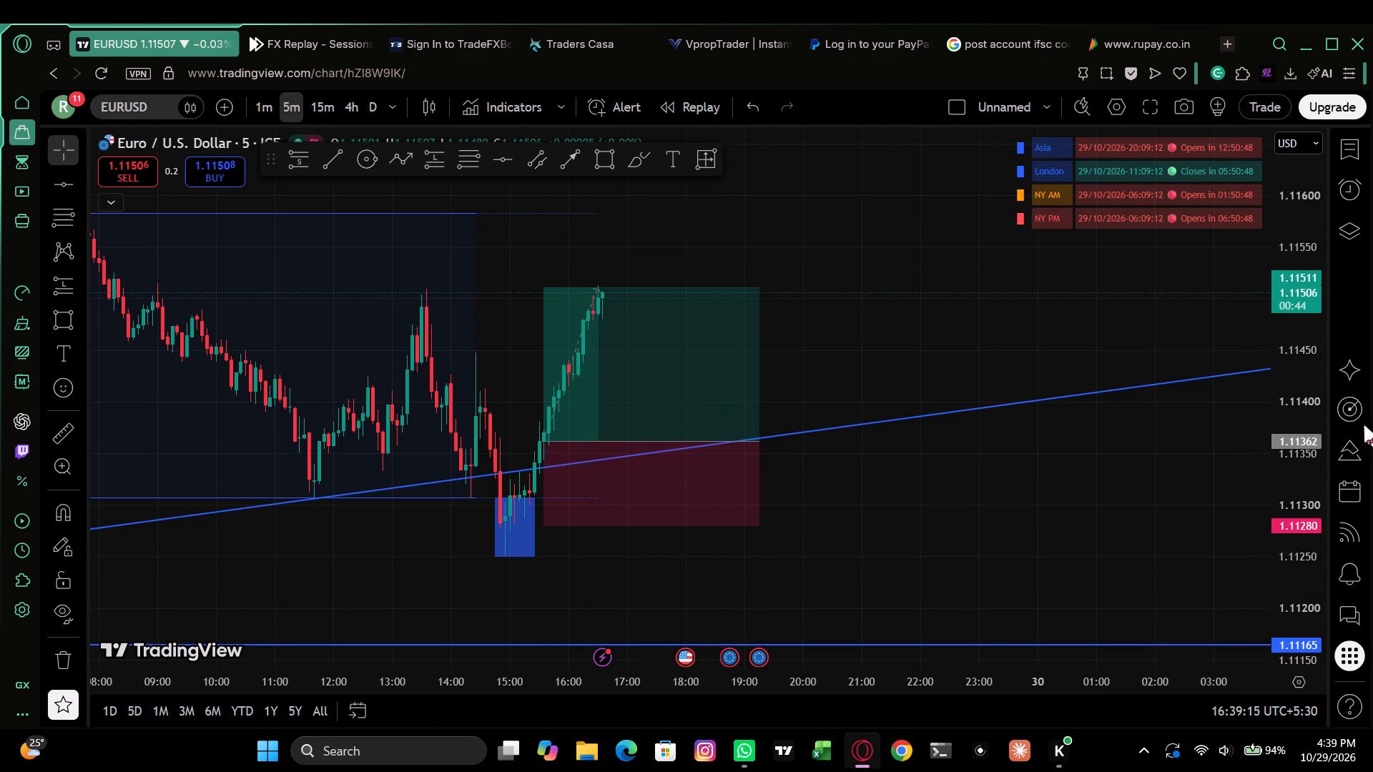
# Examine EURUSD price structure around the long position on the 5-minute, 15-minute and 4-hour timeframes.
pyautogui.moveTo(1306, 386); pyautogui.dragTo(1280, 507)
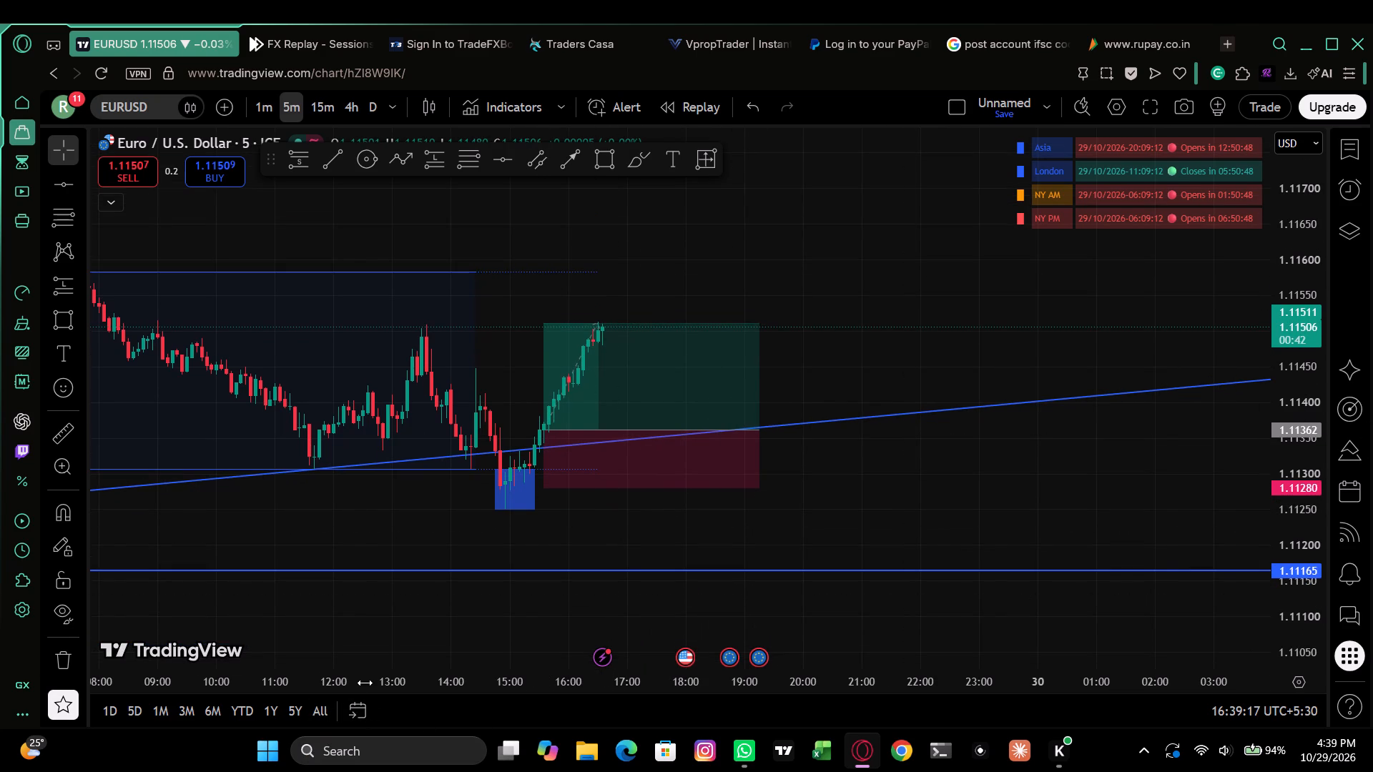
pyautogui.moveTo(365, 683); pyautogui.dragTo(588, 688)
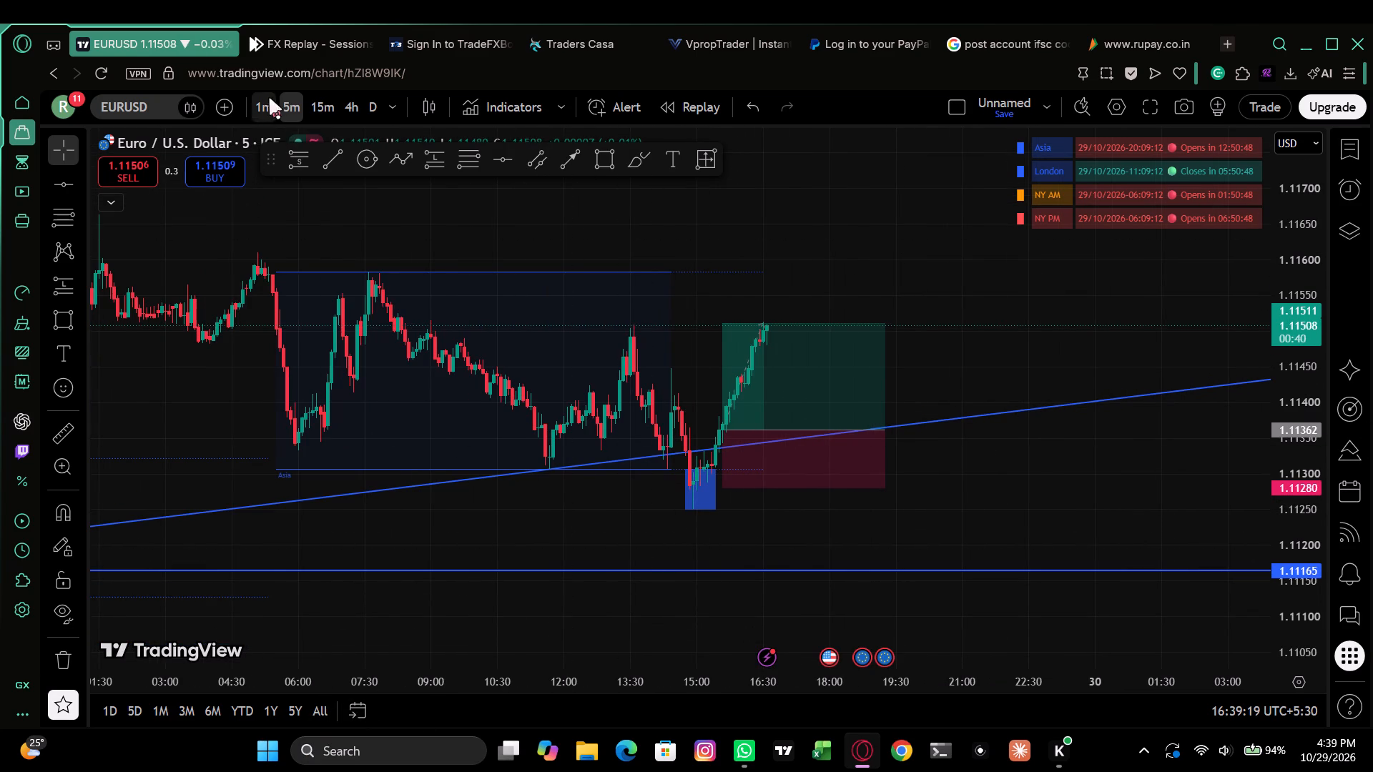
pyautogui.moveTo(543, 580); pyautogui.dragTo(743, 583)
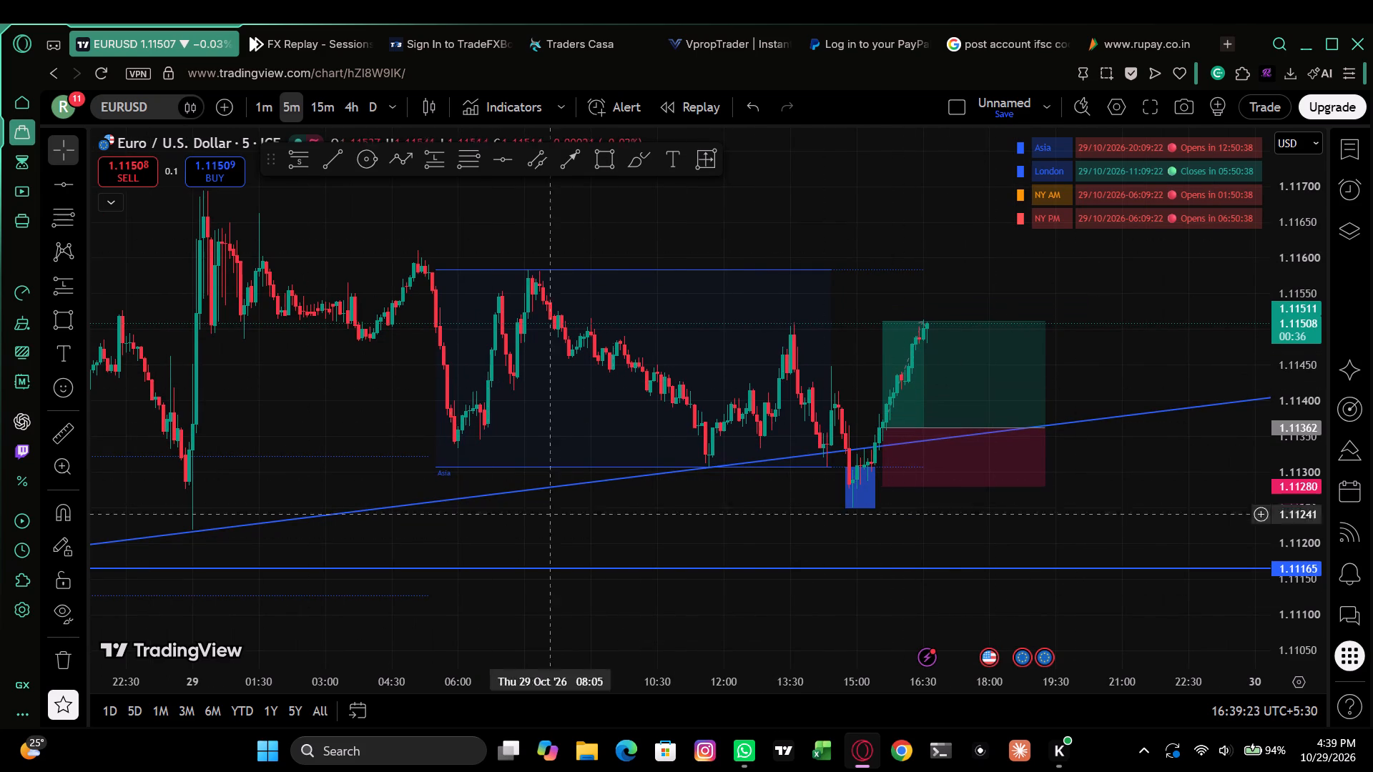
pyautogui.moveTo(515, 555); pyautogui.dragTo(733, 590)
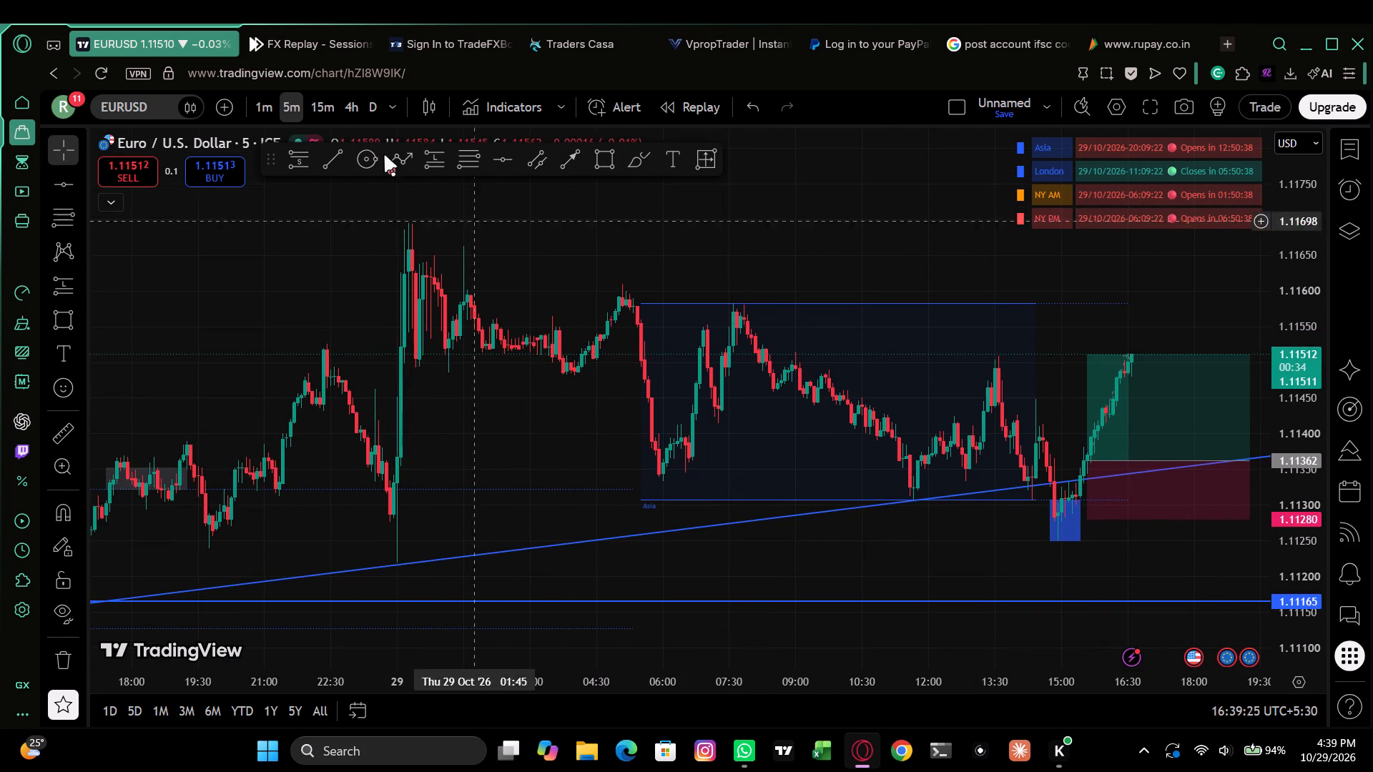
pyautogui.click(328, 105)
pyautogui.moveTo(754, 305); pyautogui.dragTo(645, 281)
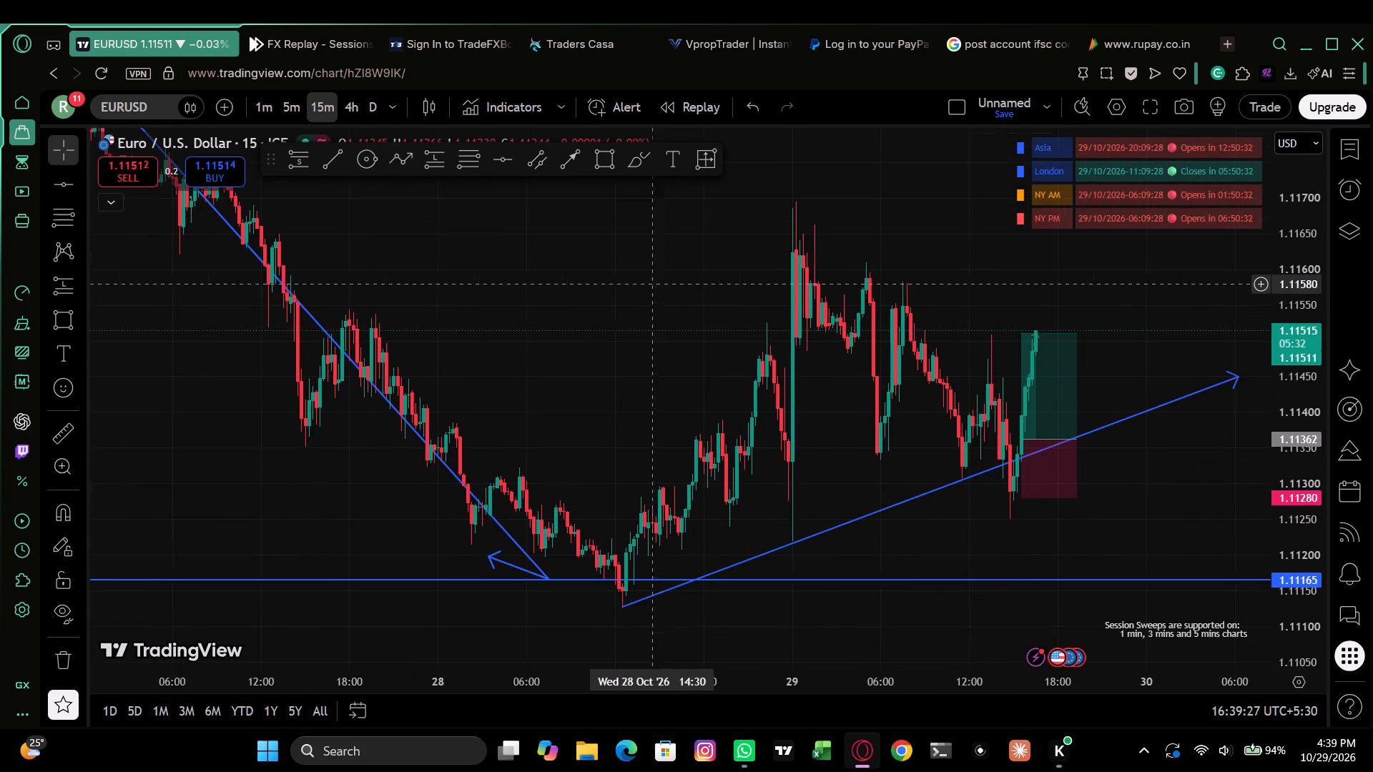
pyautogui.click(350, 114)
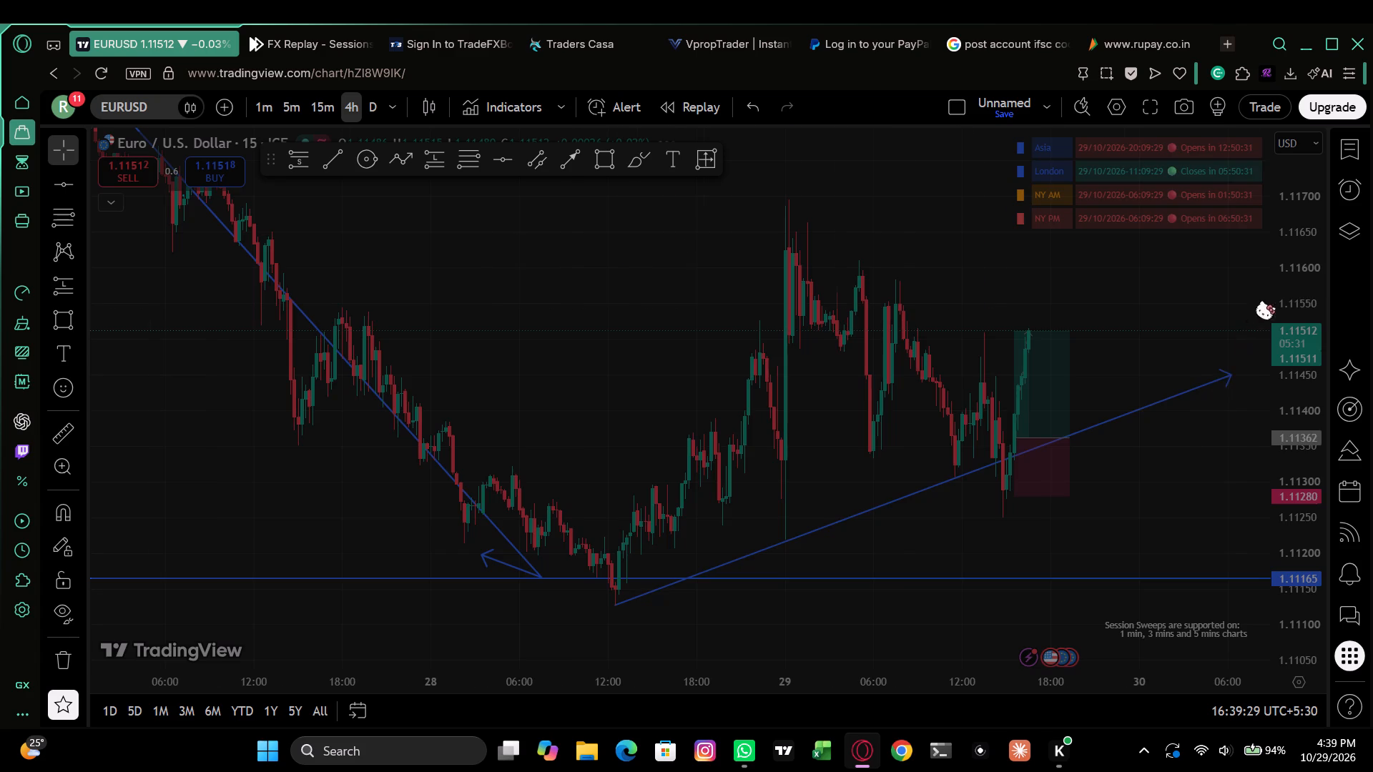
pyautogui.moveTo(1301, 237); pyautogui.dragTo(1251, 570)
pyautogui.moveTo(1025, 559); pyautogui.dragTo(927, 568)
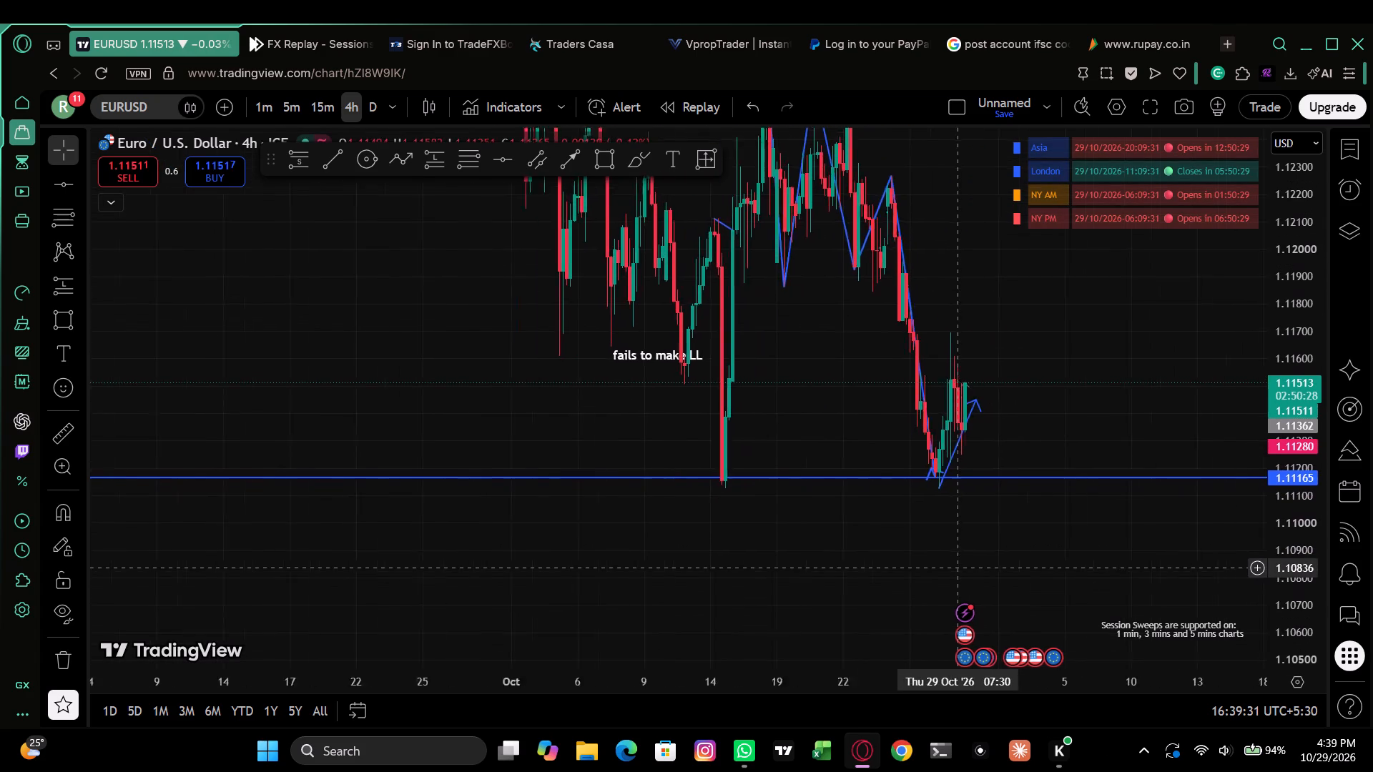
pyautogui.moveTo(927, 568); pyautogui.dragTo(762, 564)
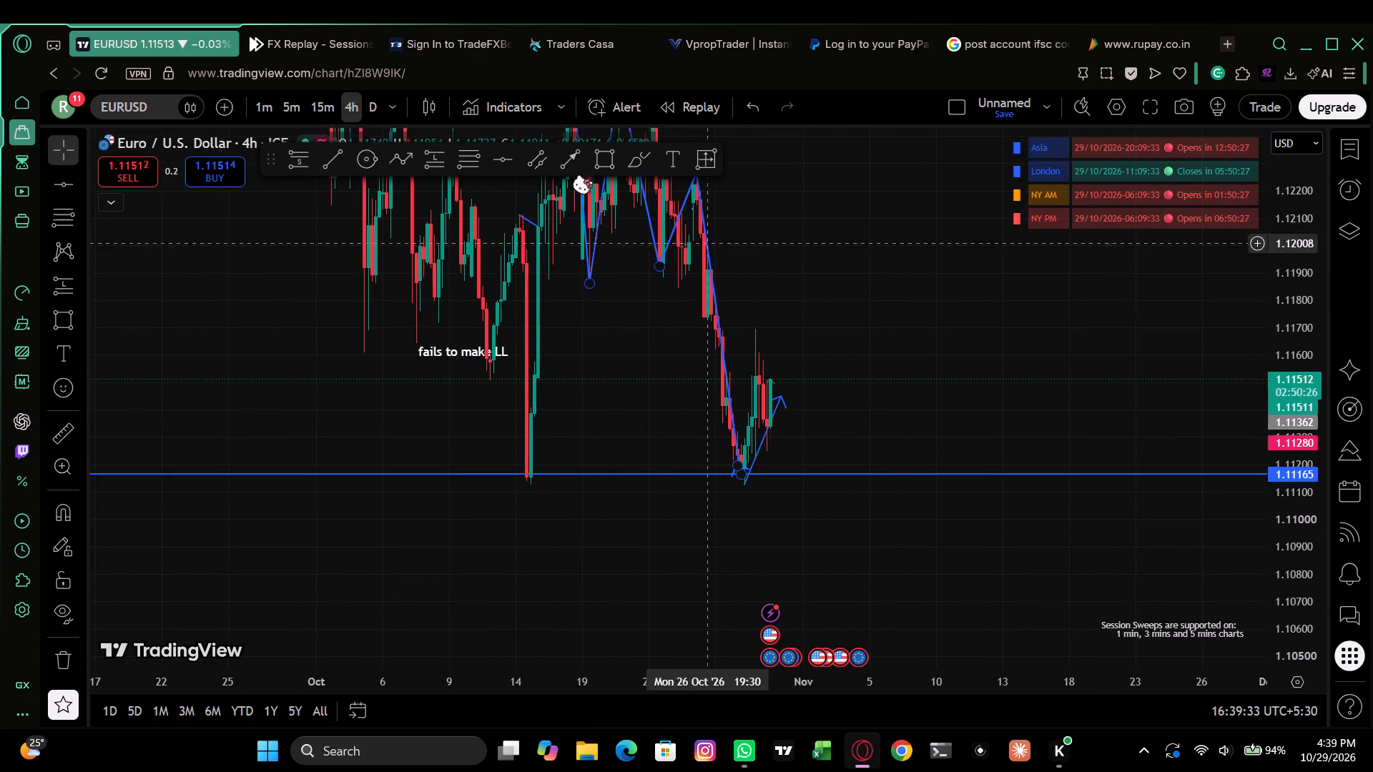
# On the 15-minute chart, draw a right-extended rectangle zone at the 29 Oct 07:45 high, from about 1.11559 to 1.11584.
pyautogui.click(320, 109)
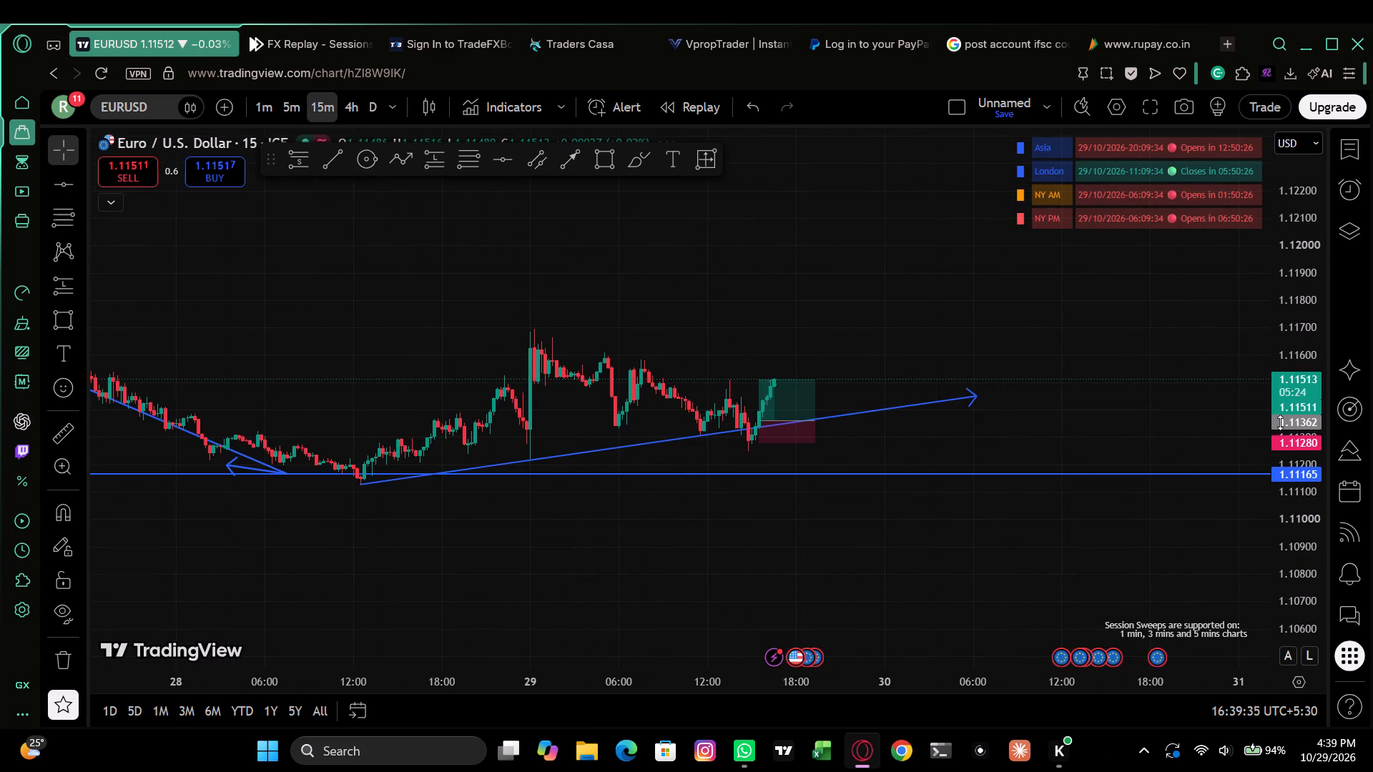
pyautogui.moveTo(1291, 508); pyautogui.dragTo(1304, 355)
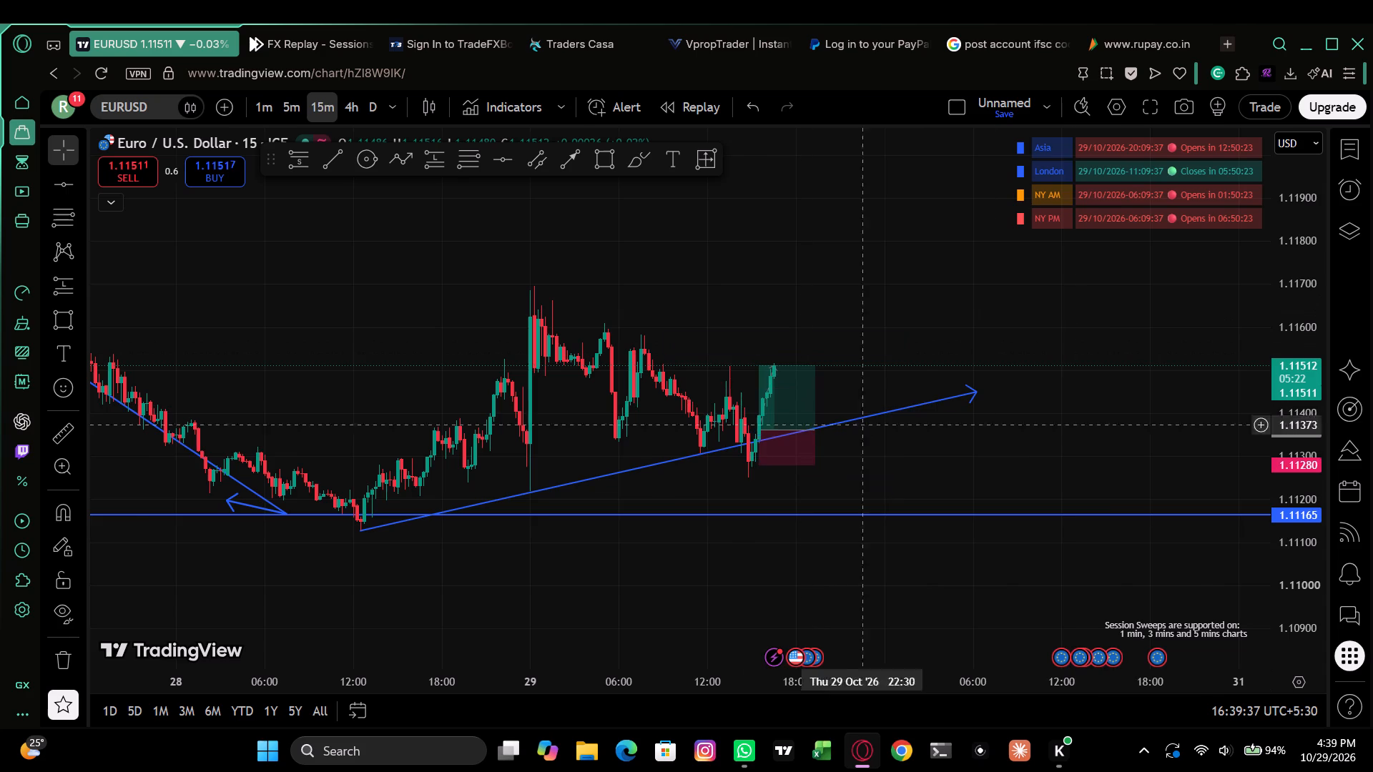
pyautogui.moveTo(1289, 573); pyautogui.dragTo(1296, 480)
pyautogui.moveTo(1006, 279); pyautogui.dragTo(1053, 302)
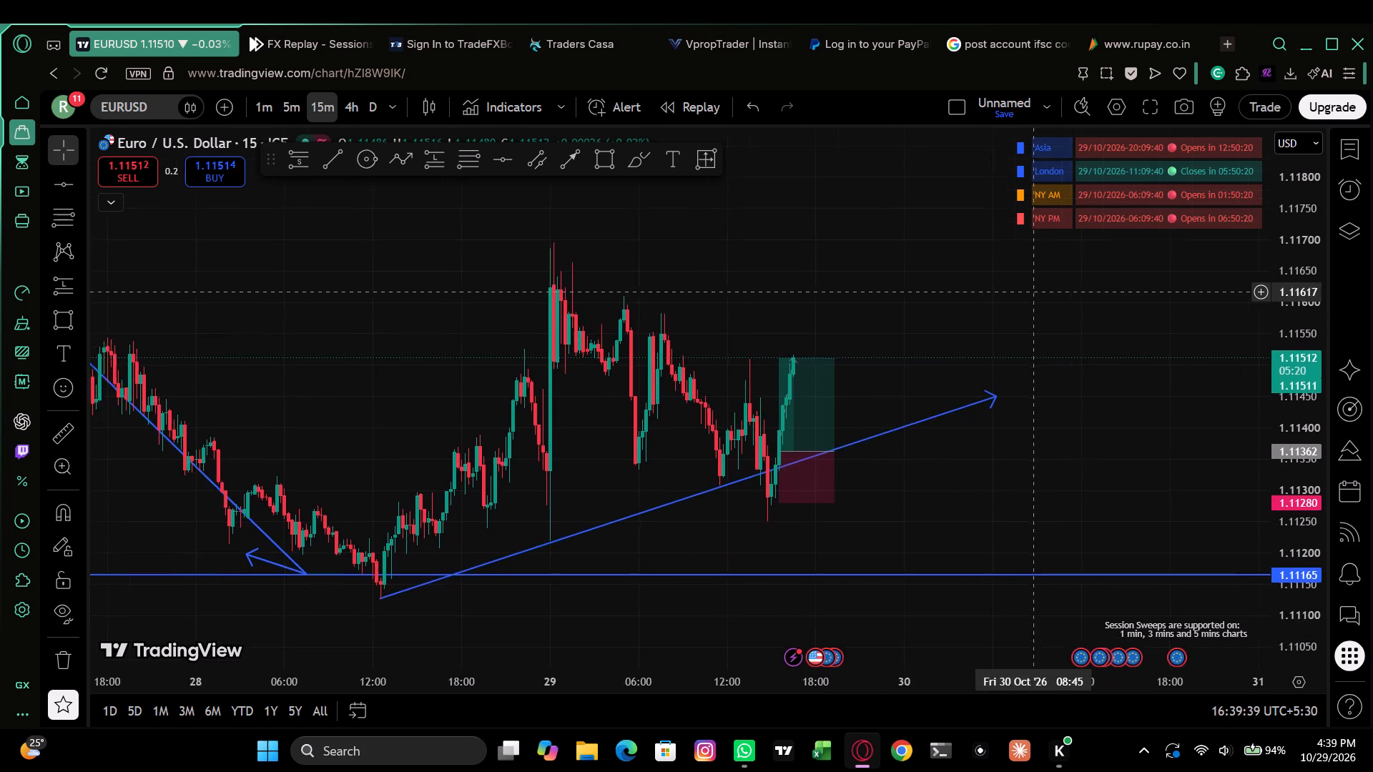
pyautogui.moveTo(1053, 302); pyautogui.dragTo(1090, 320)
pyautogui.click(601, 157)
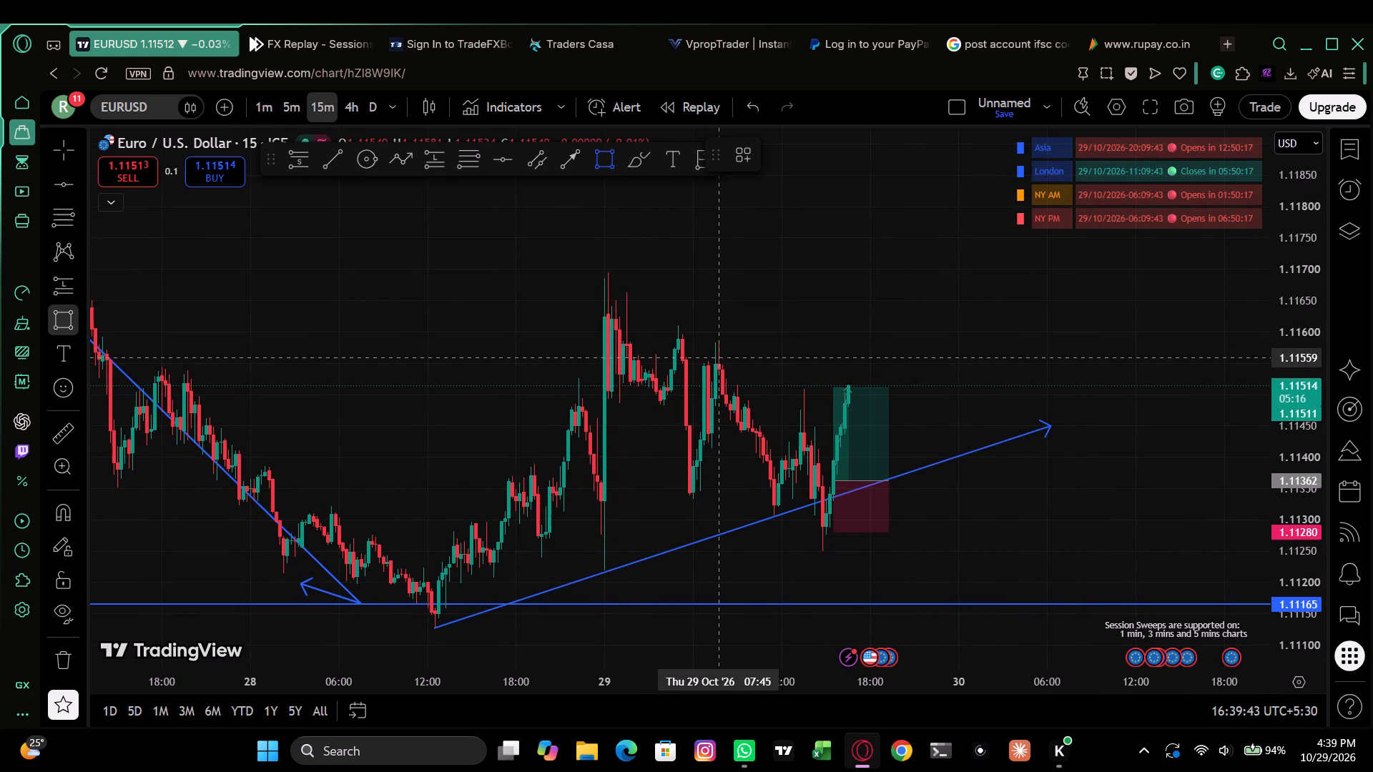
pyautogui.moveTo(719, 357); pyautogui.dragTo(722, 341)
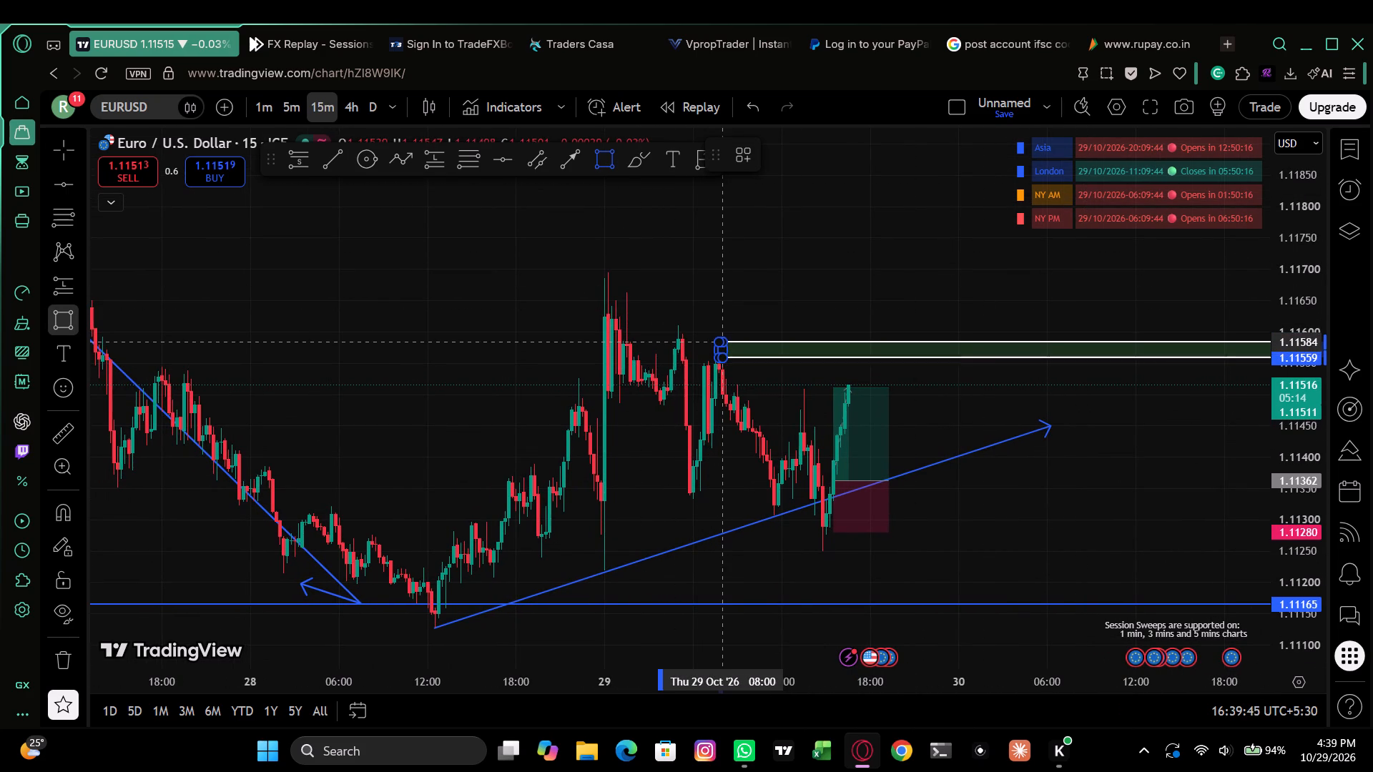
pyautogui.click(722, 341)
pyautogui.click(752, 276)
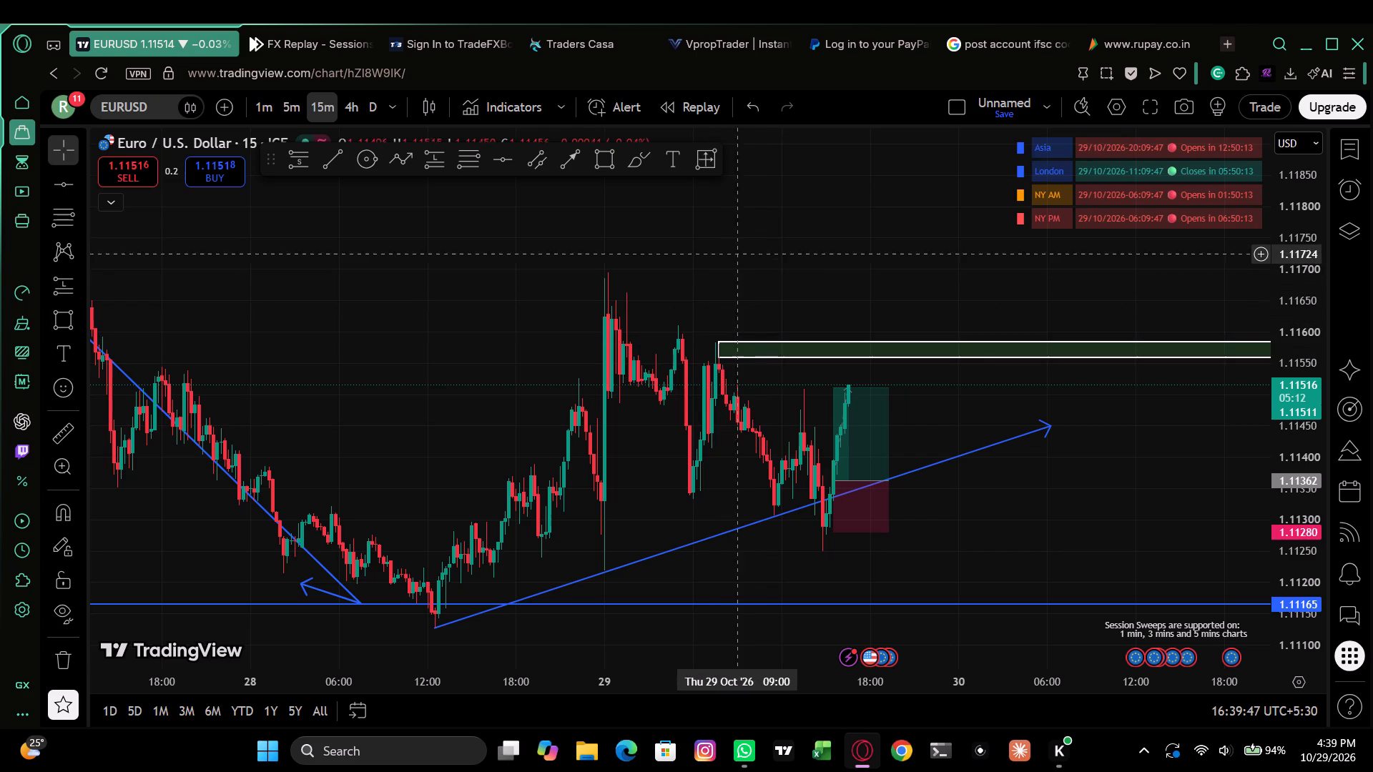
# Draw a second rectangle zone at the 29 Oct 00:30 swing high, from about 1.11664 to 1.11697.
pyautogui.click(608, 159)
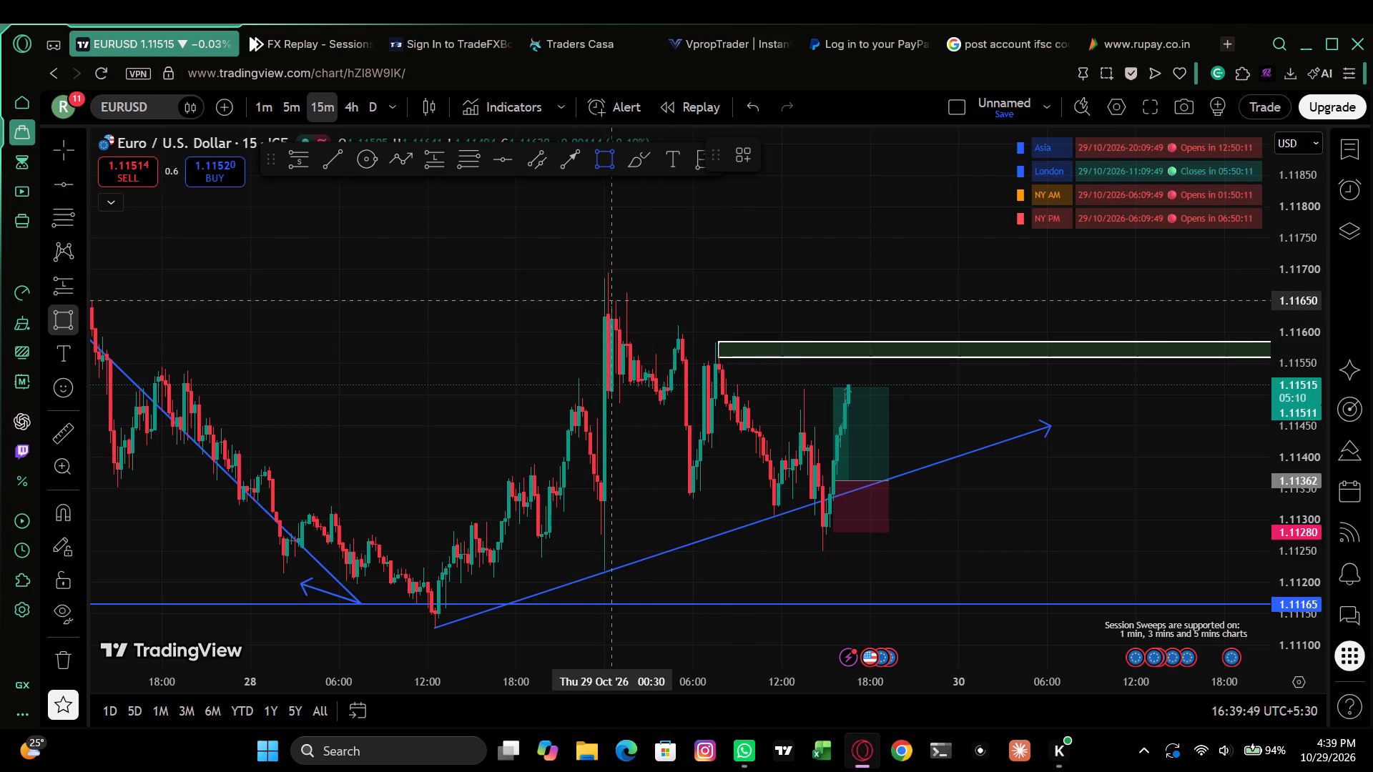
pyautogui.click(607, 291)
pyautogui.click(611, 271)
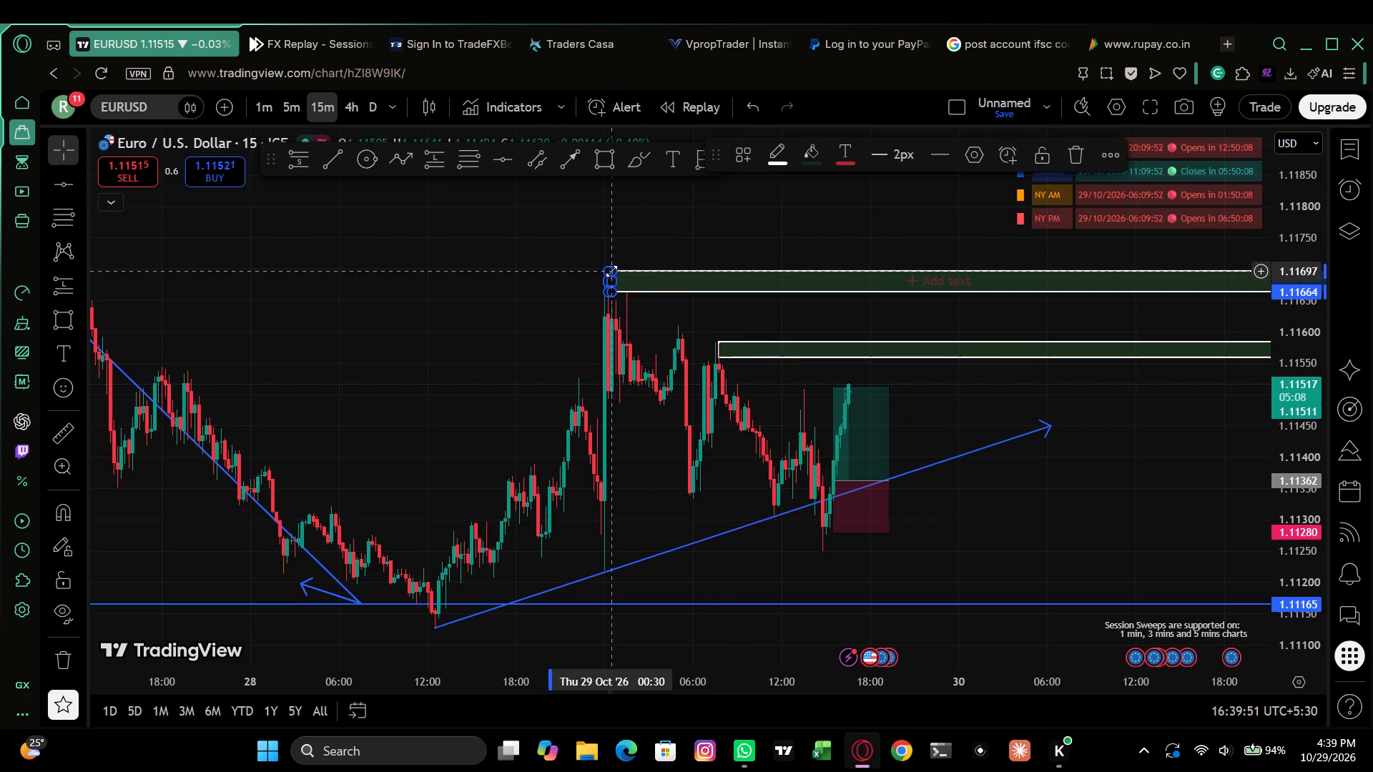
pyautogui.click(639, 254)
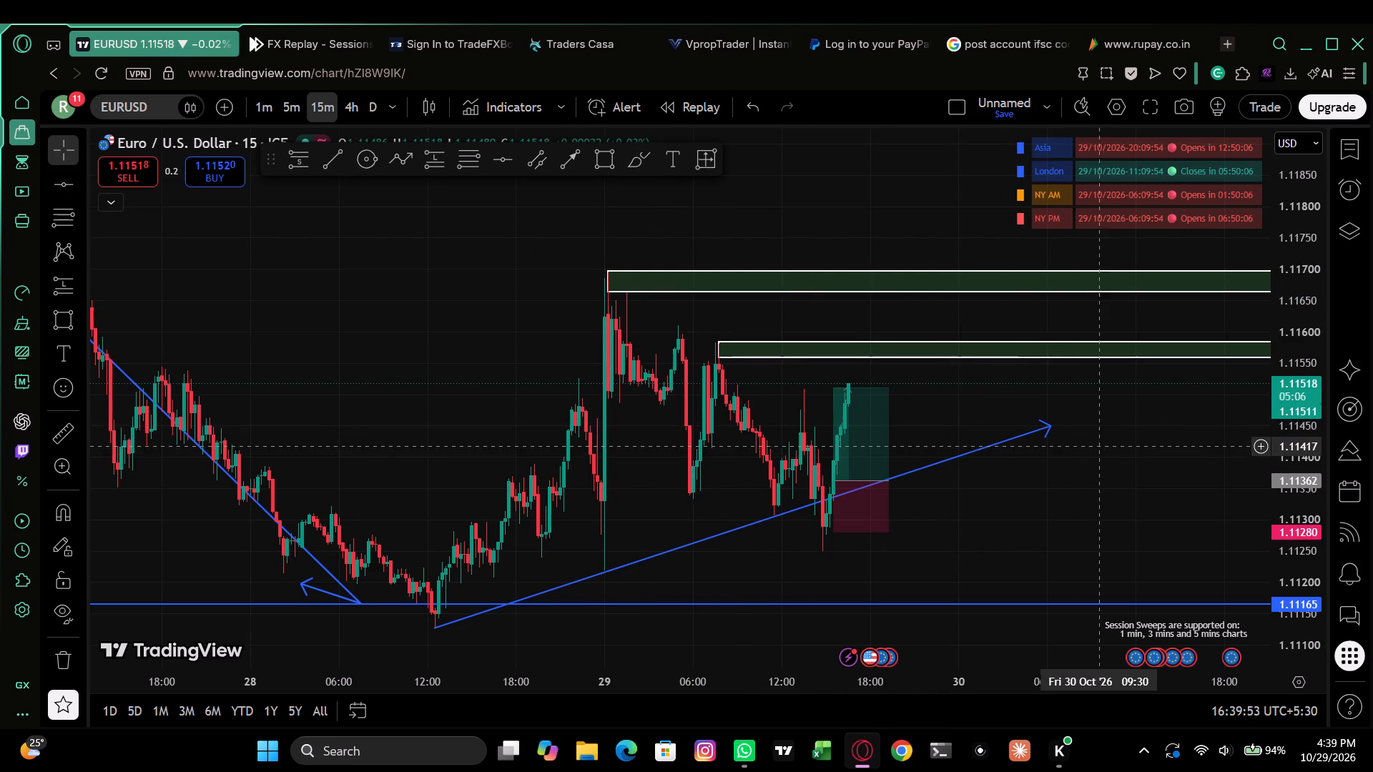
# Examine live price and the long position against the two new overhead zones on the 15-minute chart.
pyautogui.moveTo(1088, 442); pyautogui.dragTo(837, 405)
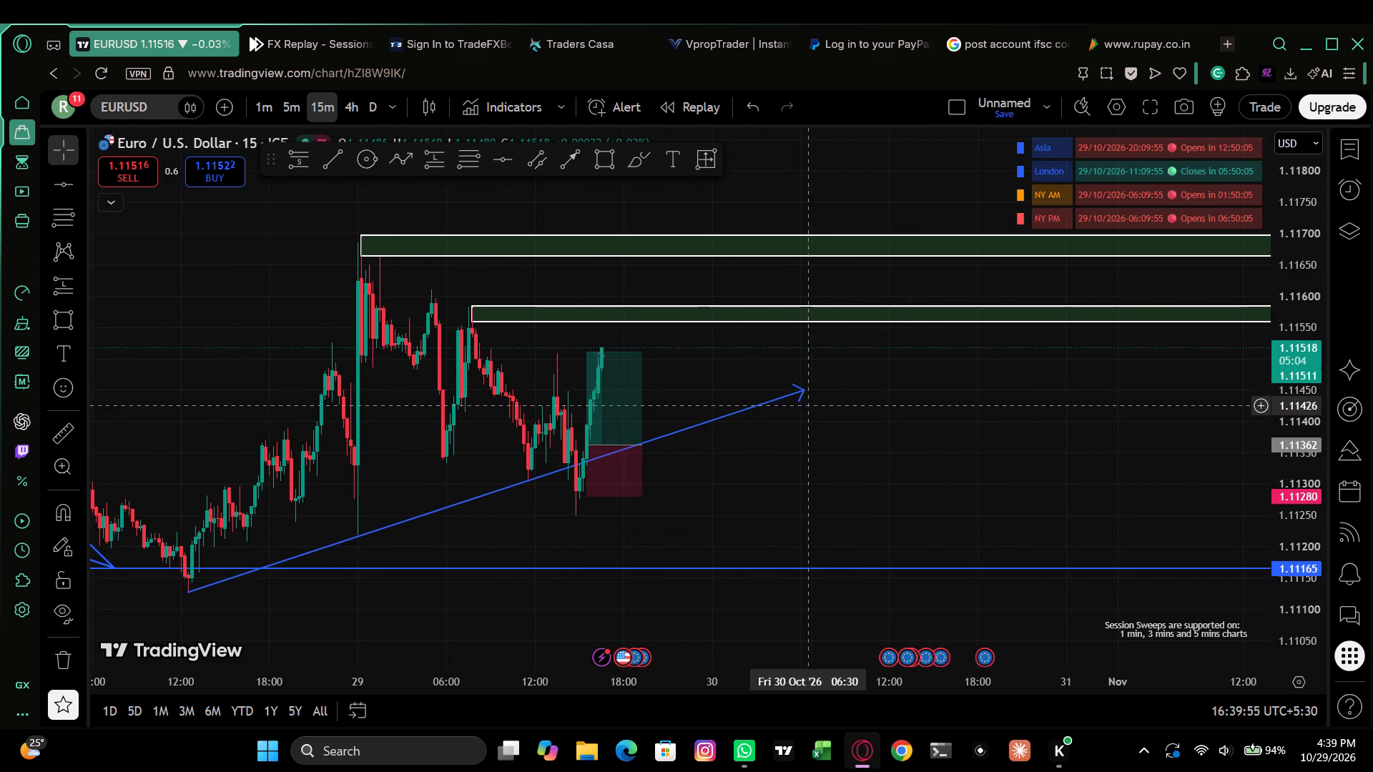
pyautogui.moveTo(732, 687); pyautogui.dragTo(559, 673)
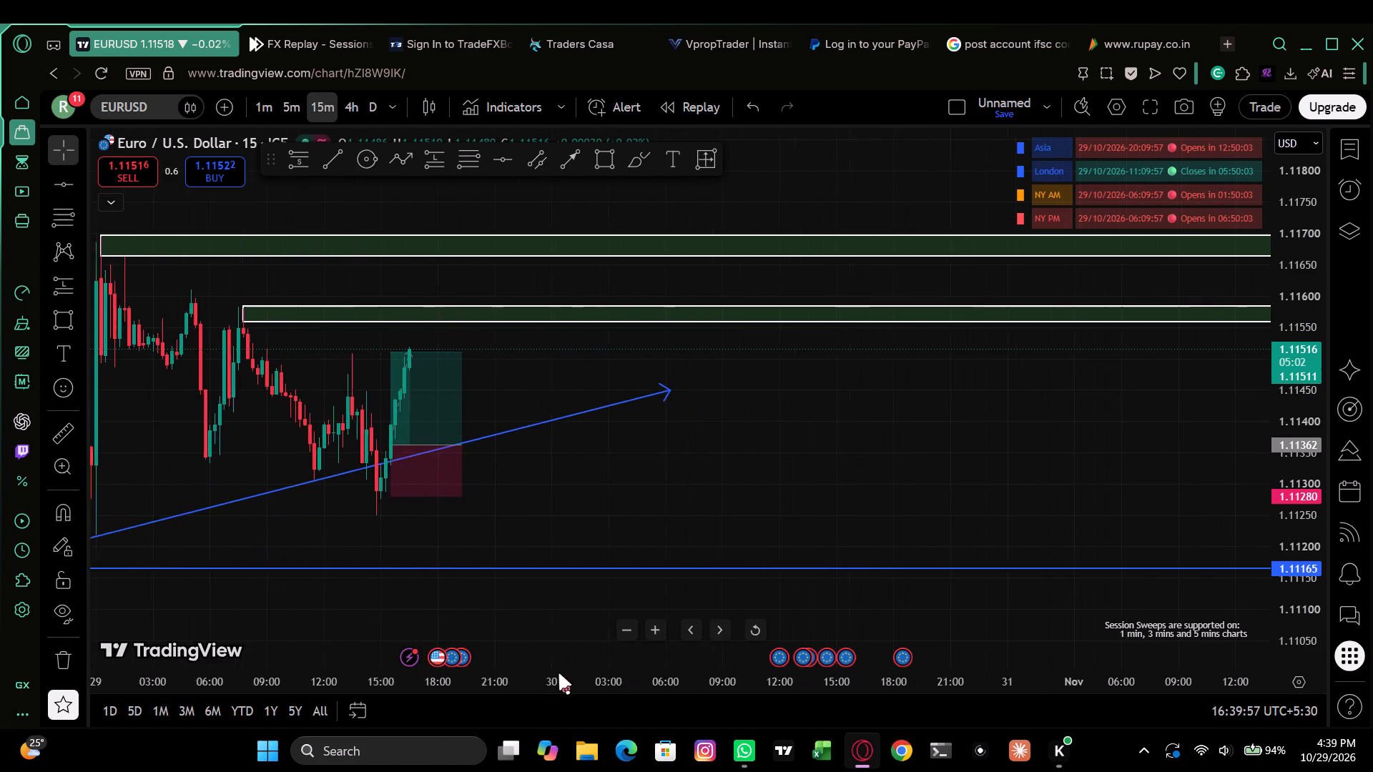
pyautogui.moveTo(559, 673); pyautogui.dragTo(567, 675)
pyautogui.moveTo(643, 513); pyautogui.dragTo(955, 504)
pyautogui.moveTo(1279, 561); pyautogui.dragTo(1312, 435)
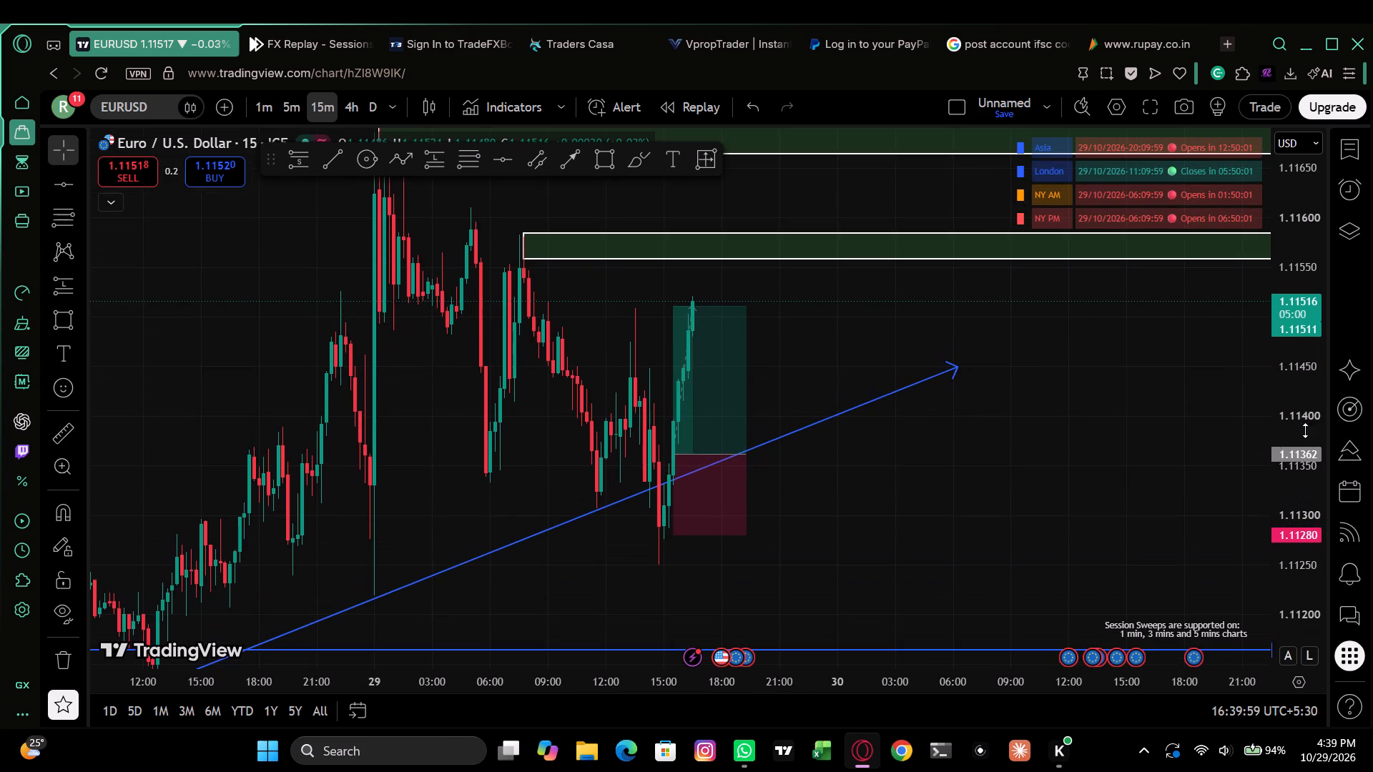
pyautogui.moveTo(719, 673); pyautogui.dragTo(505, 656)
pyautogui.moveTo(666, 527); pyautogui.dragTo(1031, 523)
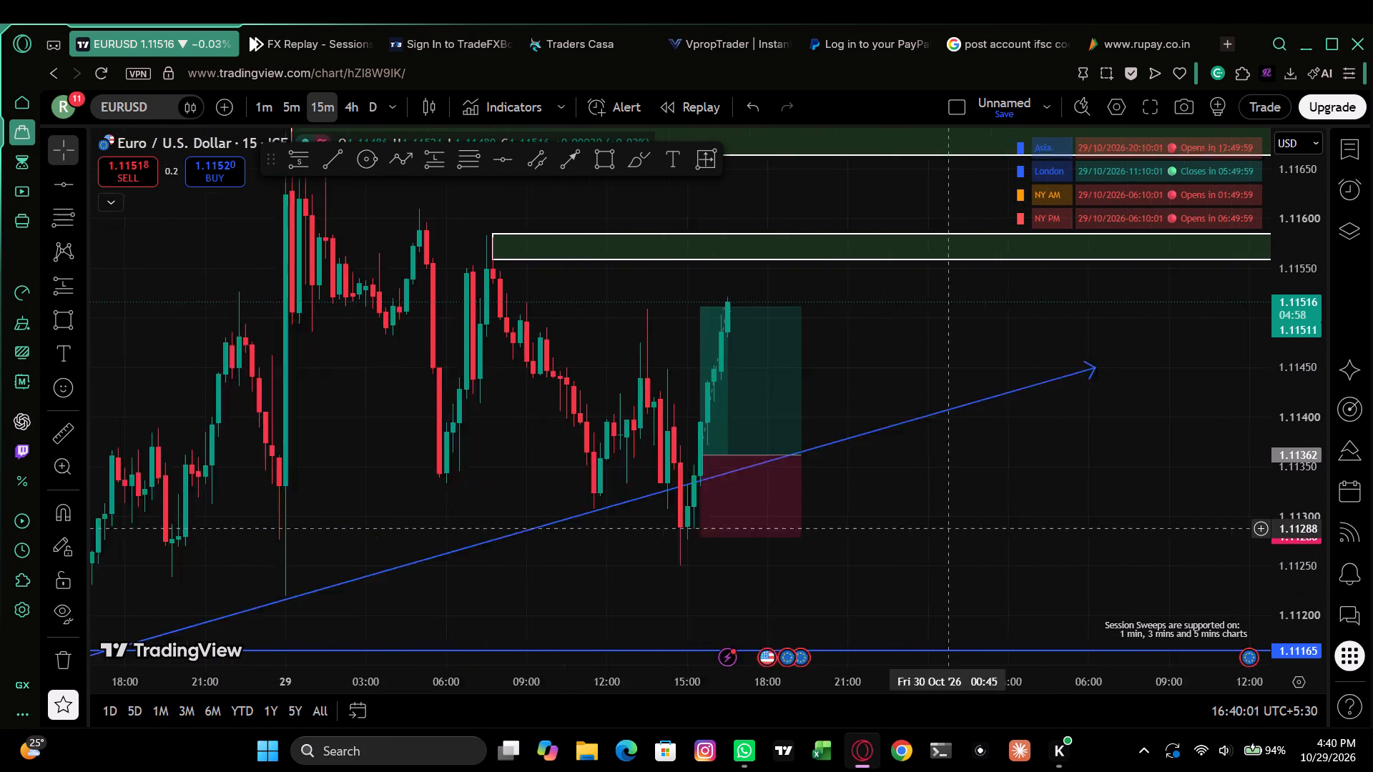
pyautogui.moveTo(1031, 523); pyautogui.dragTo(1098, 514)
pyautogui.moveTo(1291, 519); pyautogui.dragTo(1312, 465)
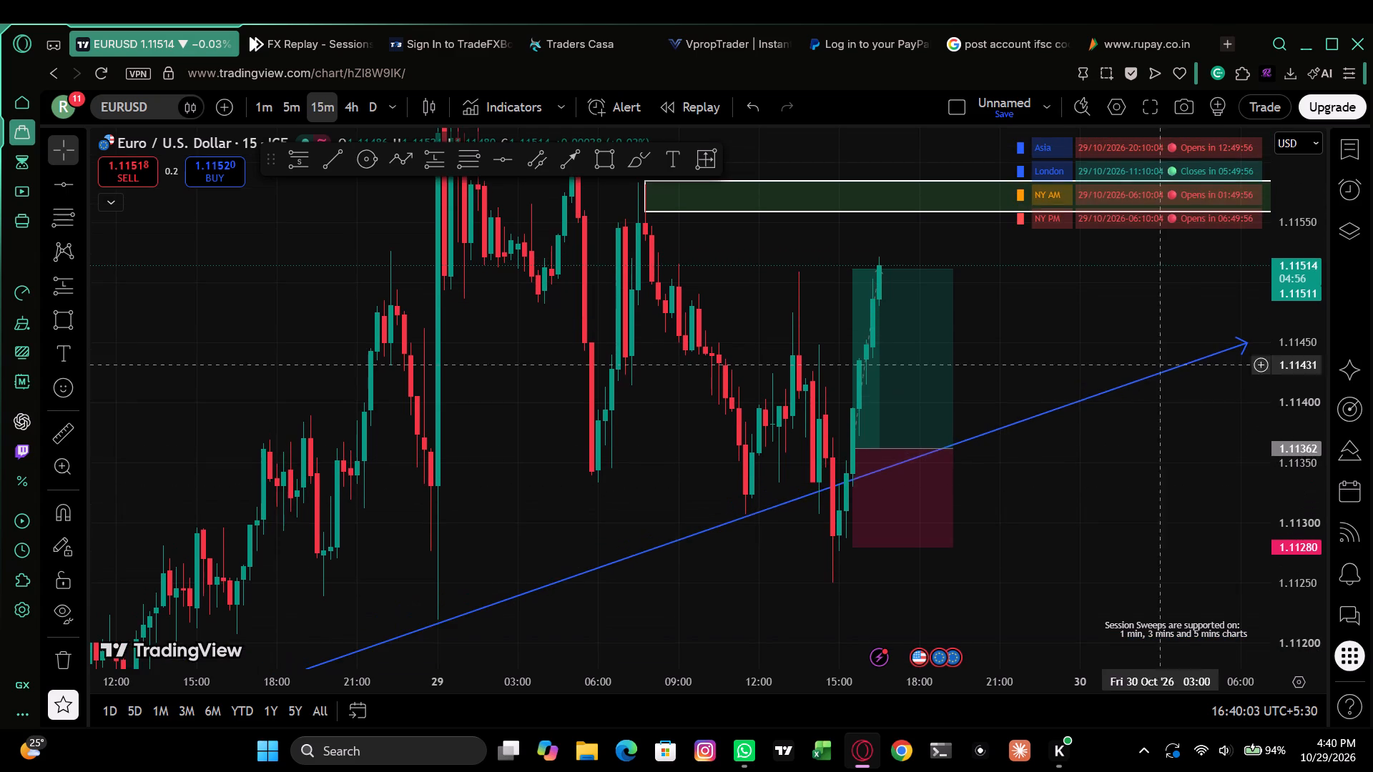
pyautogui.moveTo(1073, 305); pyautogui.dragTo(1087, 394)
pyautogui.moveTo(973, 695); pyautogui.dragTo(970, 694)
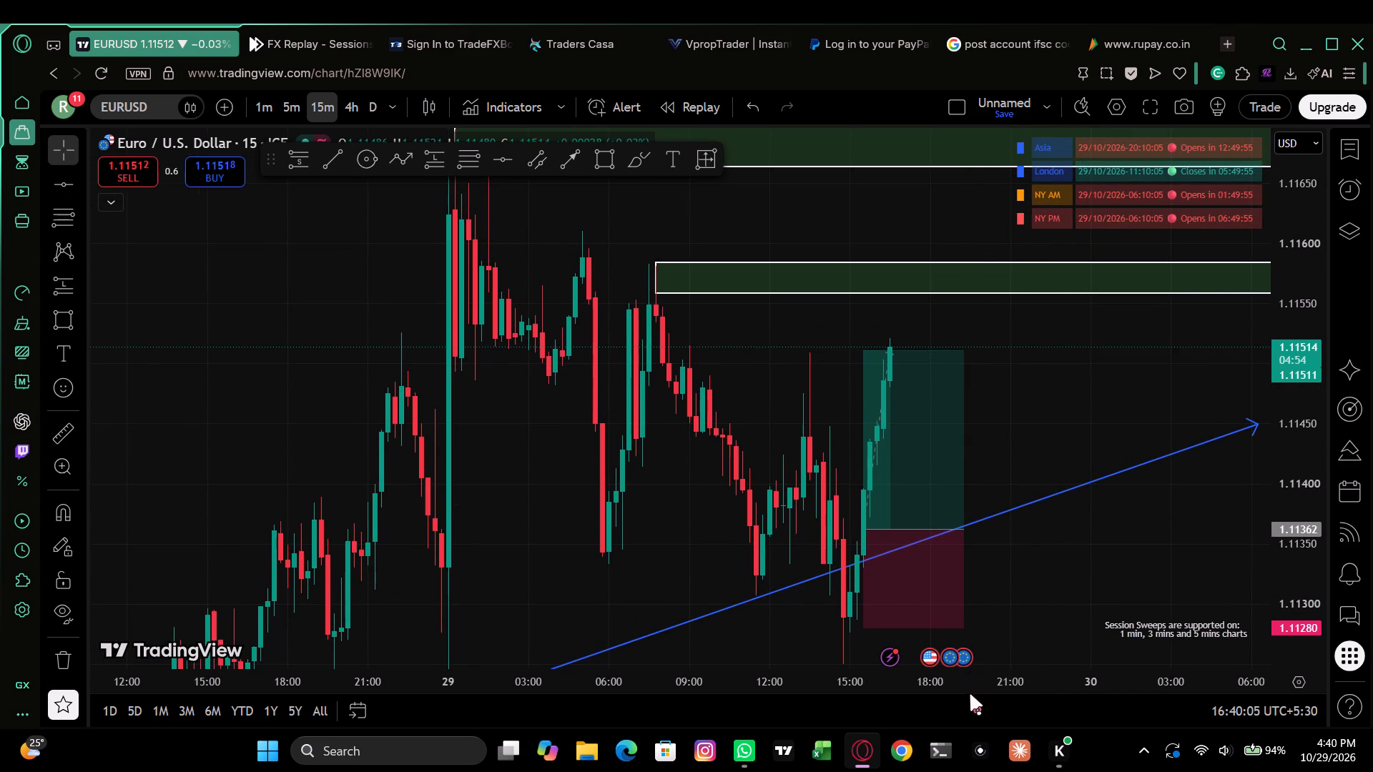
pyautogui.moveTo(970, 694); pyautogui.dragTo(701, 678)
pyautogui.moveTo(826, 681); pyautogui.dragTo(689, 669)
pyautogui.moveTo(1128, 548); pyautogui.dragTo(1154, 487)
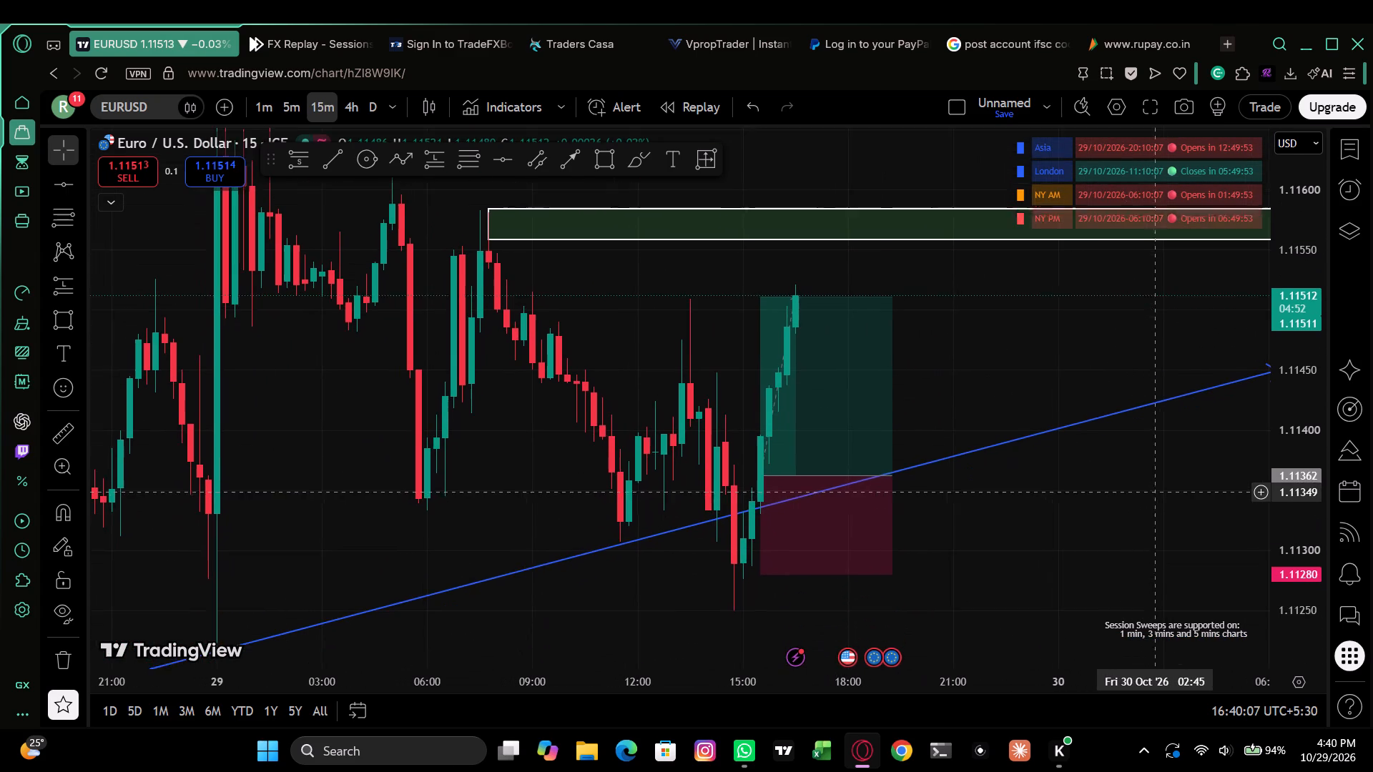
pyautogui.moveTo(1154, 487); pyautogui.dragTo(1156, 475)
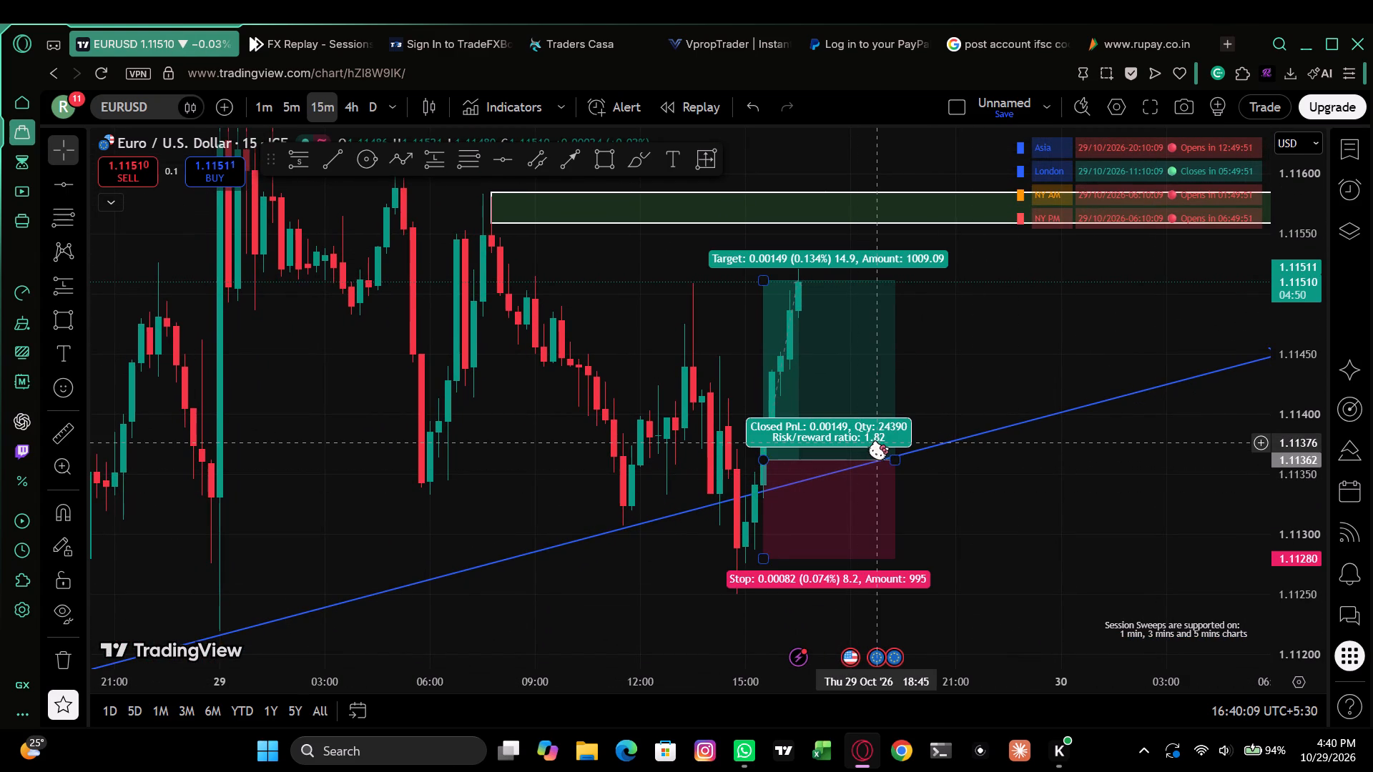
pyautogui.click(978, 352)
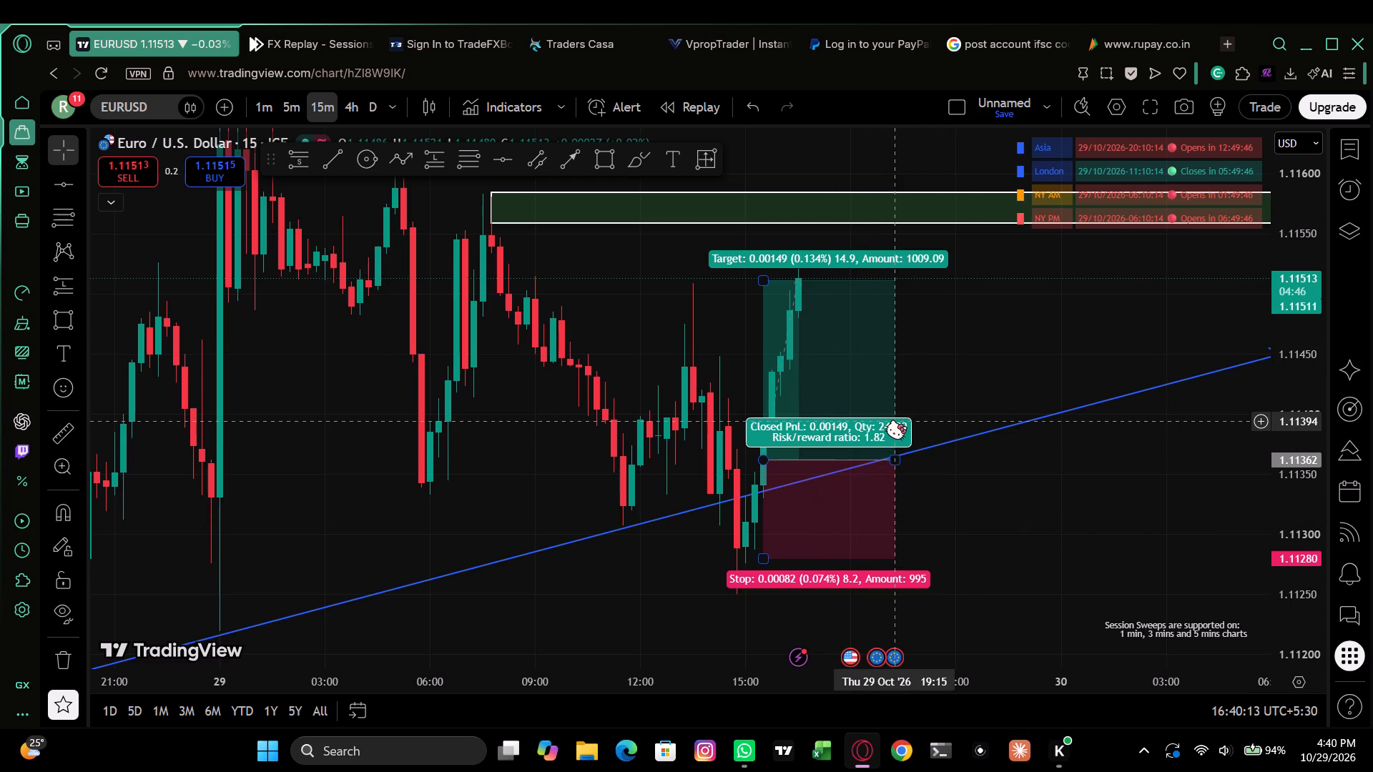
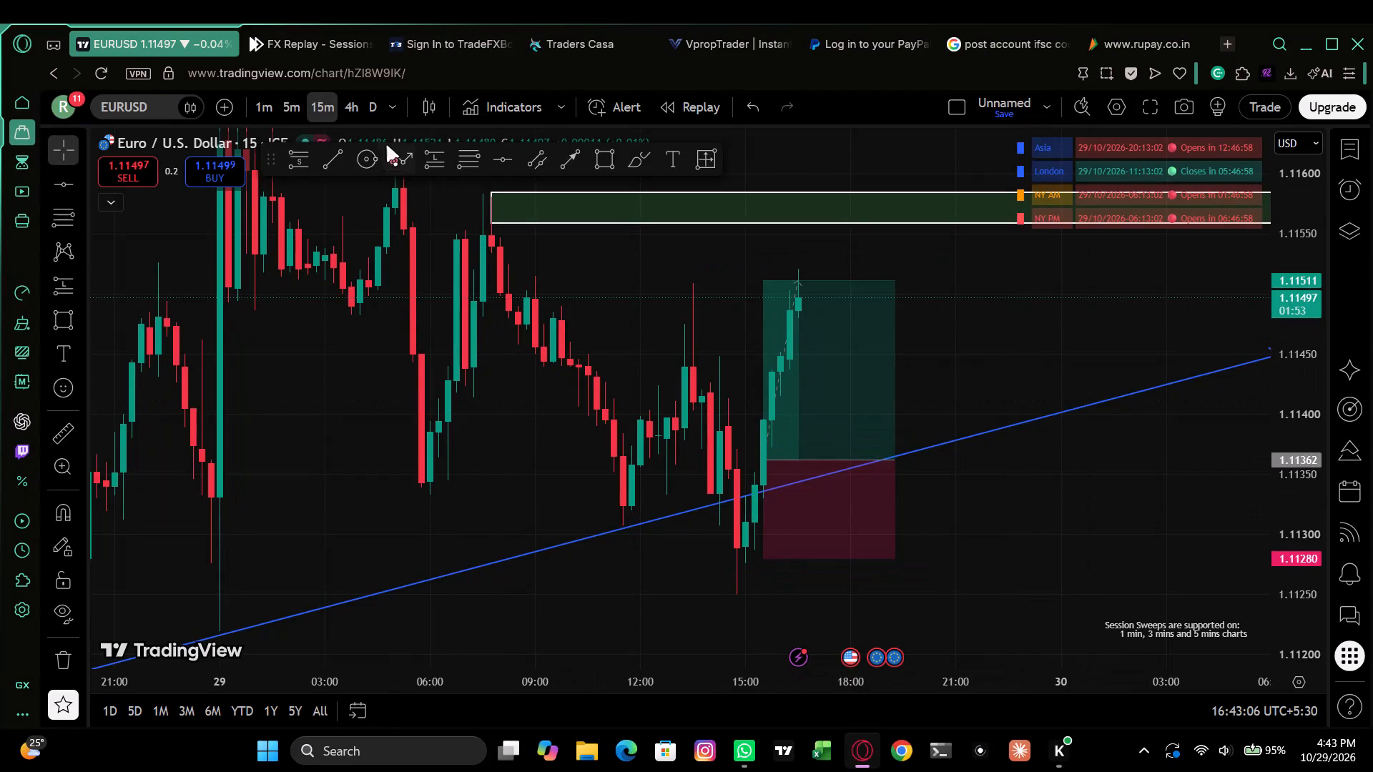
# Examine EURUSD structure on the 4-hour chart, from the mid-October swings to the two new zones above price.
pyautogui.click(355, 104)
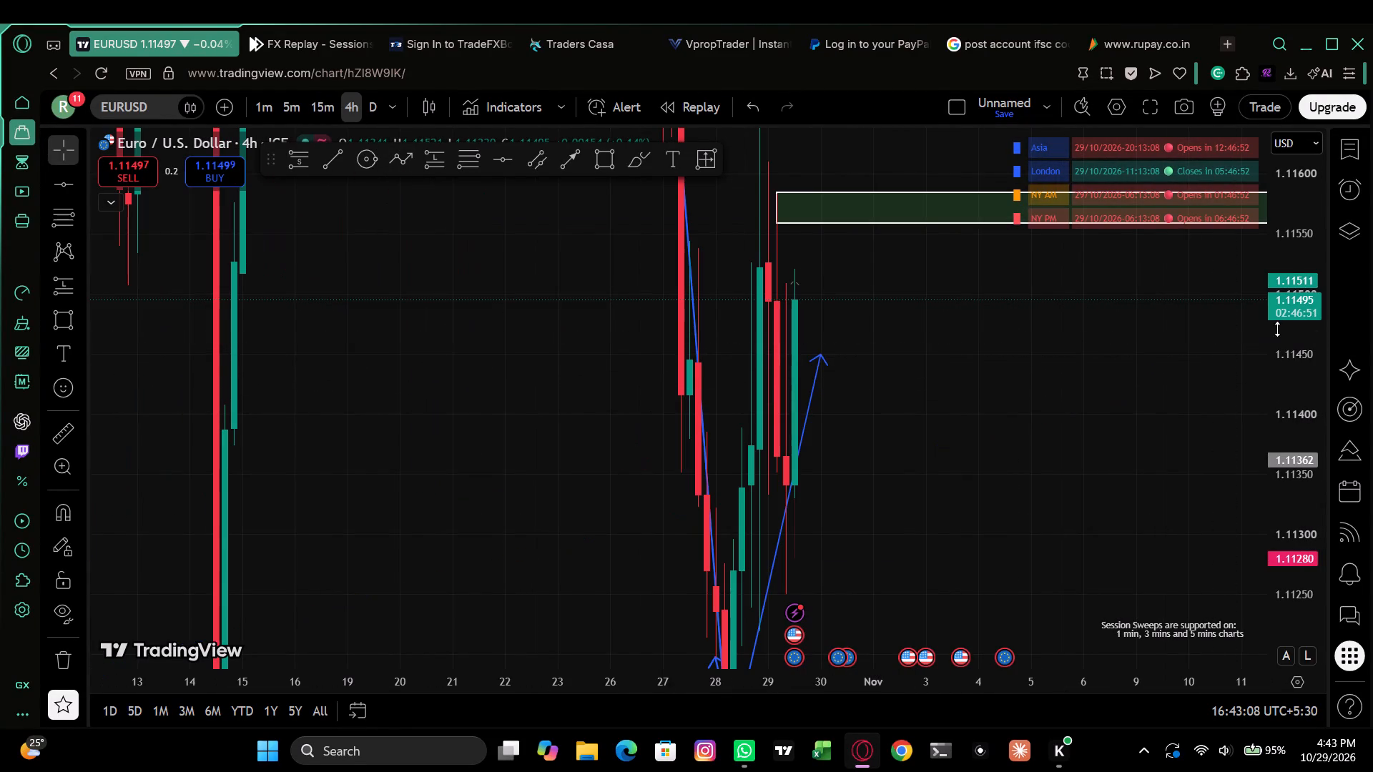
pyautogui.moveTo(1323, 252); pyautogui.dragTo(1324, 572)
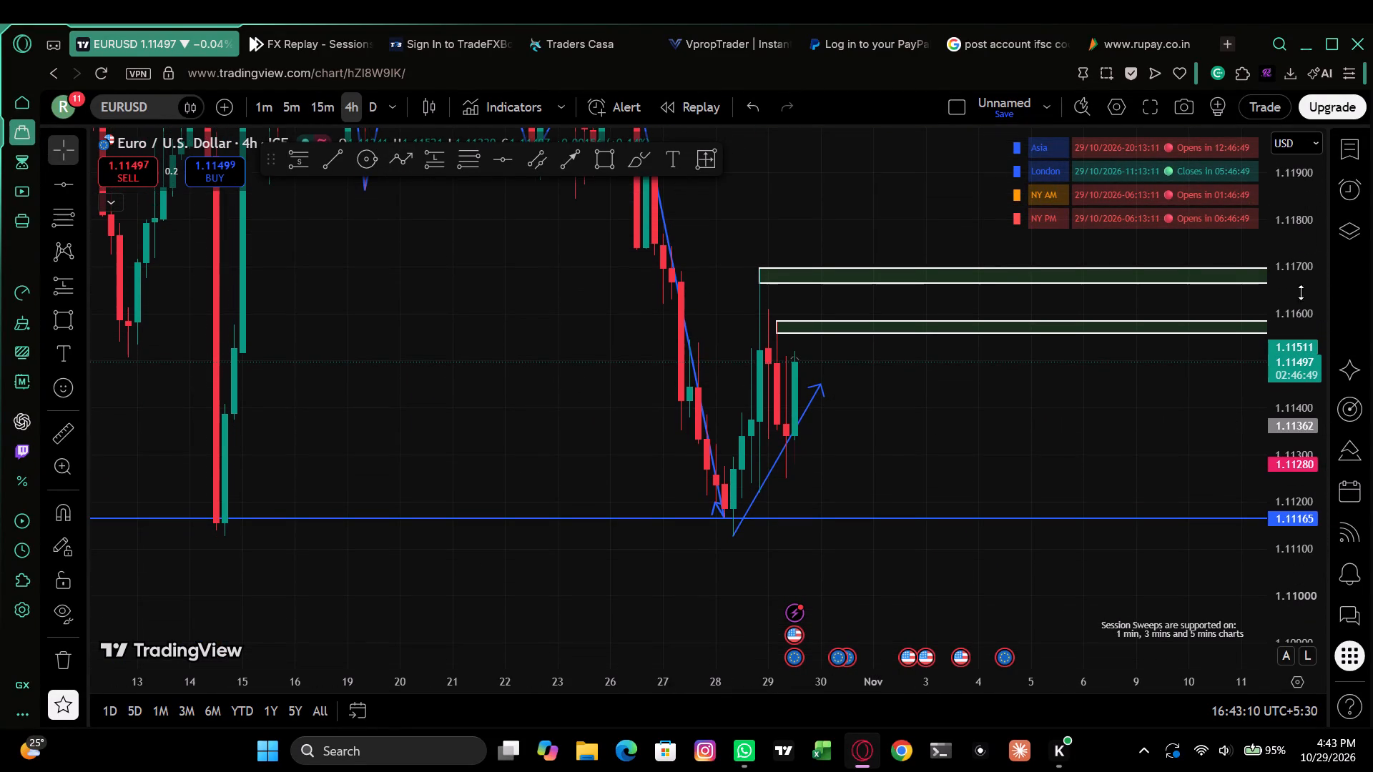
pyautogui.moveTo(1301, 292); pyautogui.dragTo(1300, 439)
pyautogui.moveTo(1043, 476); pyautogui.dragTo(1081, 548)
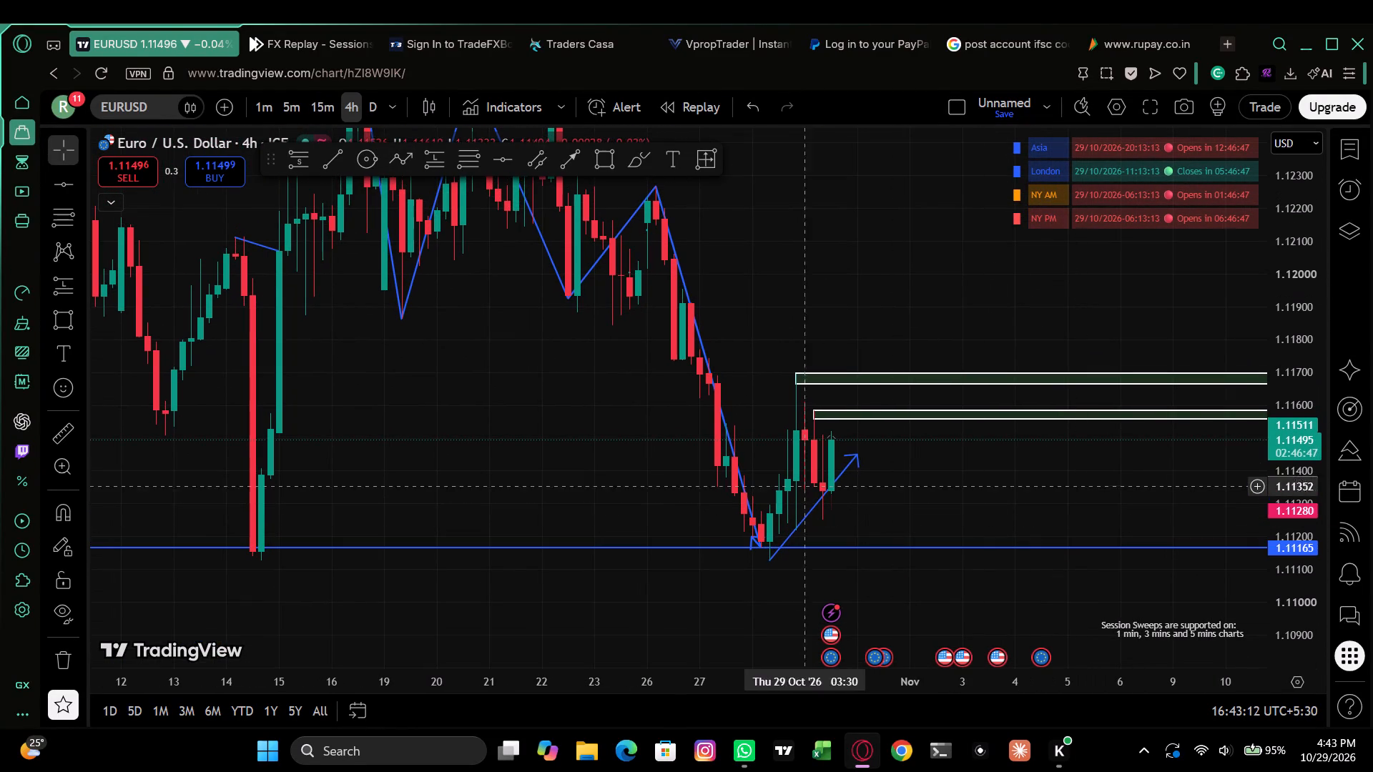
pyautogui.moveTo(601, 415); pyautogui.dragTo(606, 490)
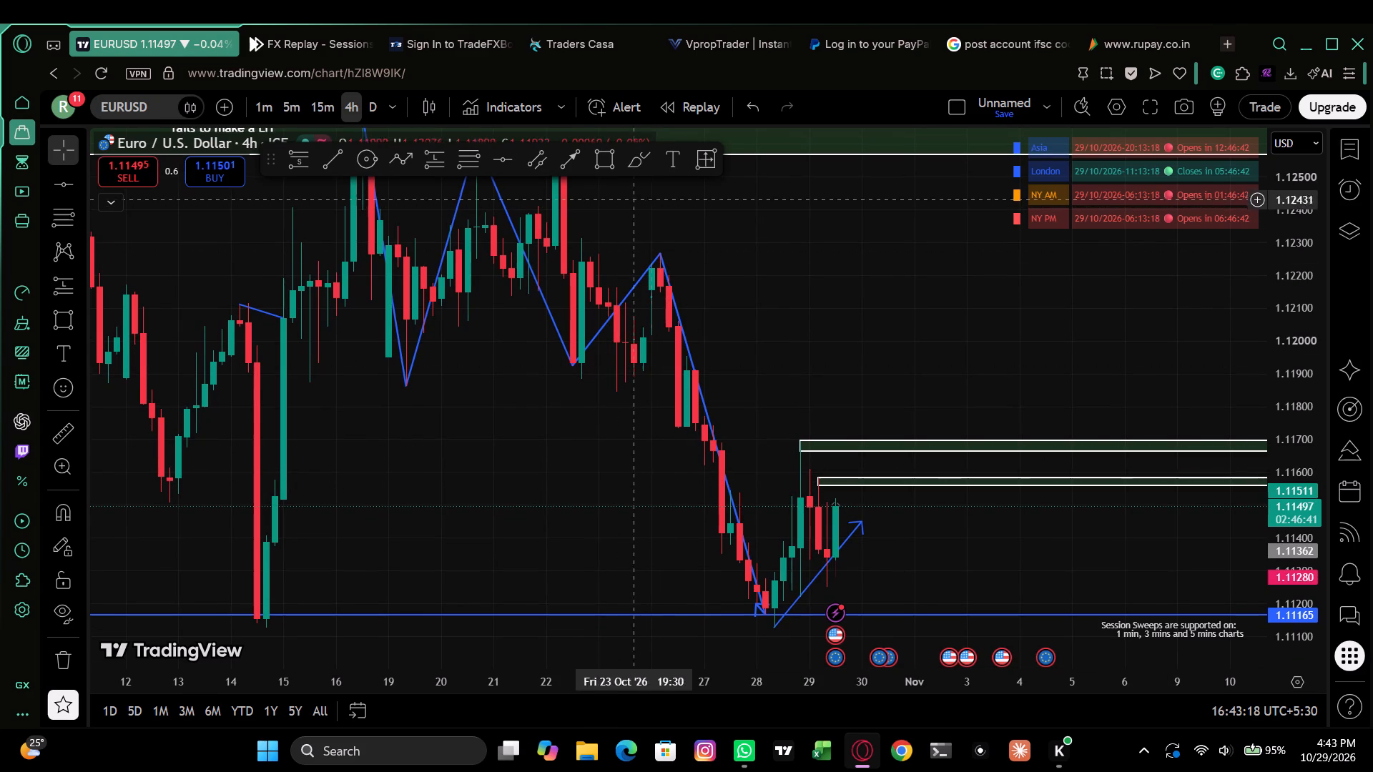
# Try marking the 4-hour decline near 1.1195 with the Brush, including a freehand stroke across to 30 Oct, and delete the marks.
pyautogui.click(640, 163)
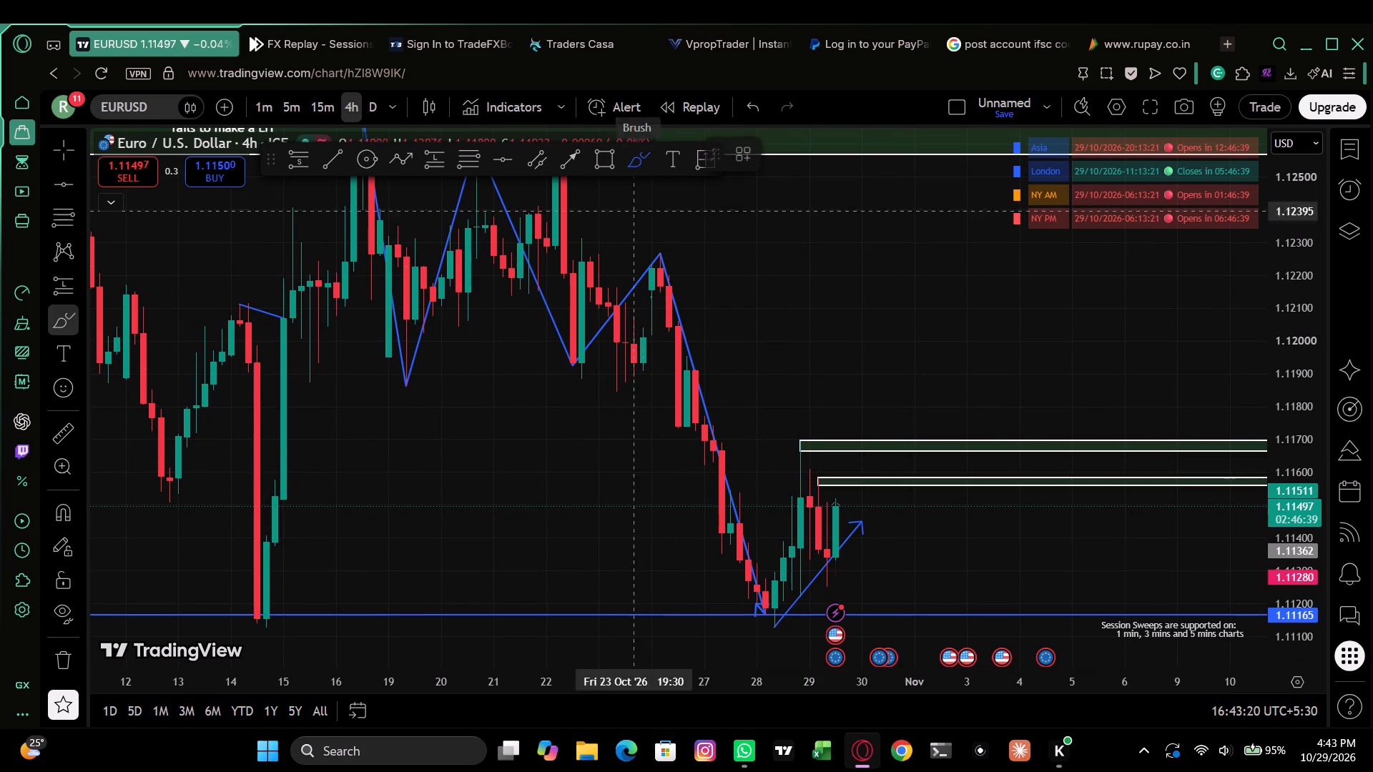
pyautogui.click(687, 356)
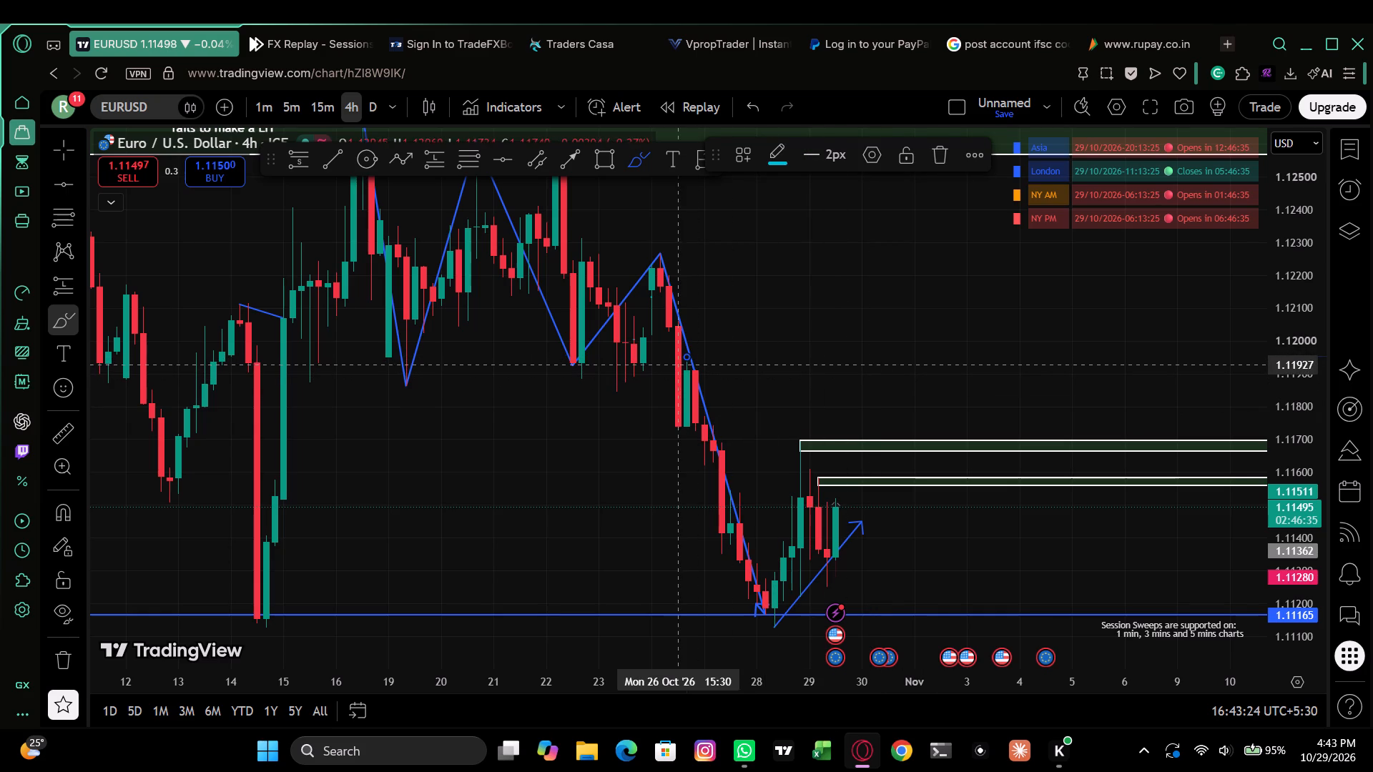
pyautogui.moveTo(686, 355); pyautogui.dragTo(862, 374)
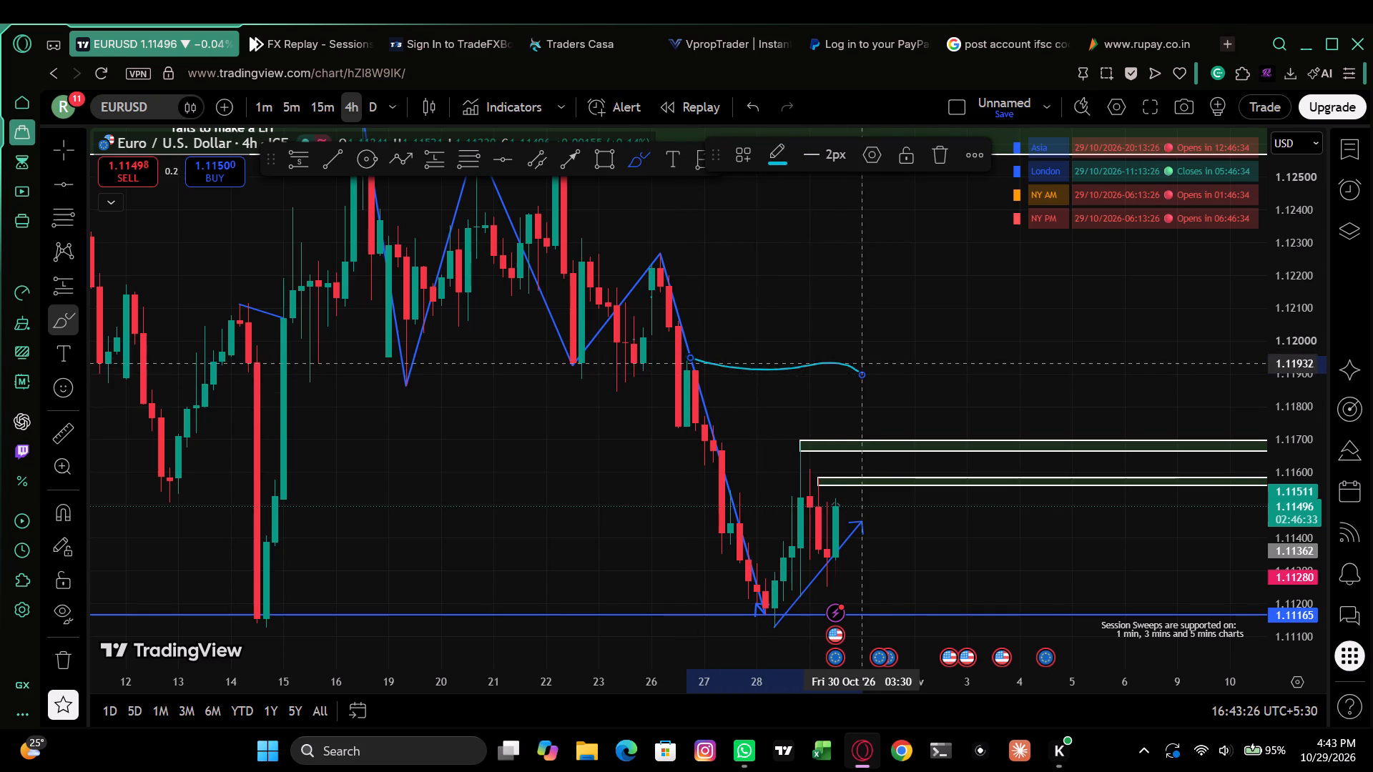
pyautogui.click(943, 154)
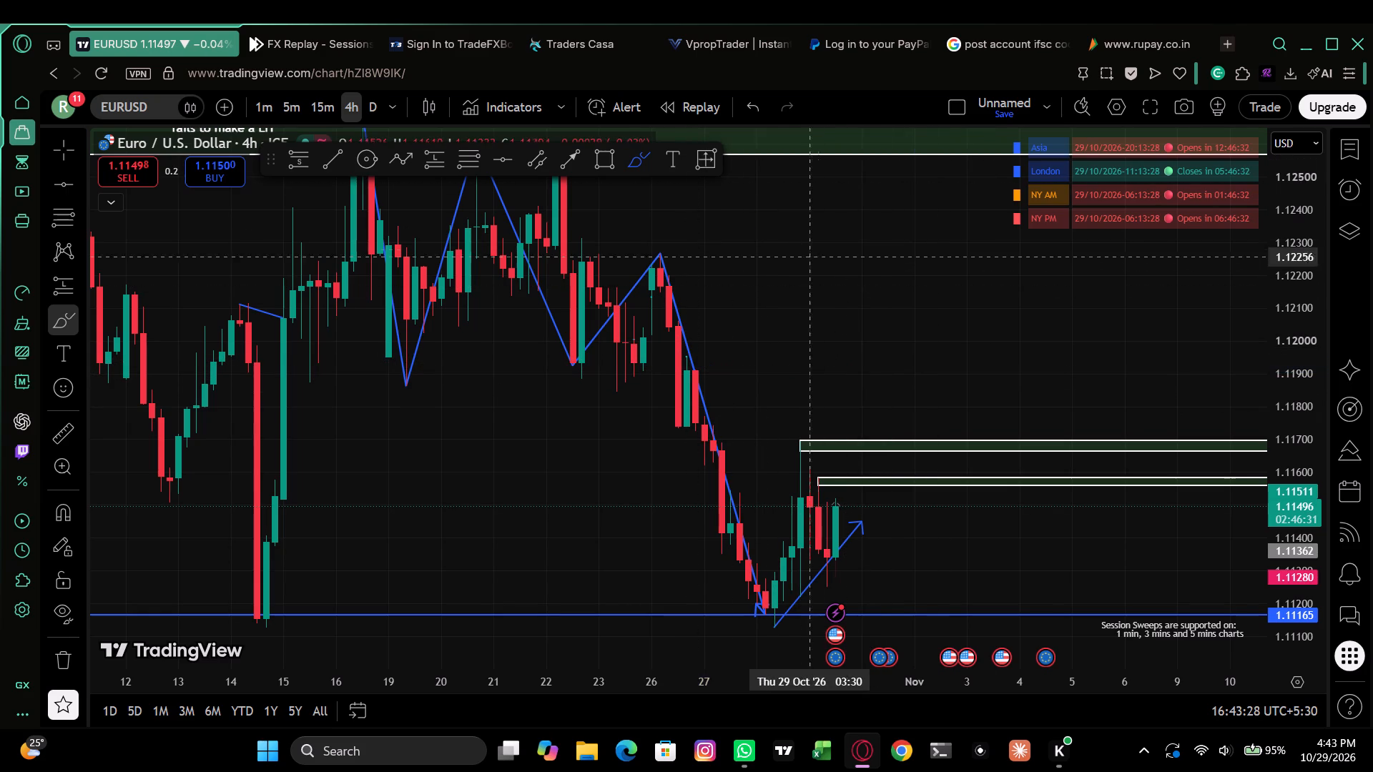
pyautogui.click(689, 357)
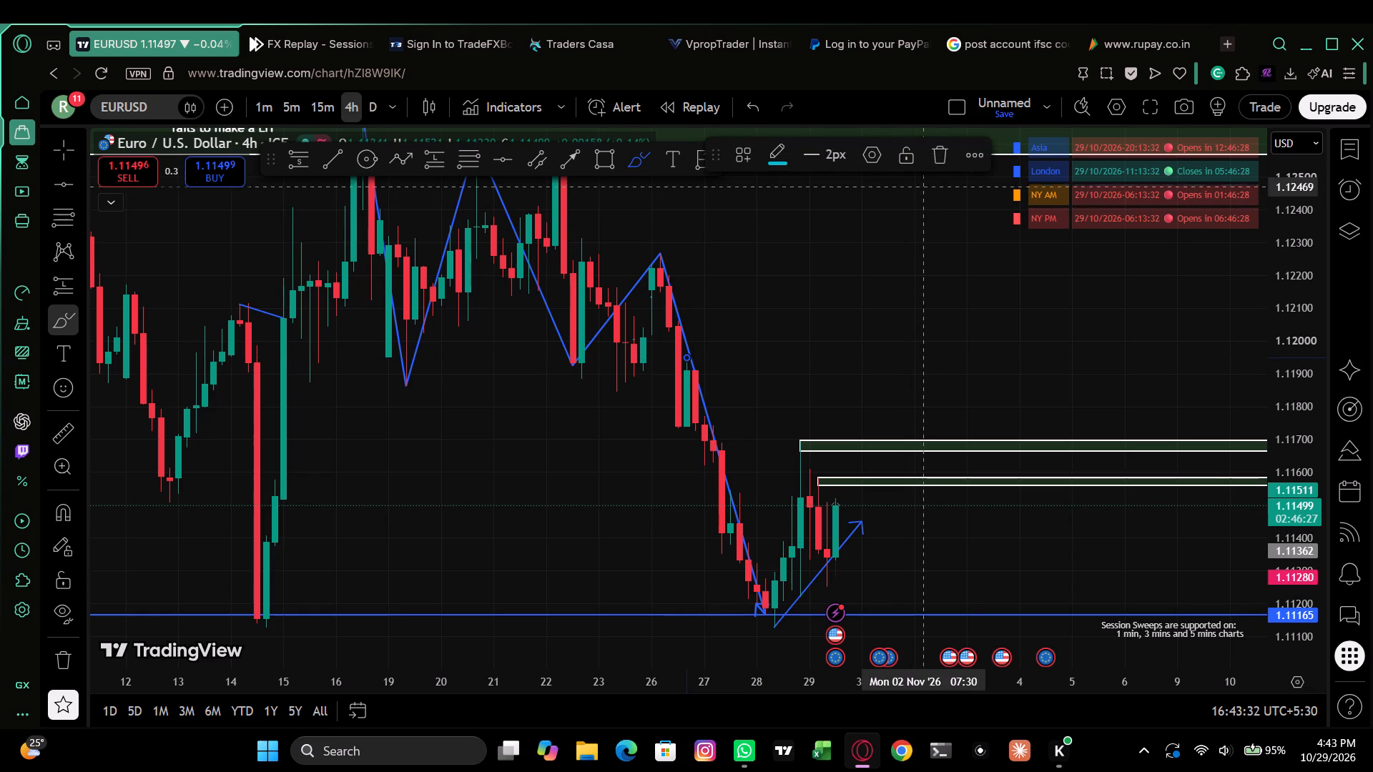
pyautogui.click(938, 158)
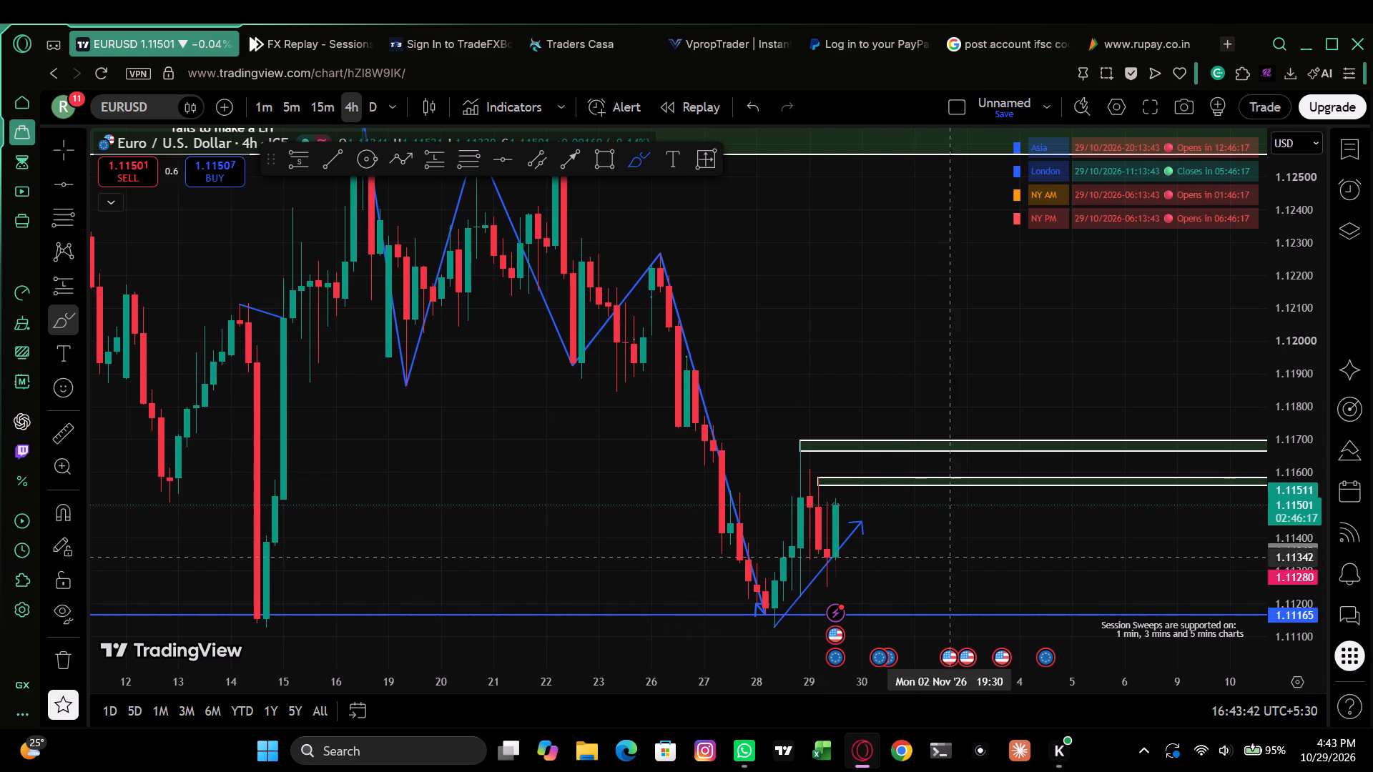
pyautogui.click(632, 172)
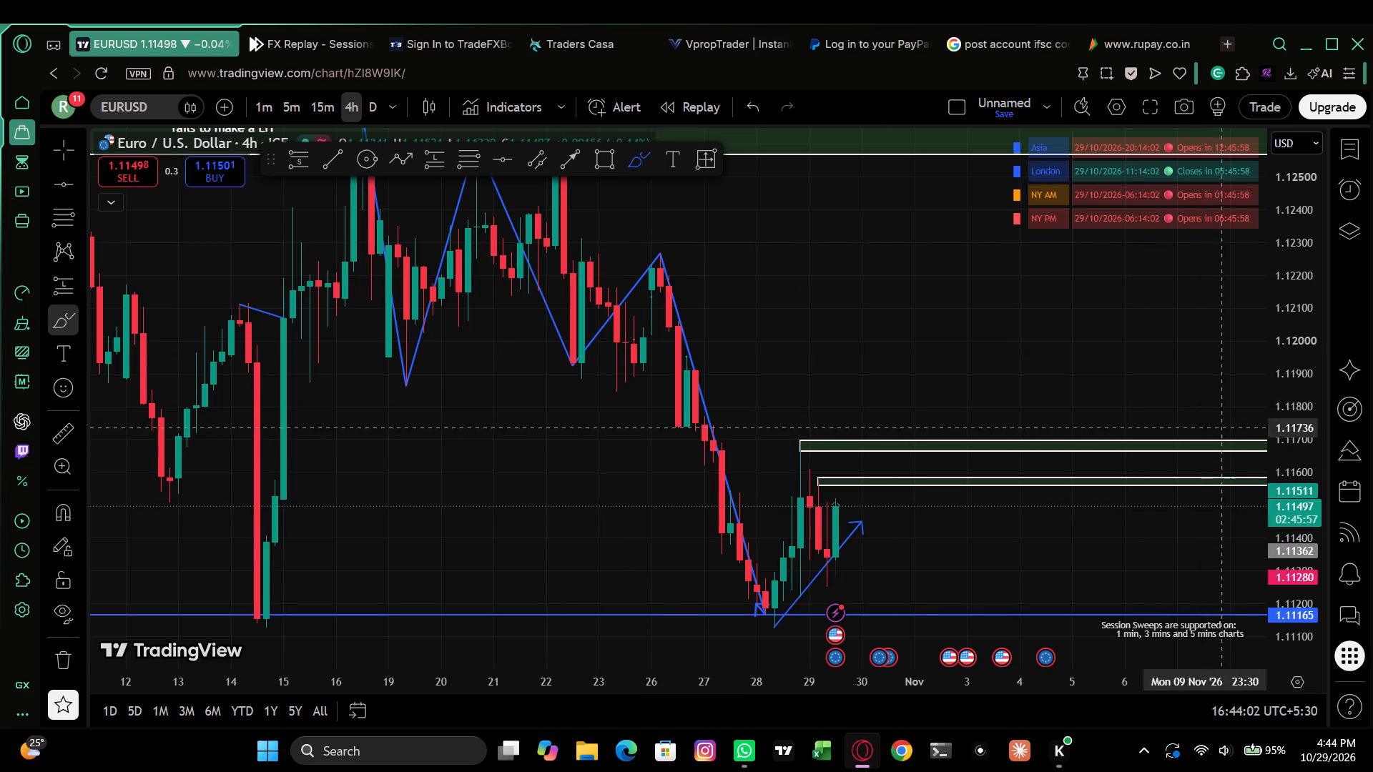
# Examine the long position's price action against the overhead zones on the 5-minute and 15-minute charts.
pyautogui.moveTo(1290, 305); pyautogui.dragTo(1299, 409)
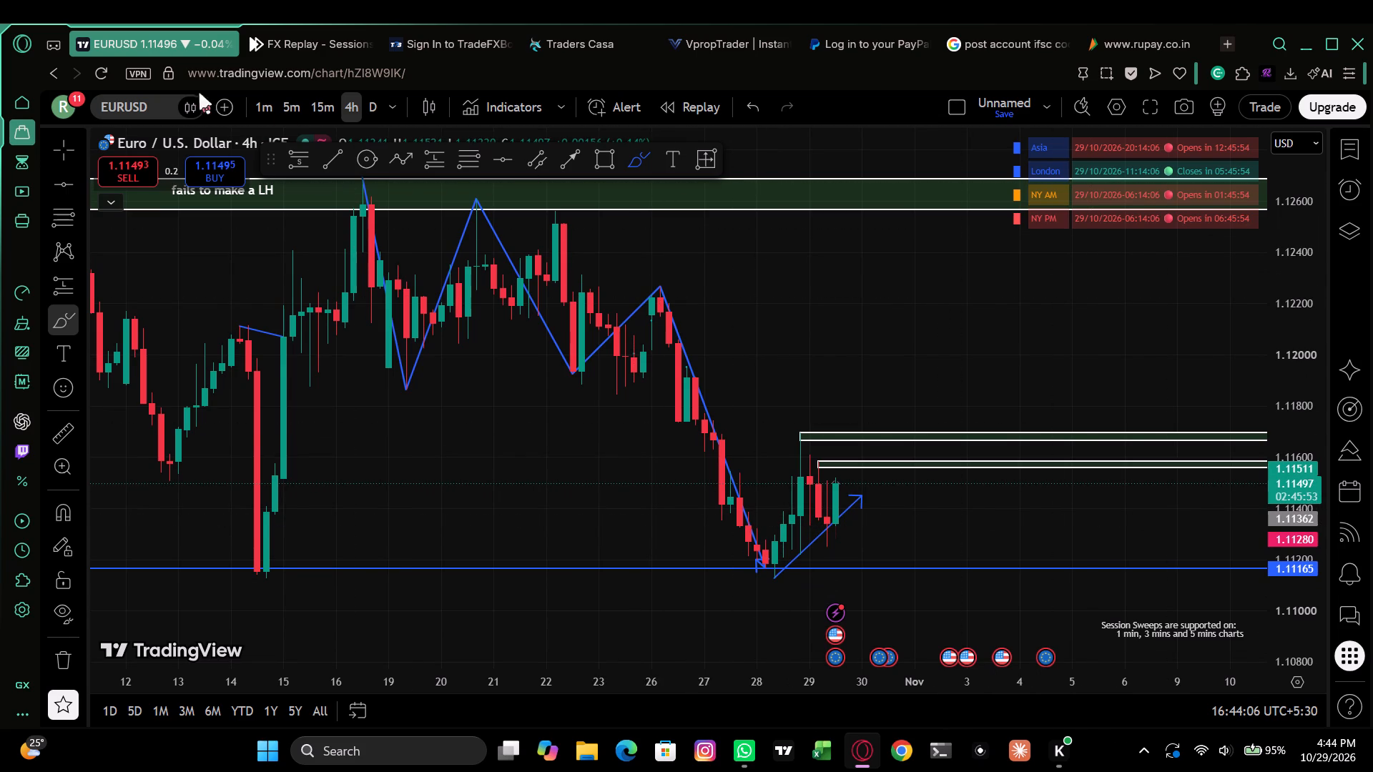
pyautogui.click(274, 106)
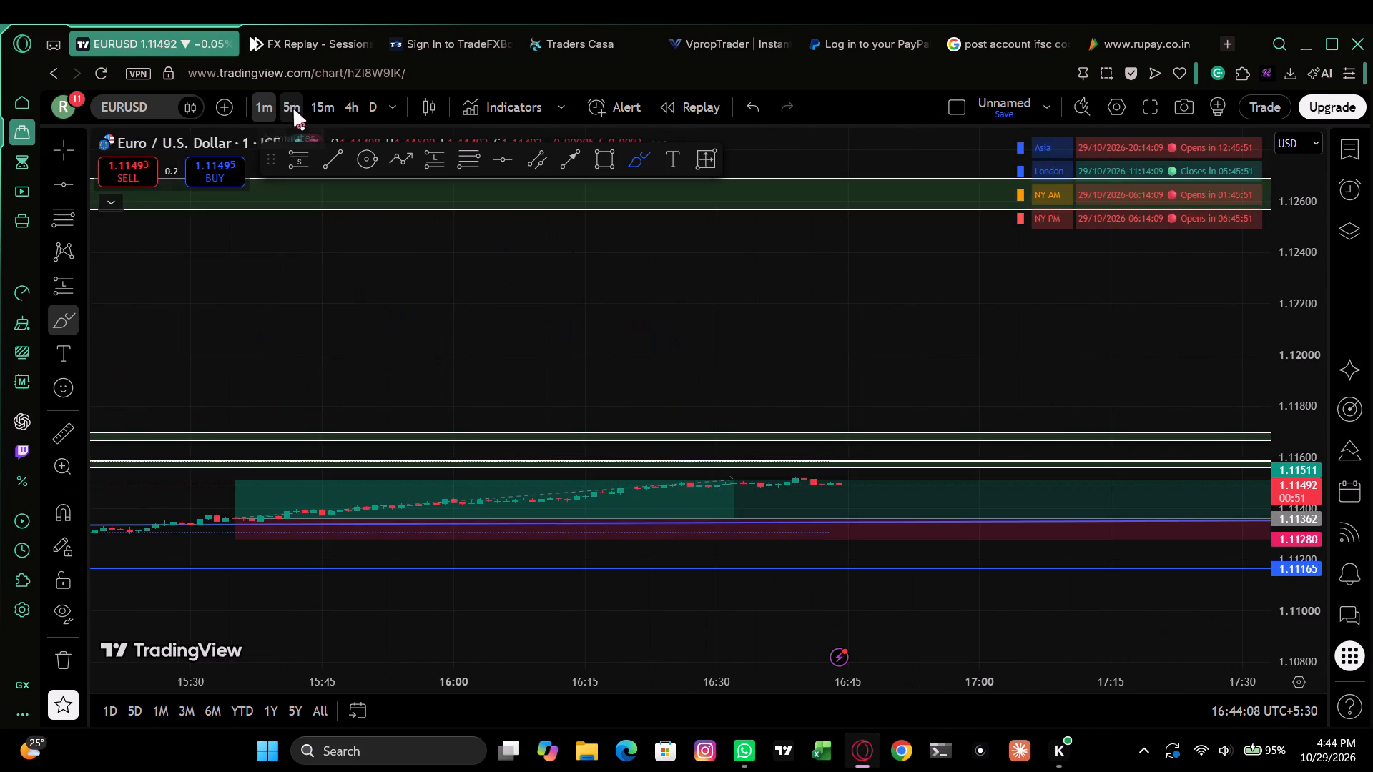
pyautogui.click(294, 110)
pyautogui.rightClick(882, 287)
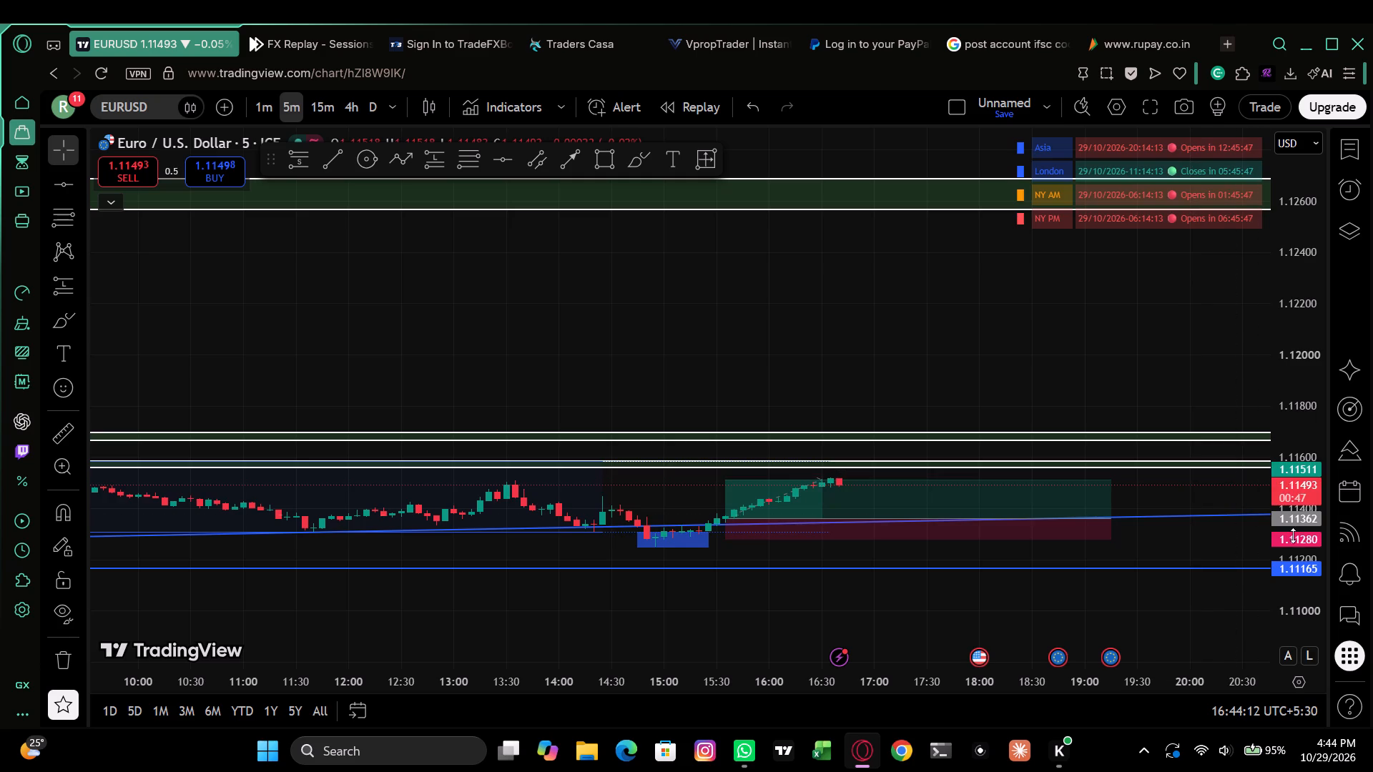
pyautogui.moveTo(1306, 546); pyautogui.dragTo(1319, 216)
pyautogui.moveTo(963, 385); pyautogui.dragTo(825, 144)
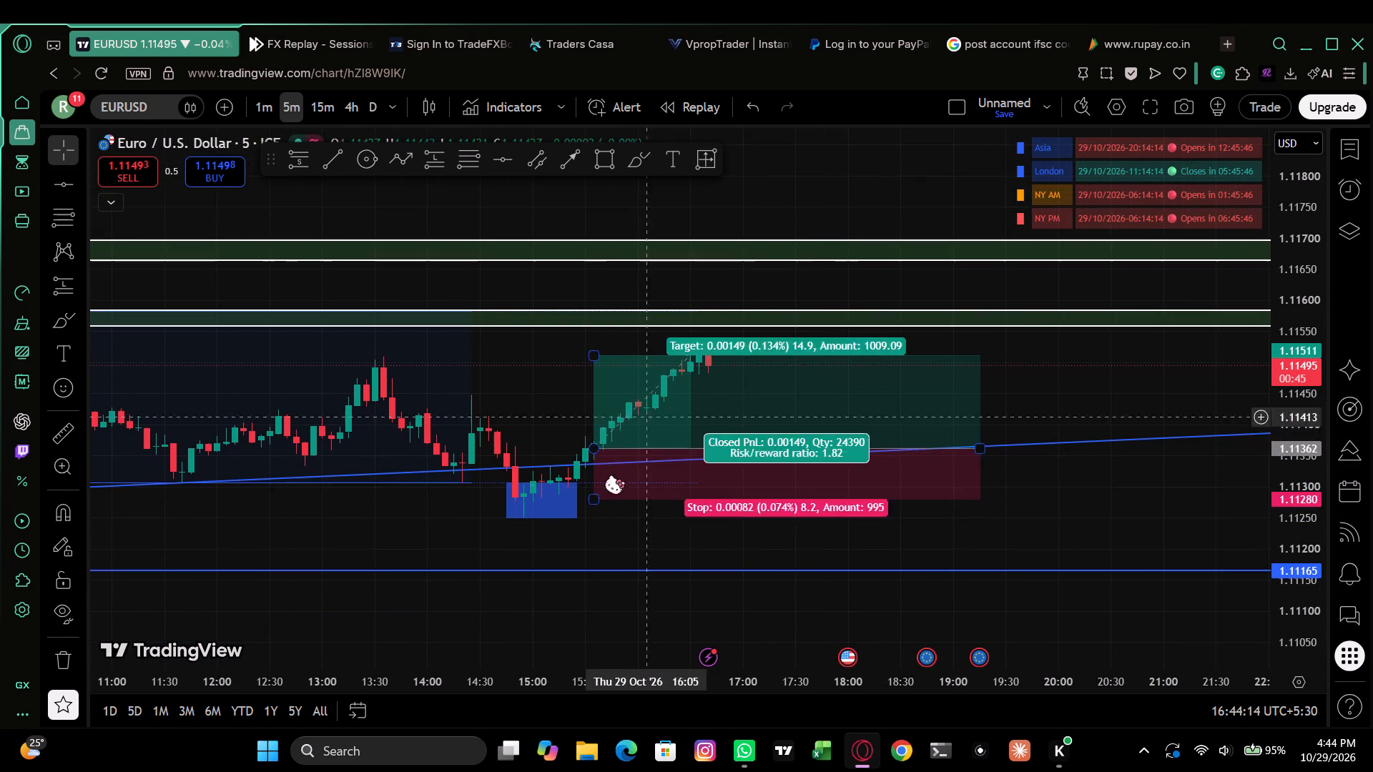
pyautogui.moveTo(622, 688); pyautogui.dragTo(704, 703)
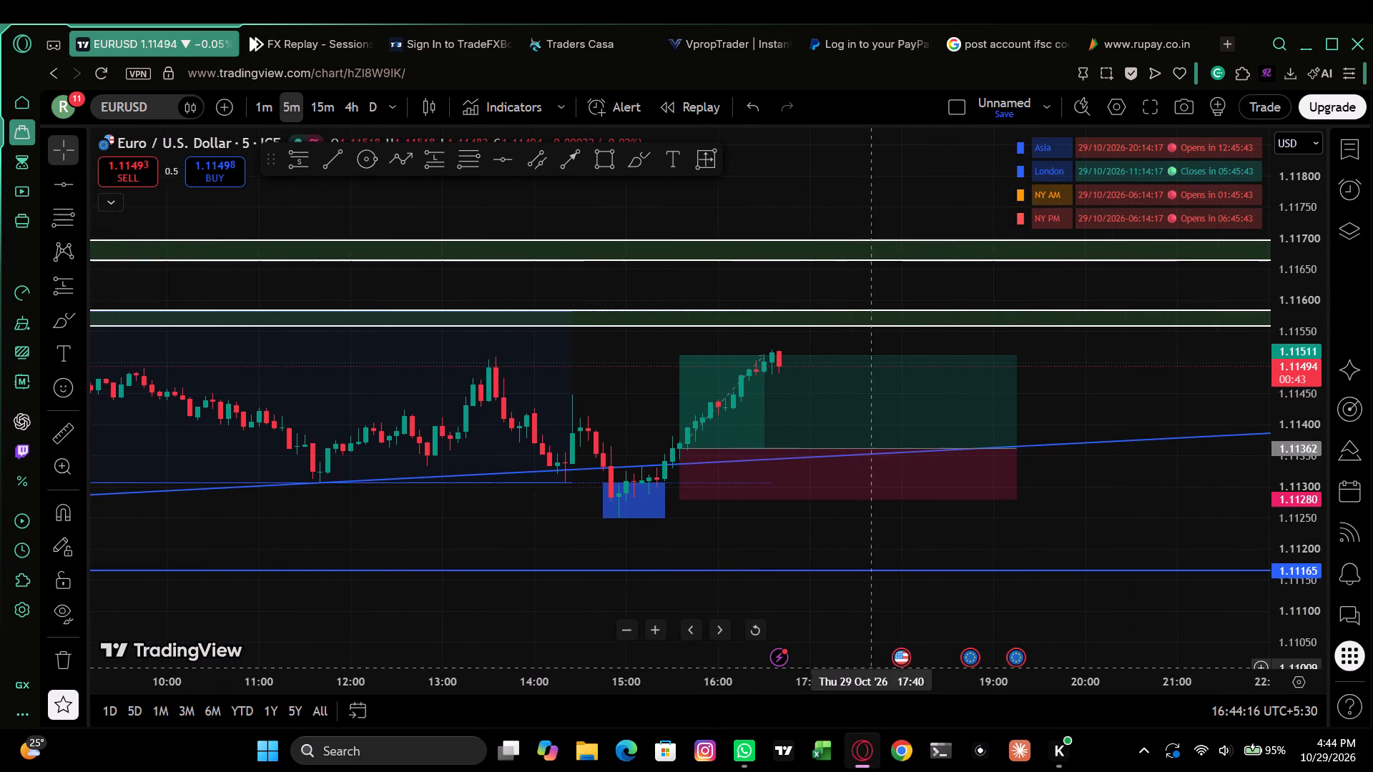
pyautogui.moveTo(546, 686); pyautogui.dragTo(756, 701)
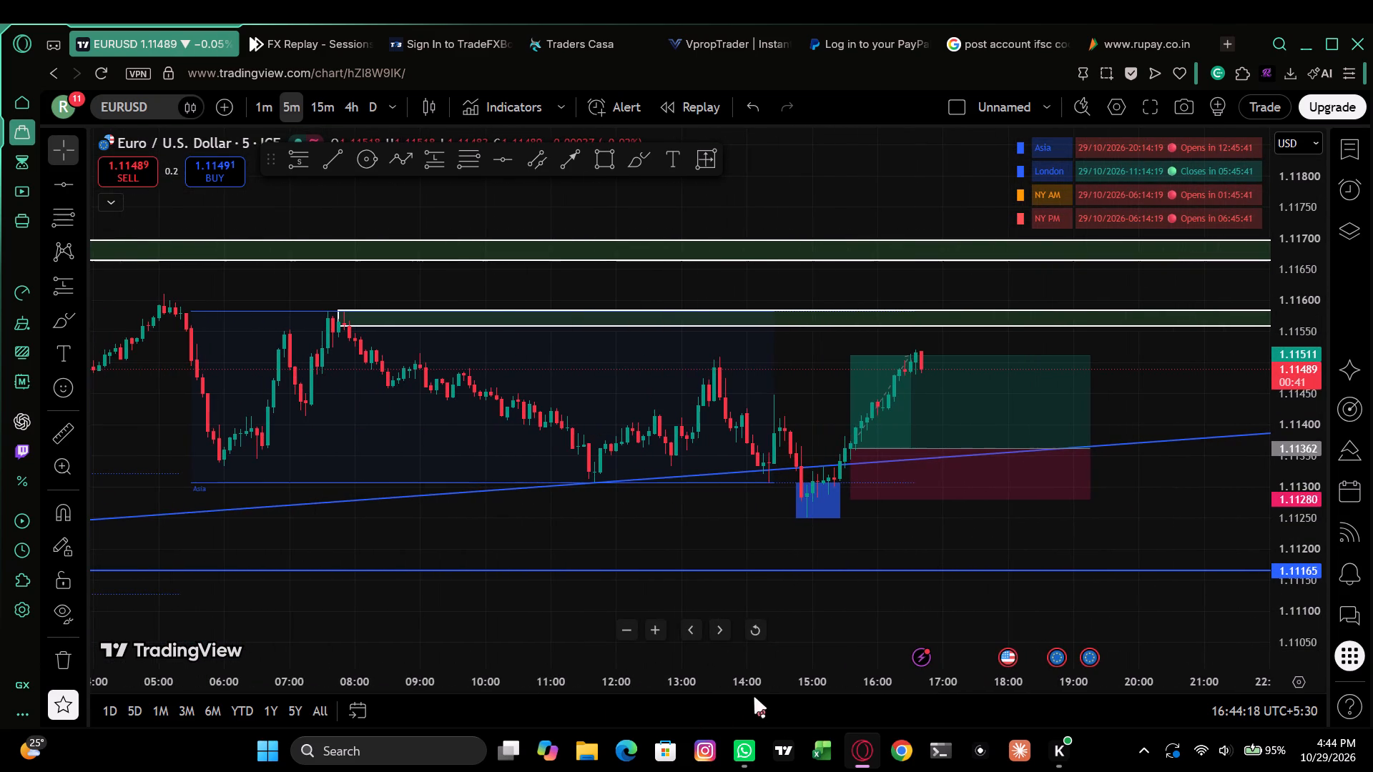
pyautogui.click(328, 107)
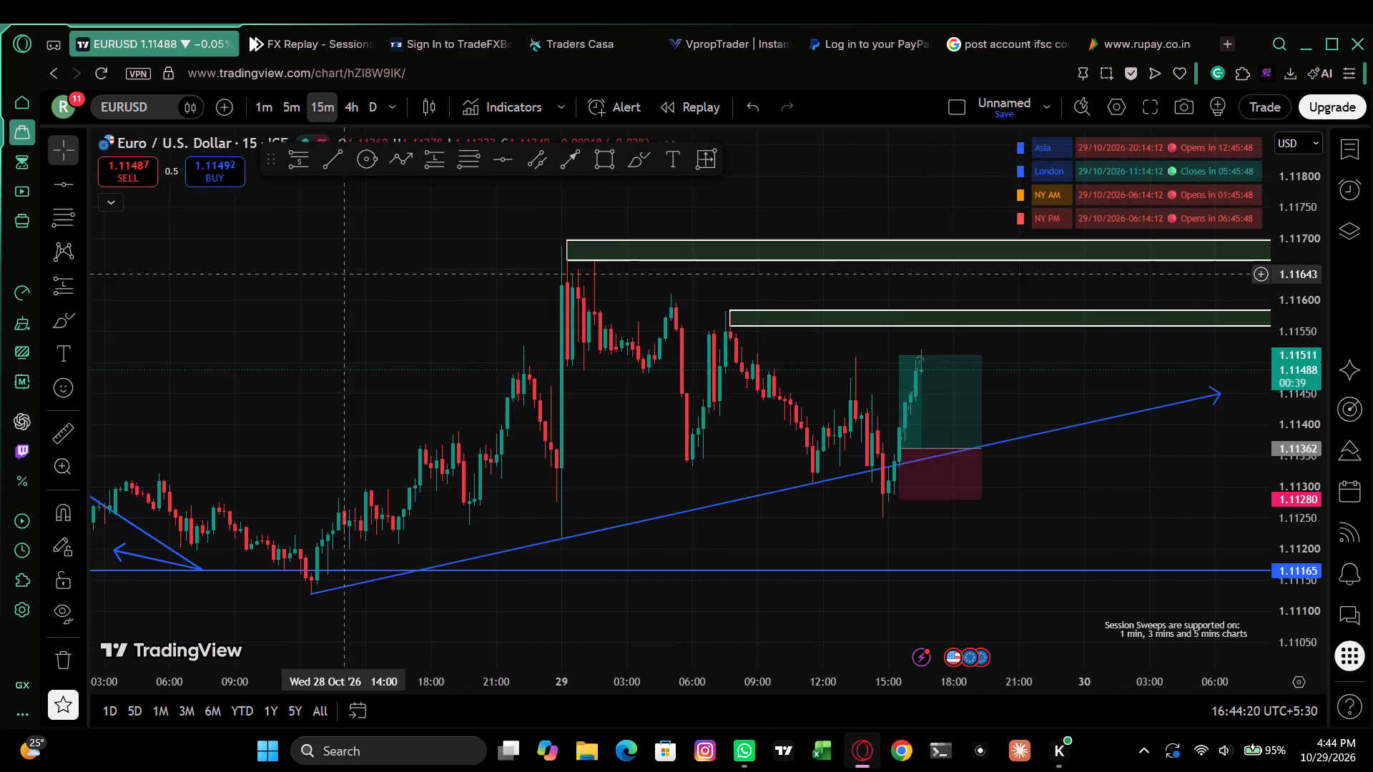
pyautogui.click(284, 108)
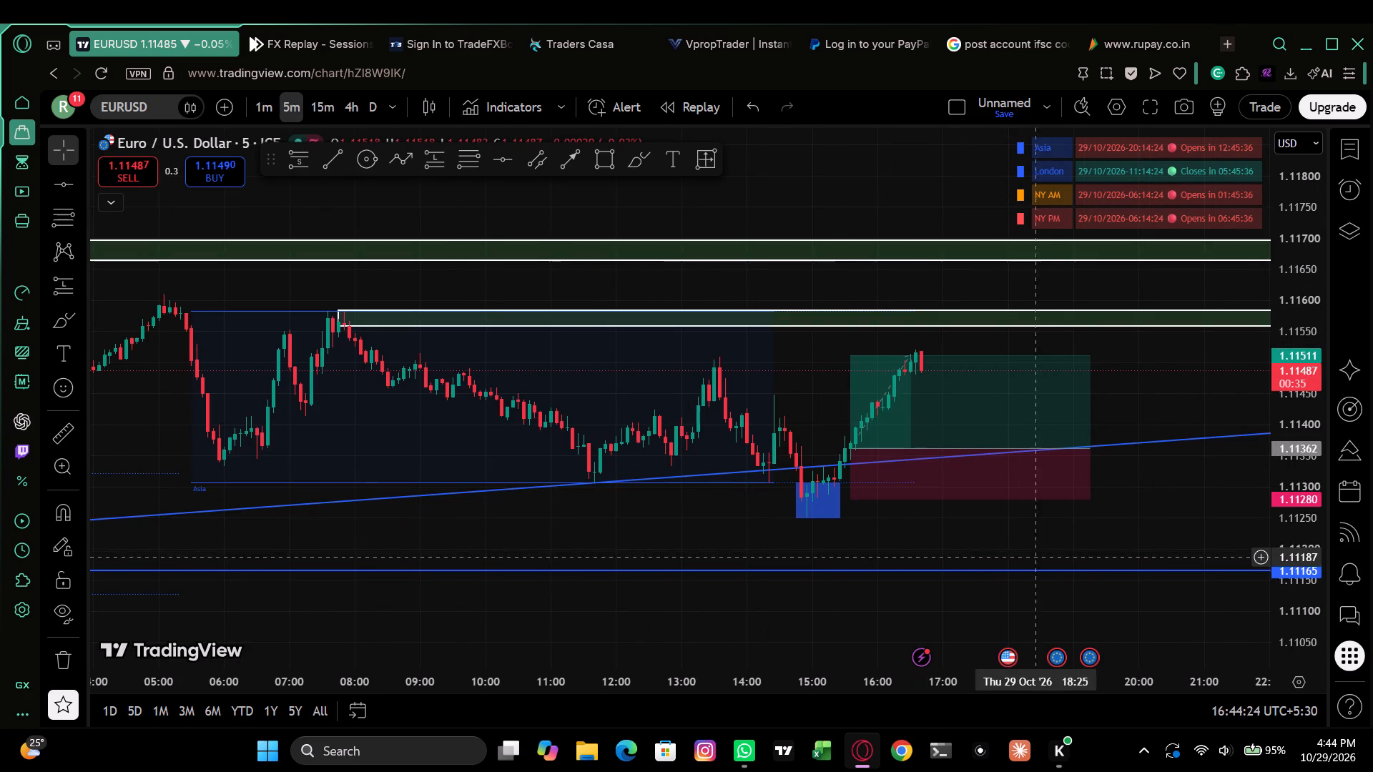
pyautogui.moveTo(1090, 531); pyautogui.dragTo(689, 534)
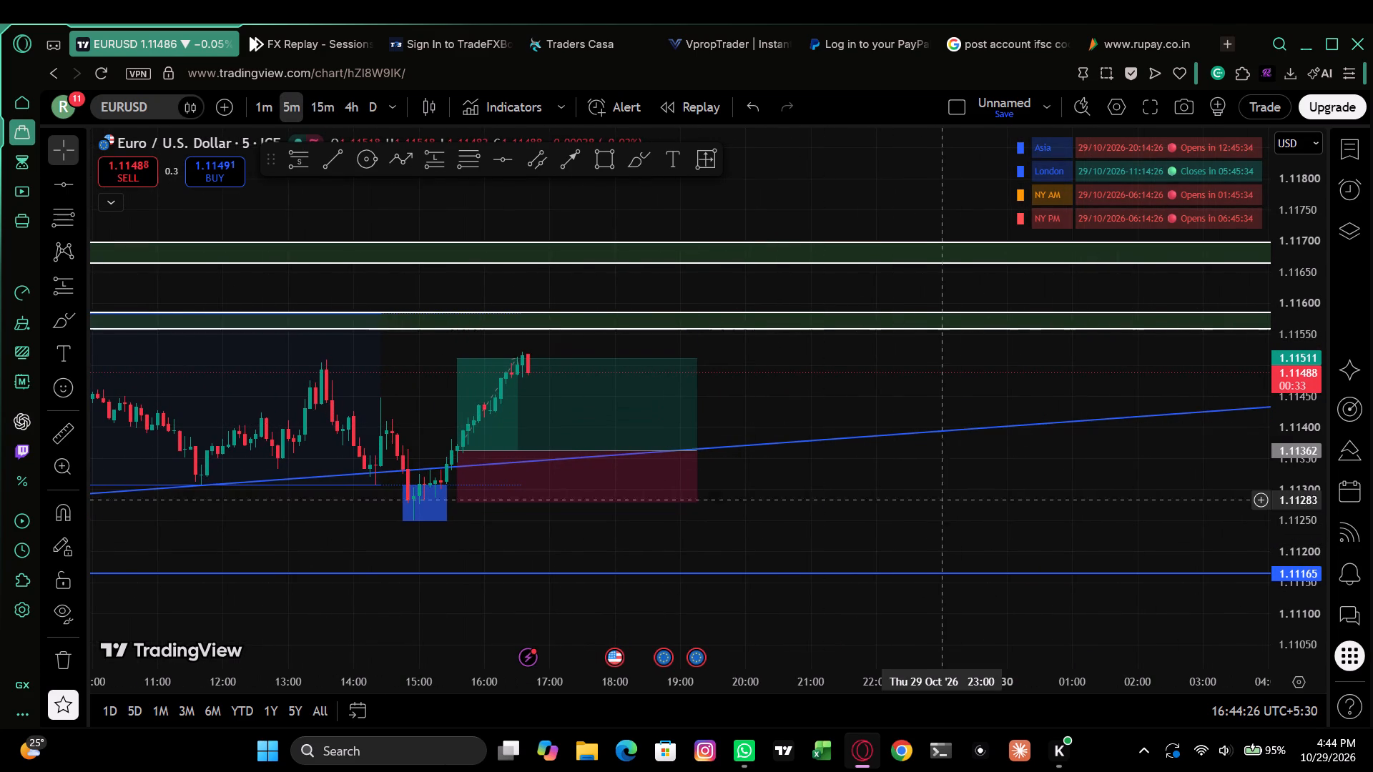